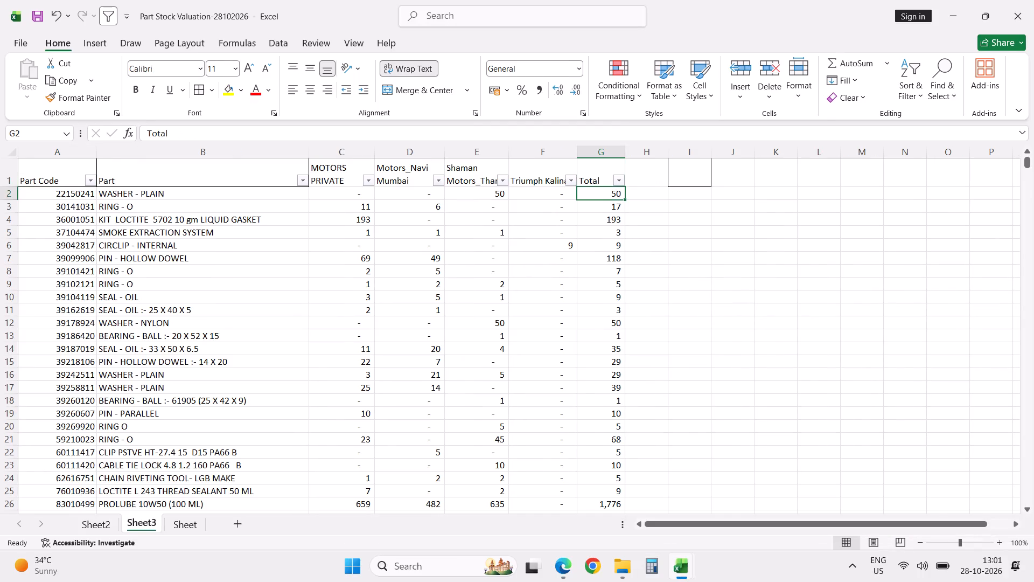
Check the Total formula in cell G2 of Sheet3.
key("F2")
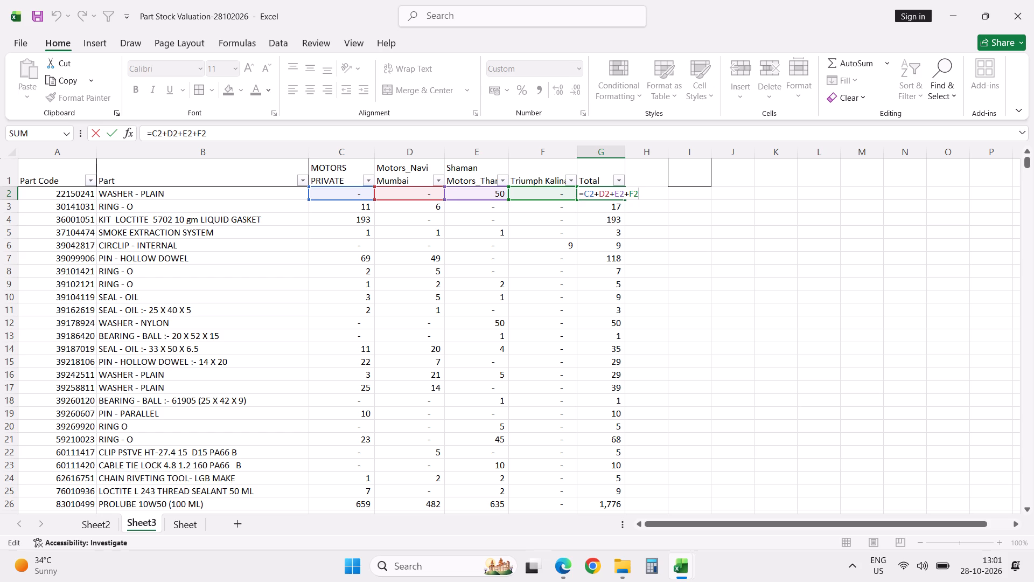
key("Escape")
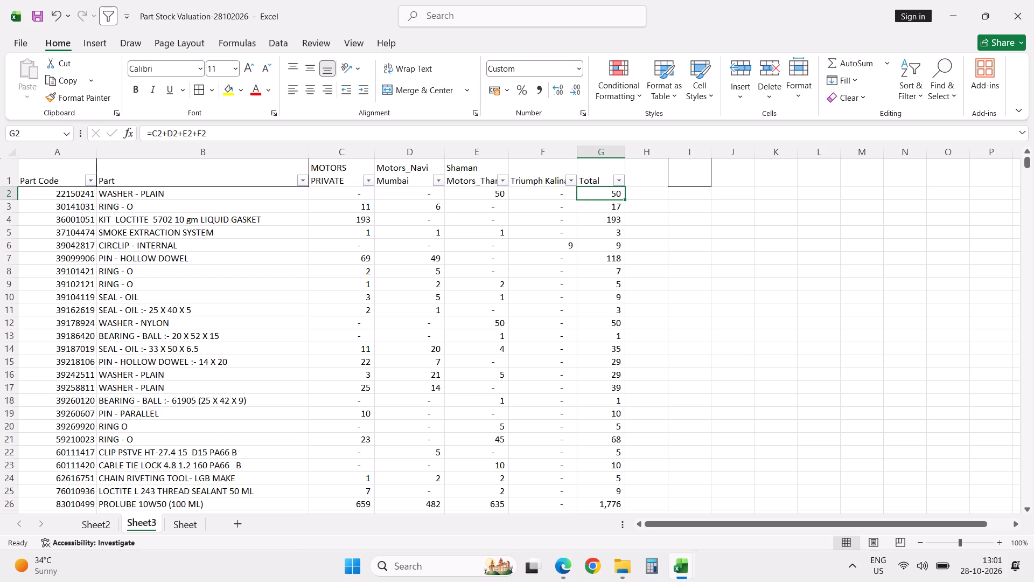
Open the New AMC_ABC_Oct 2026 workbook from the Daily Order and PNA folder in Downloads, without updating its external links.
left_click(622, 565)
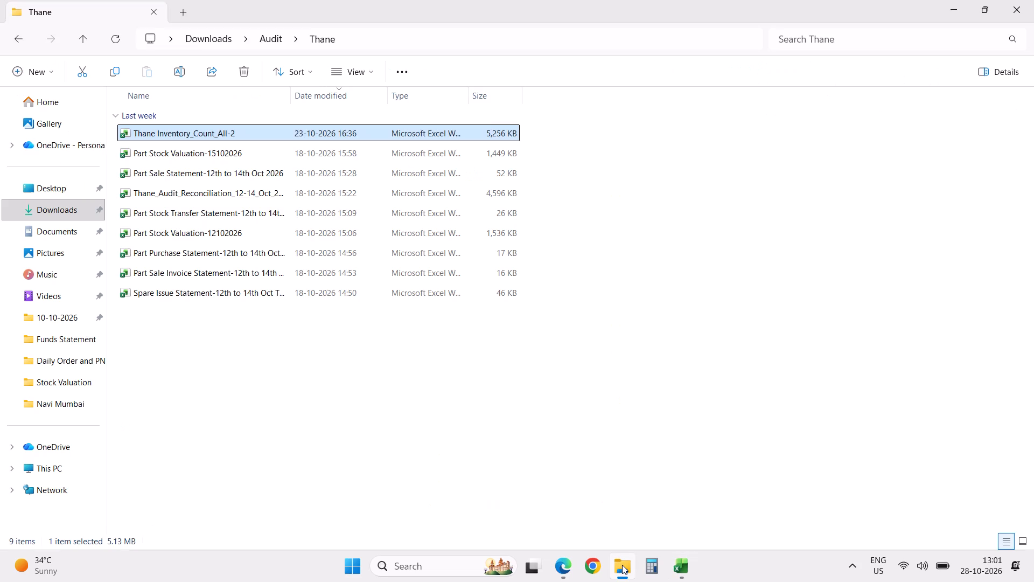
key("BackSpace")
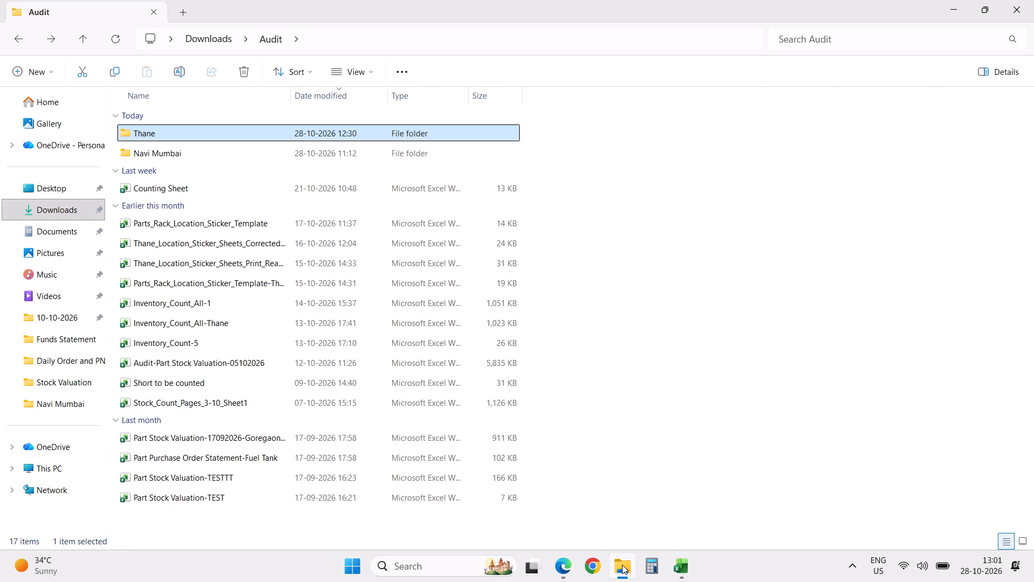
double_click(204, 43)
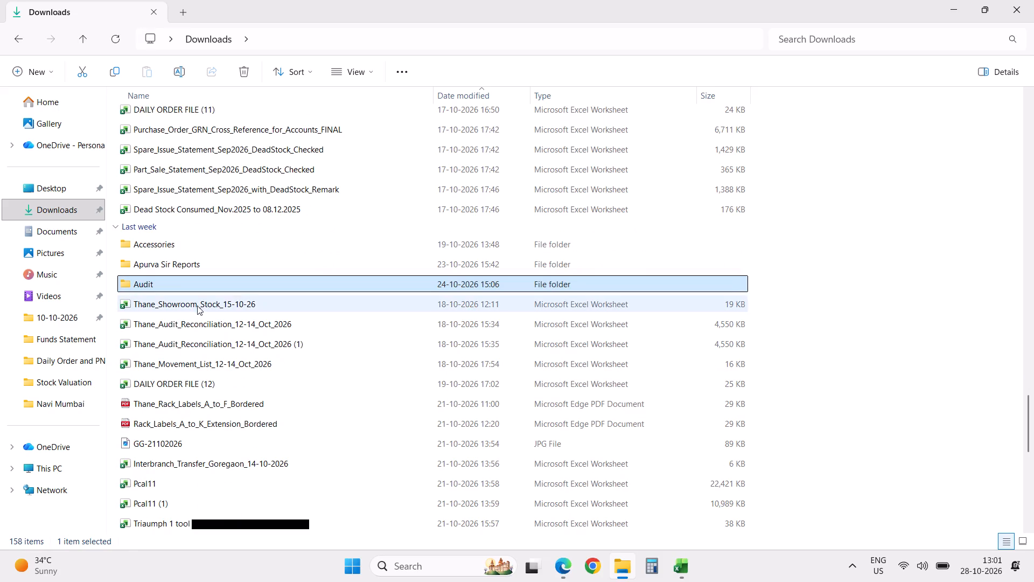
left_click(197, 306)
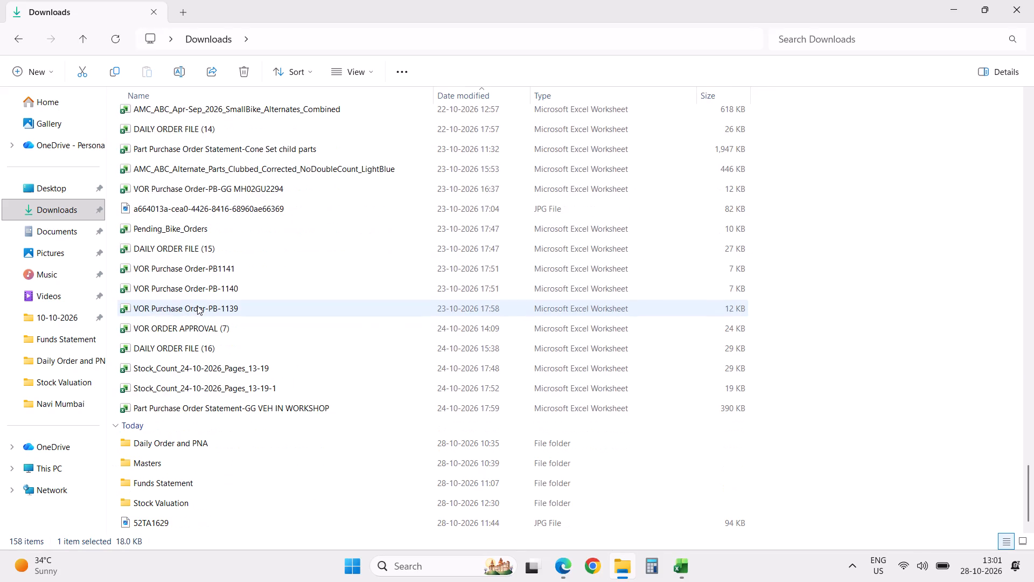
double_click(267, 449)
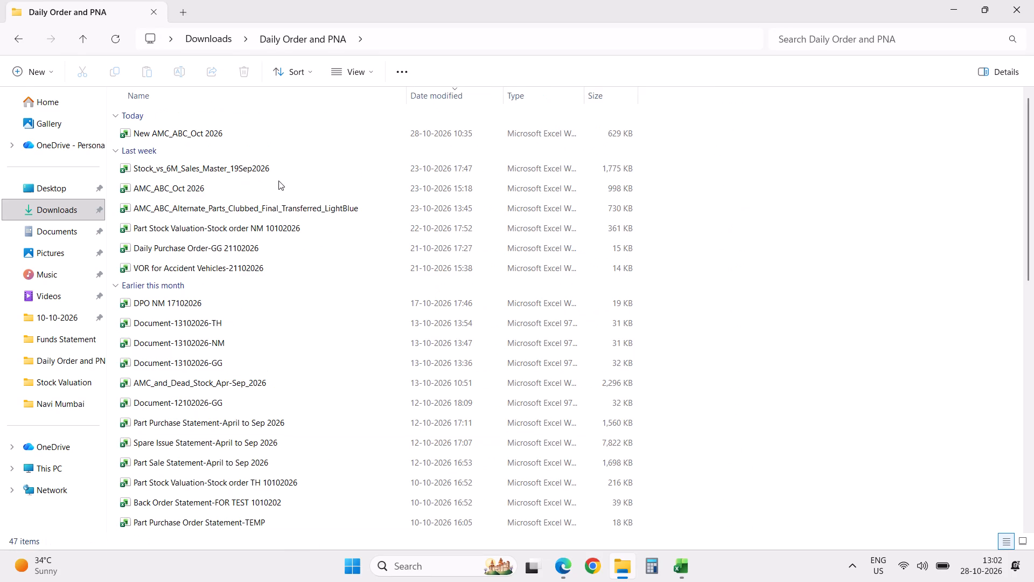
double_click(253, 137)
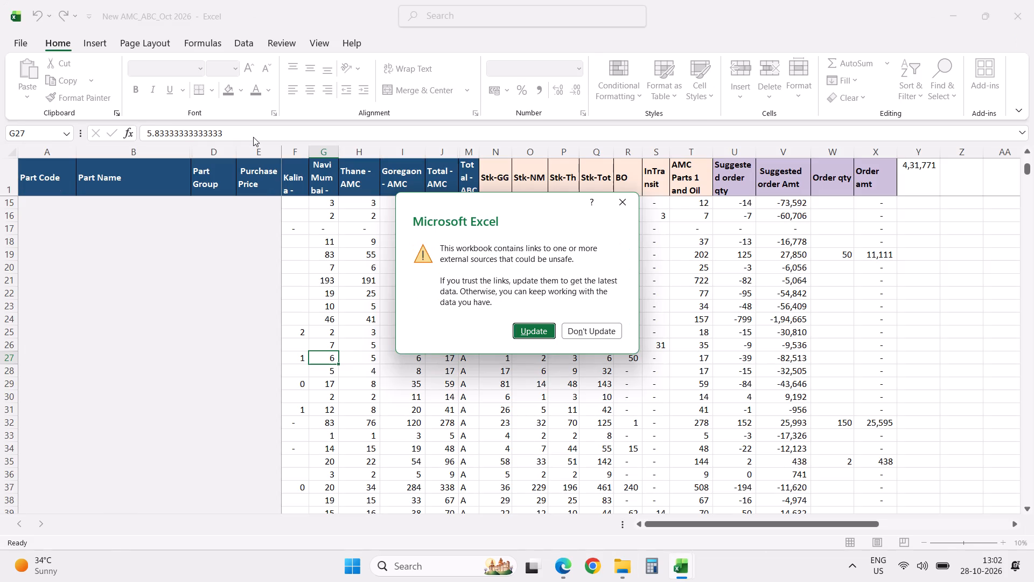
left_click(583, 336)
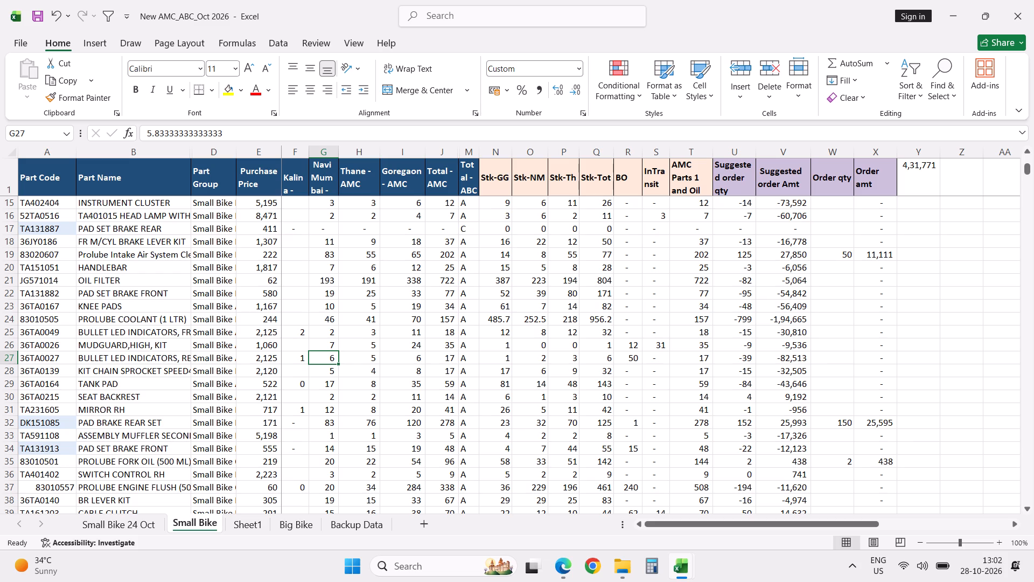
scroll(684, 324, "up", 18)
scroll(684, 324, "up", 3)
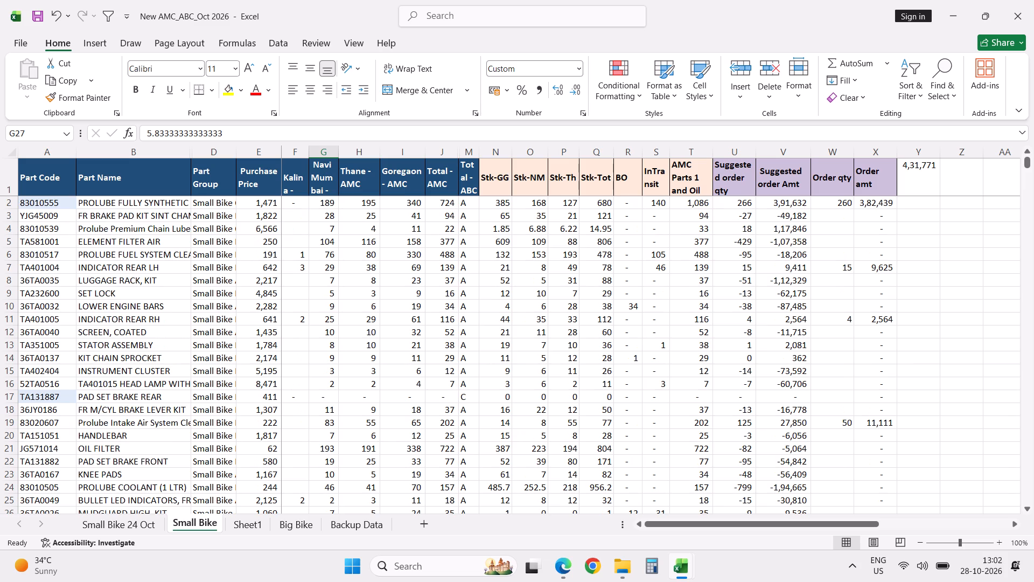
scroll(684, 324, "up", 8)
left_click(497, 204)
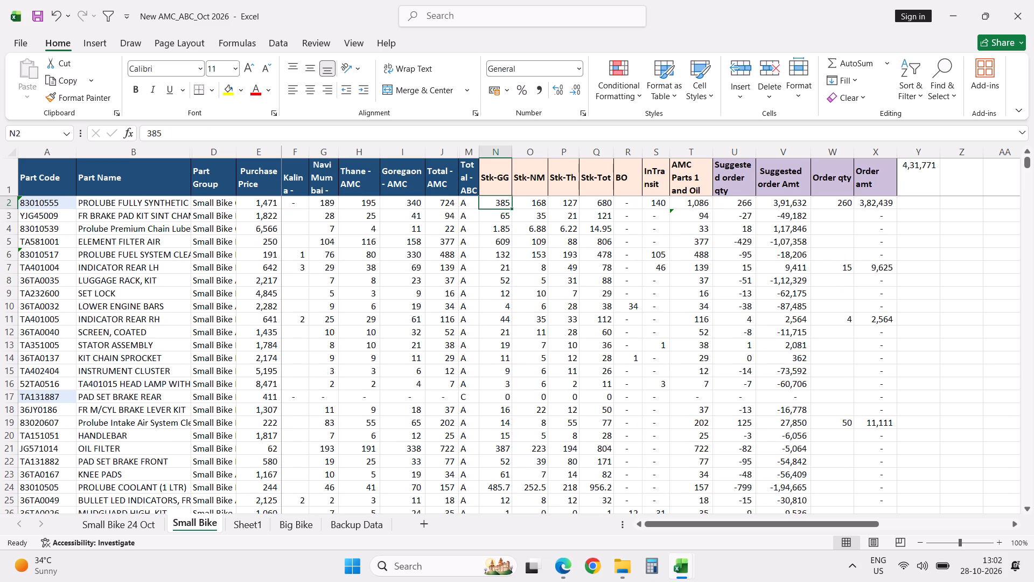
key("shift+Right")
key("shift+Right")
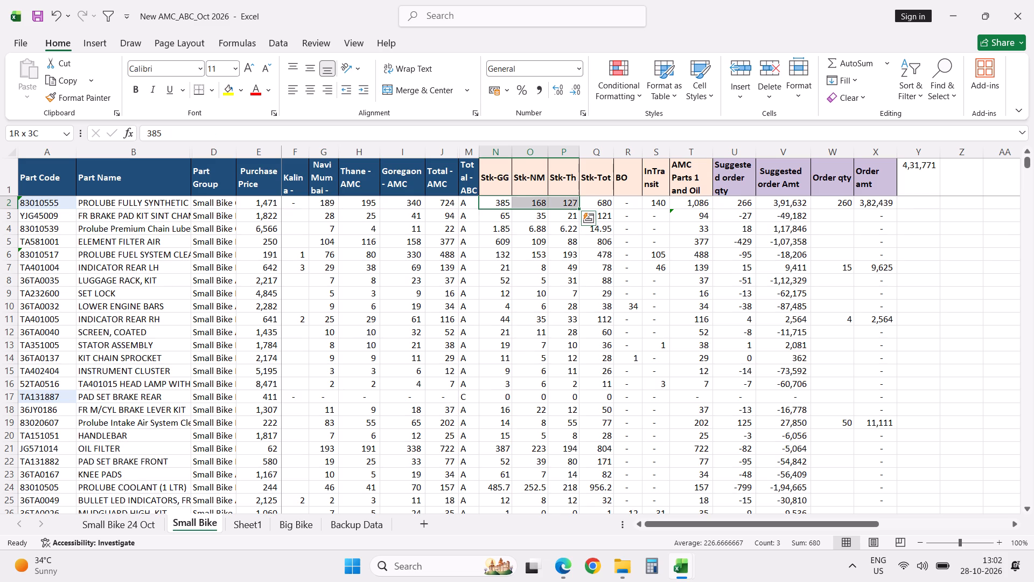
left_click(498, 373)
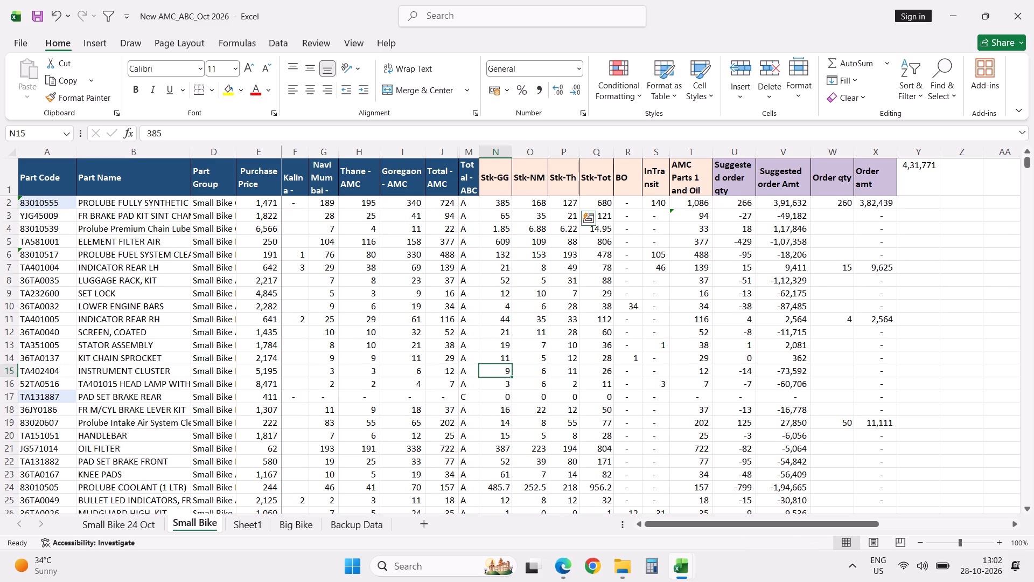
key("alt+f")
key("alt+a")
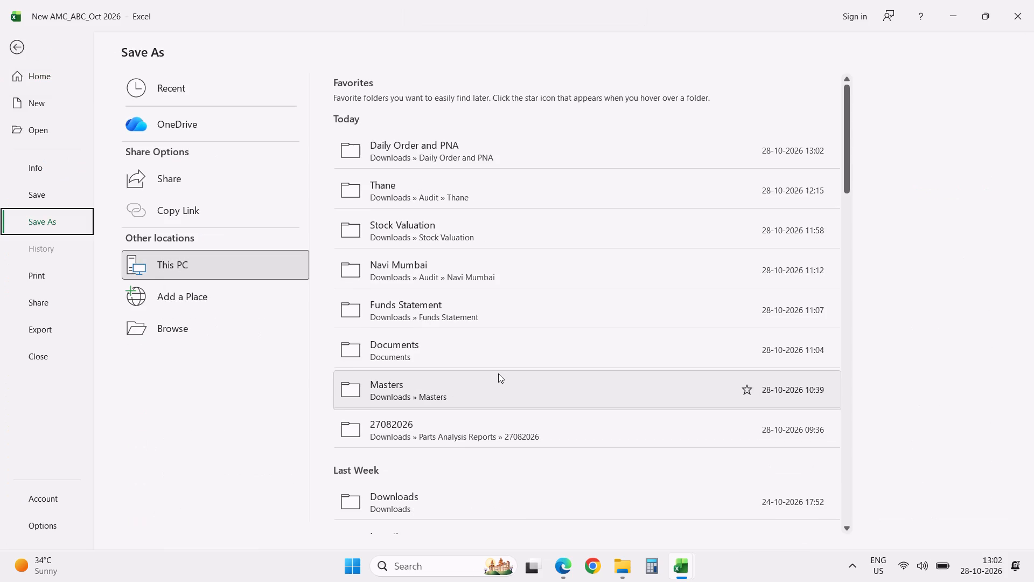
left_click(225, 320)
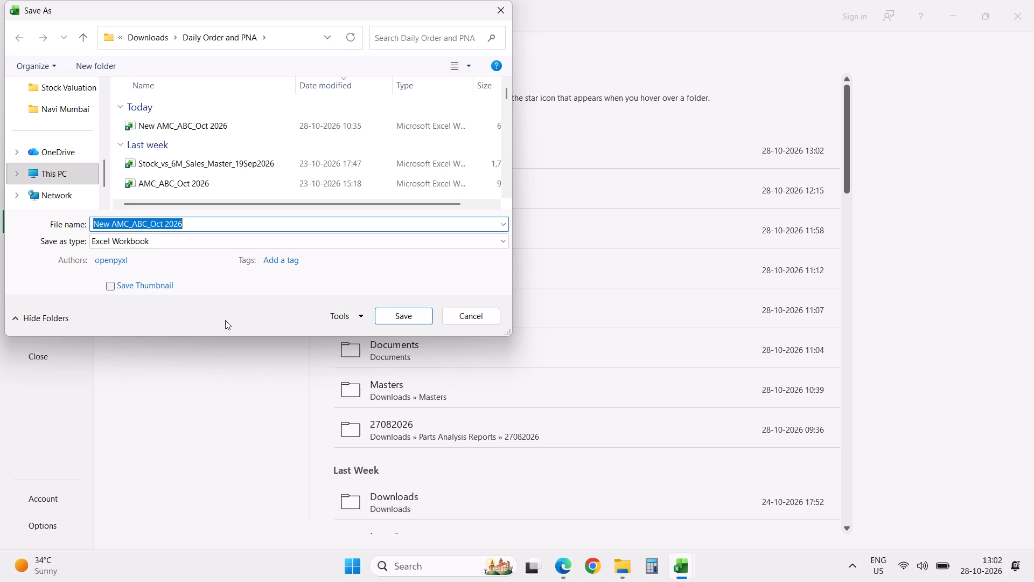
left_click(251, 226)
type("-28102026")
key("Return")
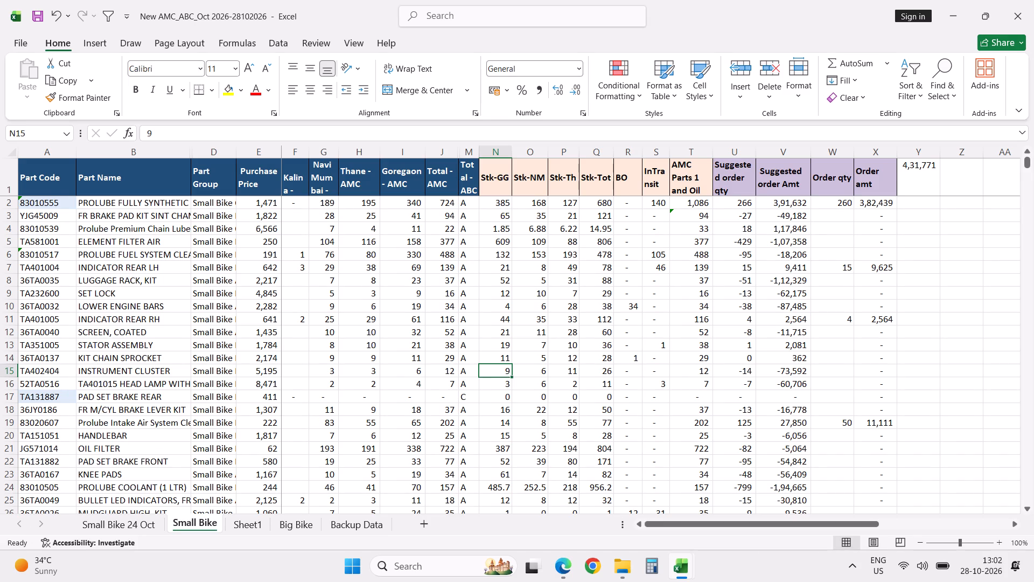
Clear all values below the Stk-GG, Stk-NM and Stk-Th headers on the Small Bike sheet, from row 2 to row 704.
left_click(486, 183)
key("Down")
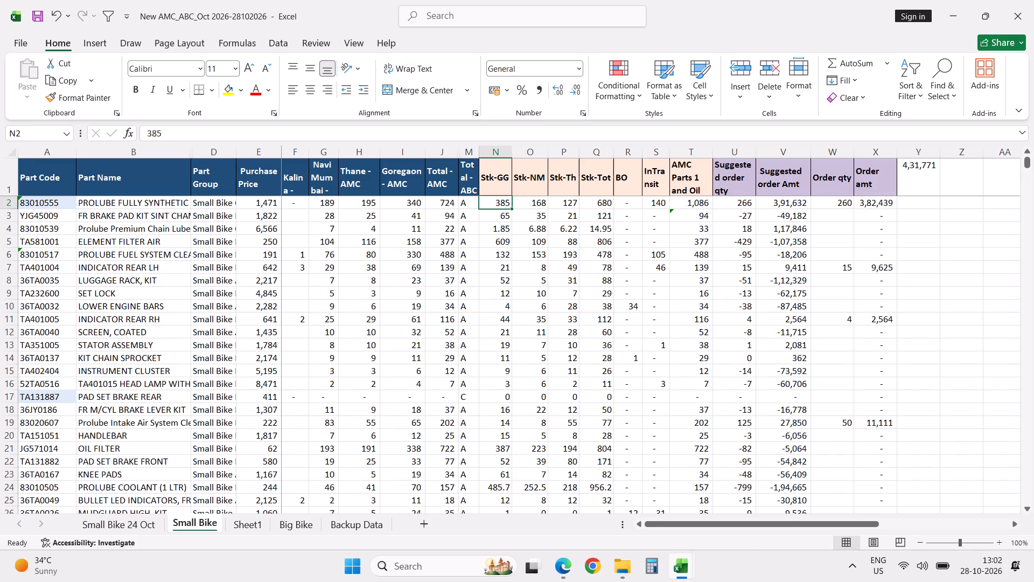
key("Up")
key("Down")
key("shift+Right")
key("shift+Right")
key("ctrl+shift+Down")
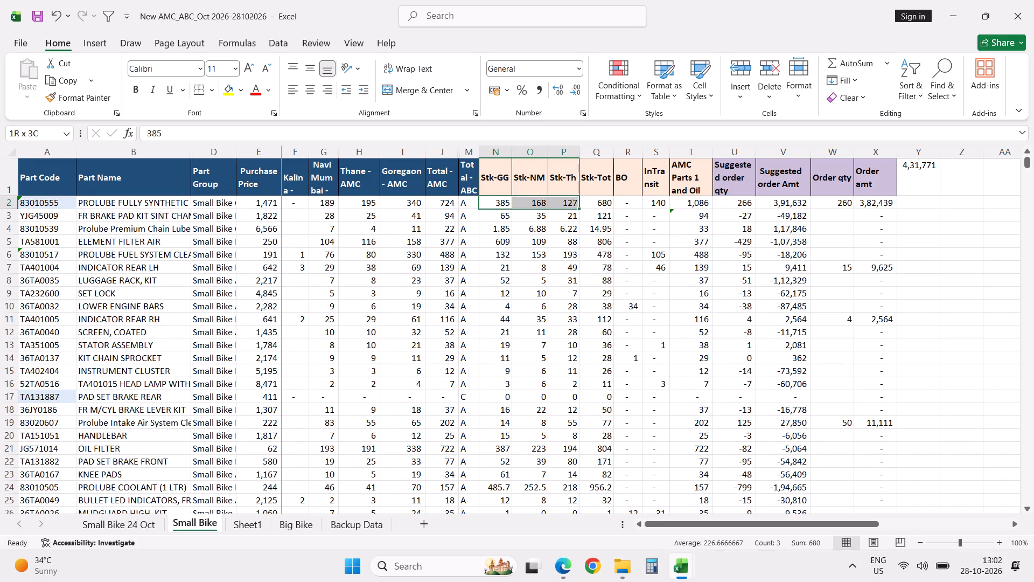
key("Delete")
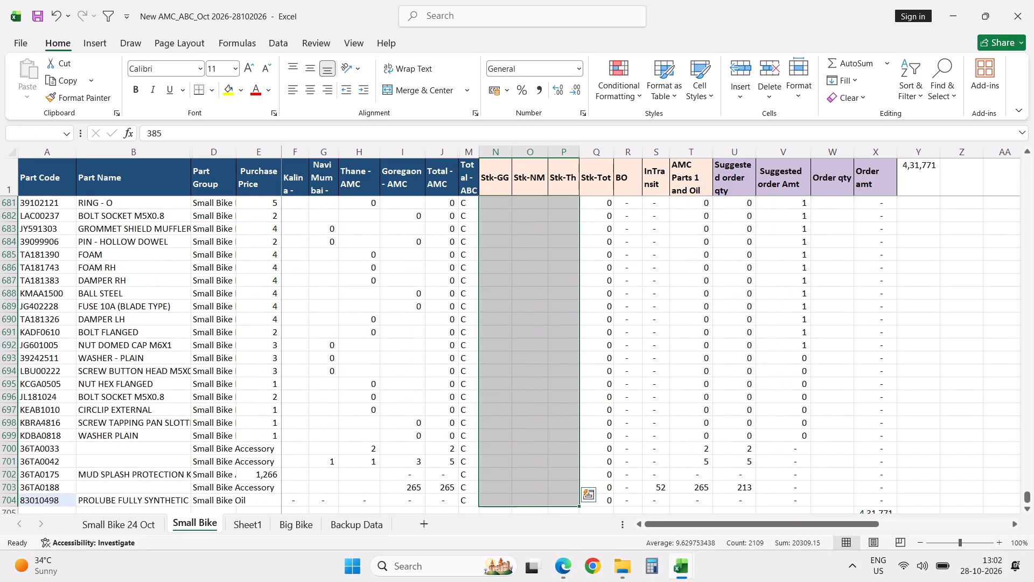
Clear all values below the BO and InTransit headers, from row 2 to row 704.
key("Down")
key("Up")
key("Right")
key("Right")
key("Right")
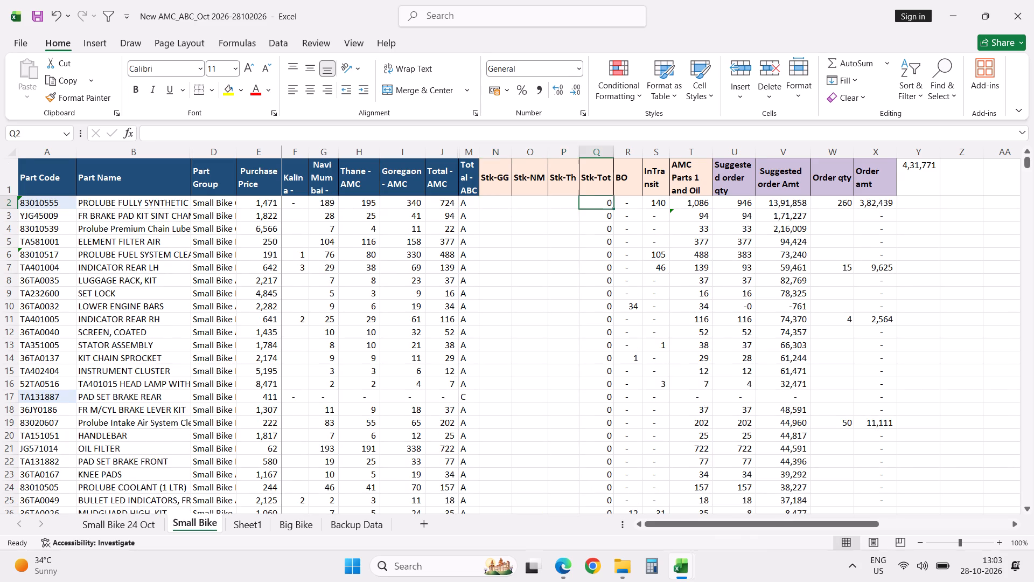
key("Up")
key("Right")
key("Down")
key("shift+Right")
key("ctrl+shift+Down")
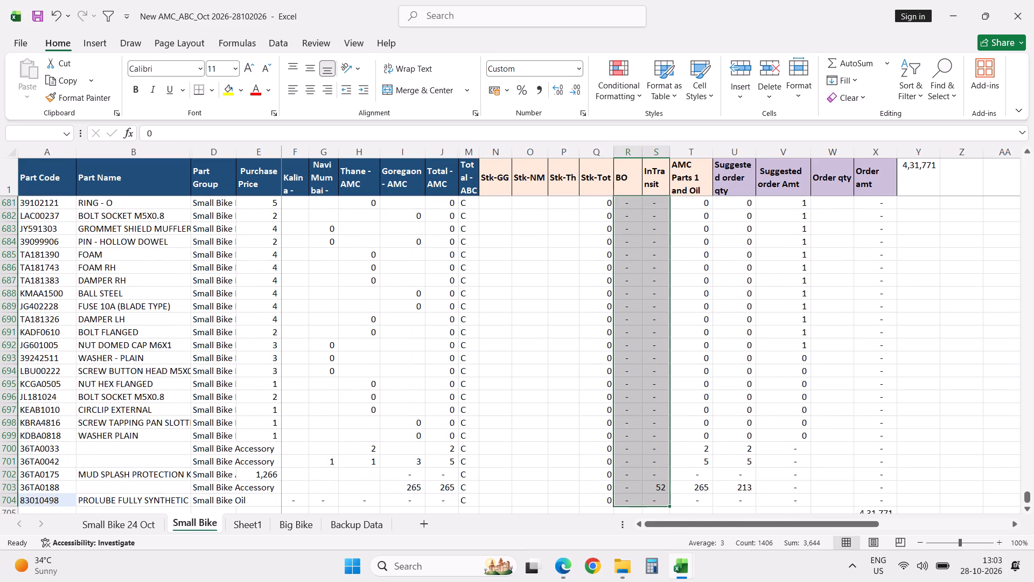
key("Delete")
key("Up")
key("Down")
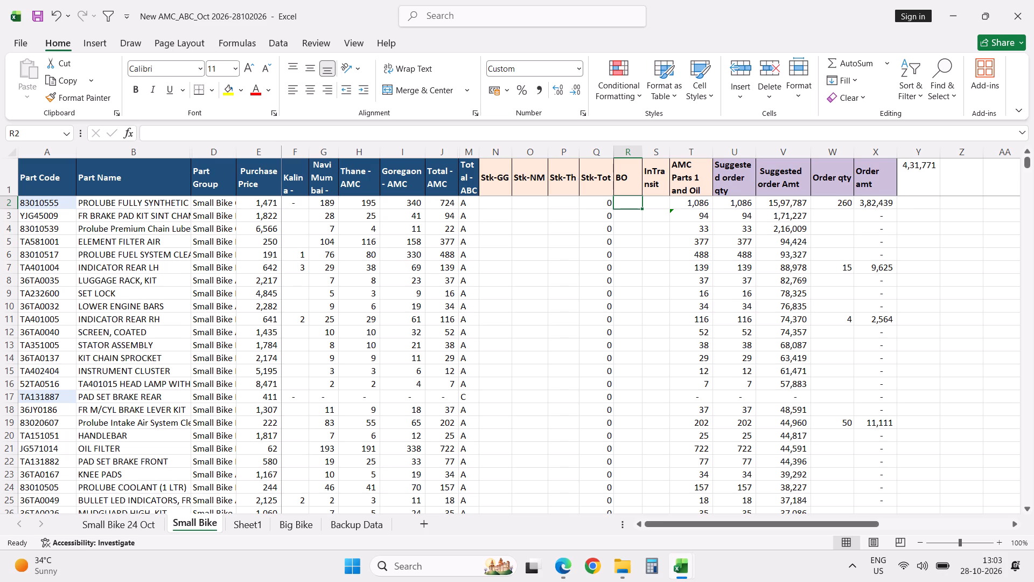
Empty the whole Order qty column and re-enter its header in W1 as "Order qty".
left_click(828, 156)
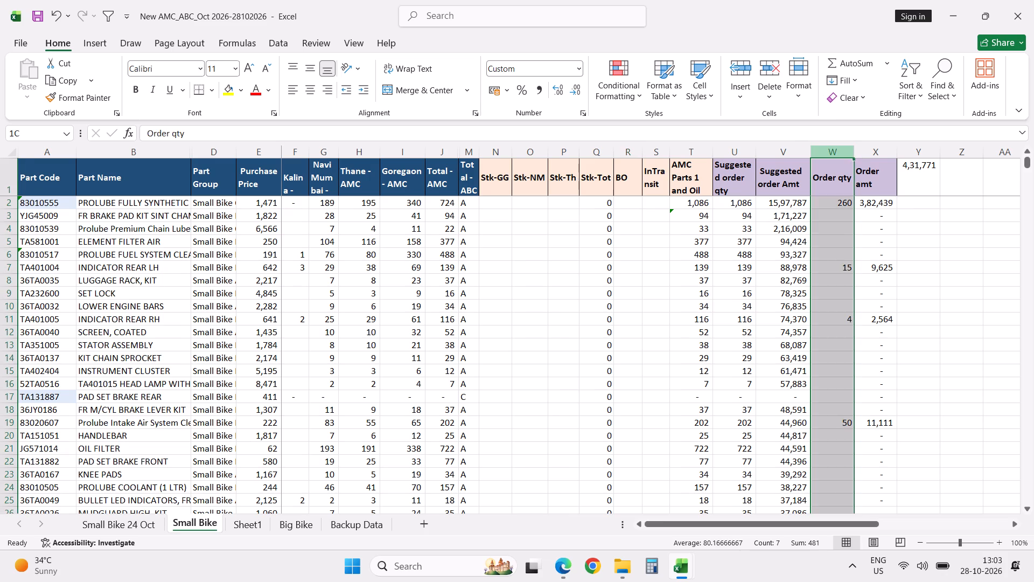
key("Delete")
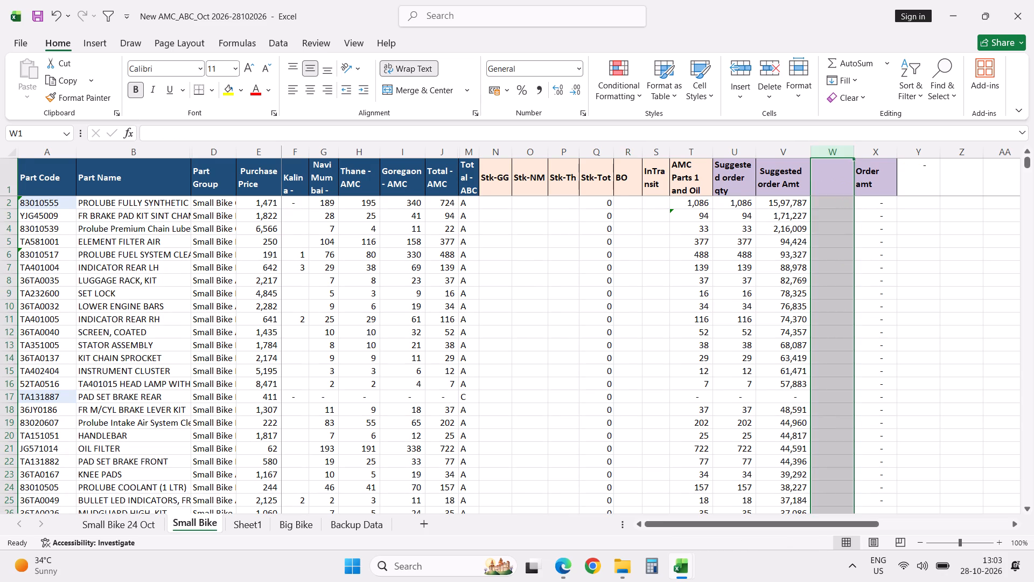
left_click(828, 179)
type("Order qty")
key("Return")
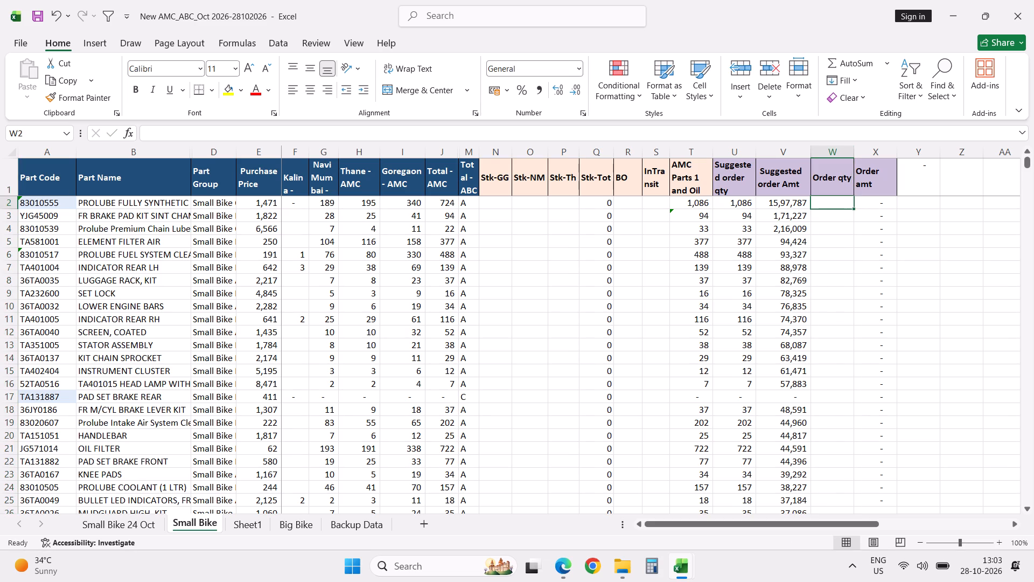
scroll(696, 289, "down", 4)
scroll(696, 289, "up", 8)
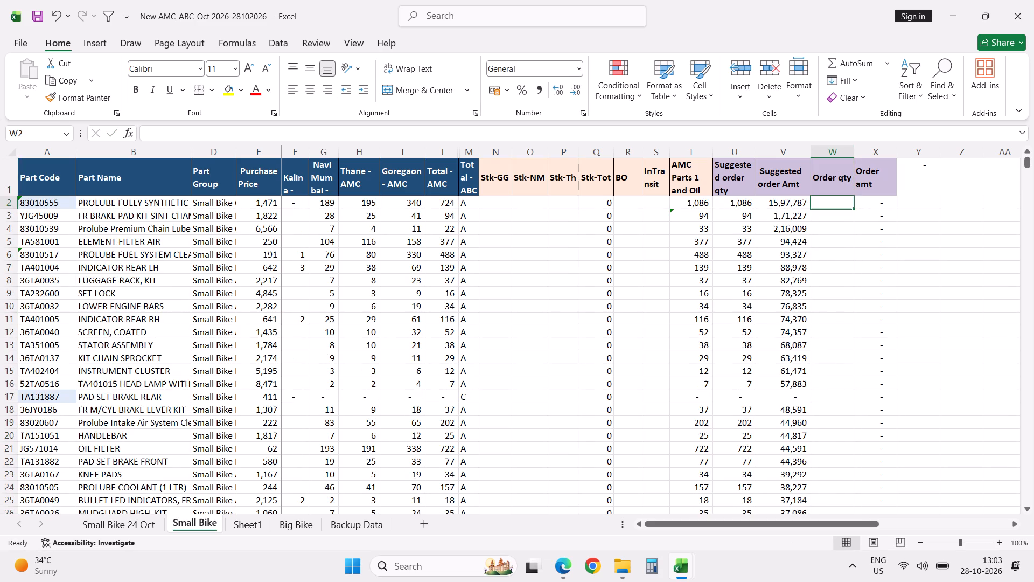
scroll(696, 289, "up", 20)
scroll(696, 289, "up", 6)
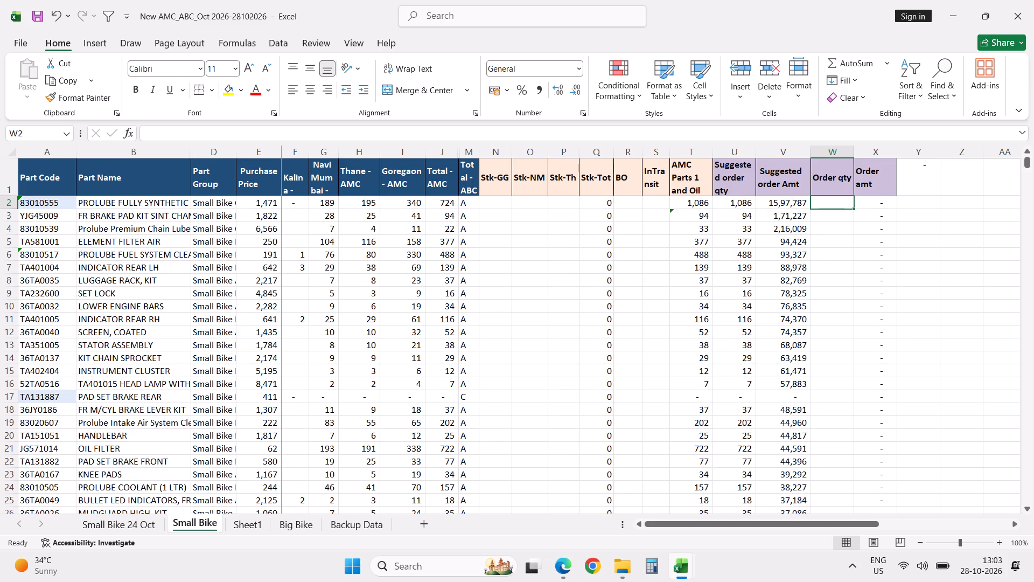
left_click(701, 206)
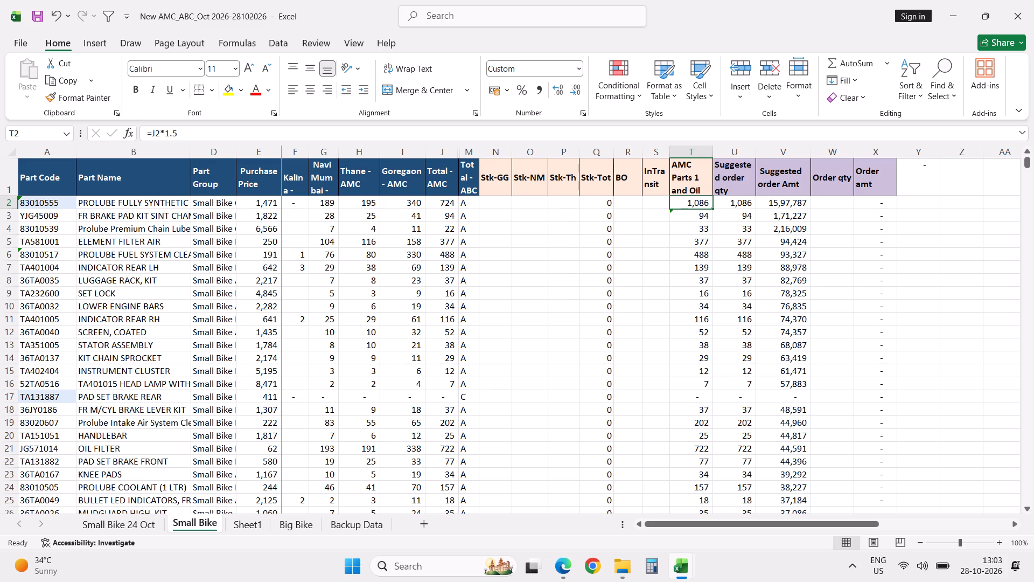
In N2 under Stk-GG, enter an exact-match VLOOKUP of A2 in Sheet3 of Part Stock Valuation-28102026, range $A$2:$E$2749, returning column 3.
left_click(495, 204)
key("Up")
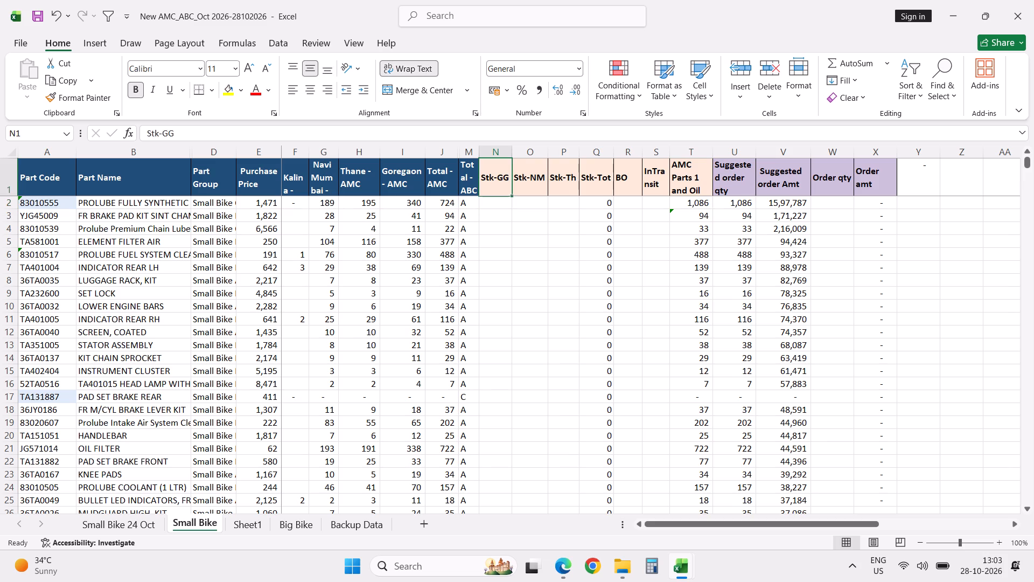
key("Down")
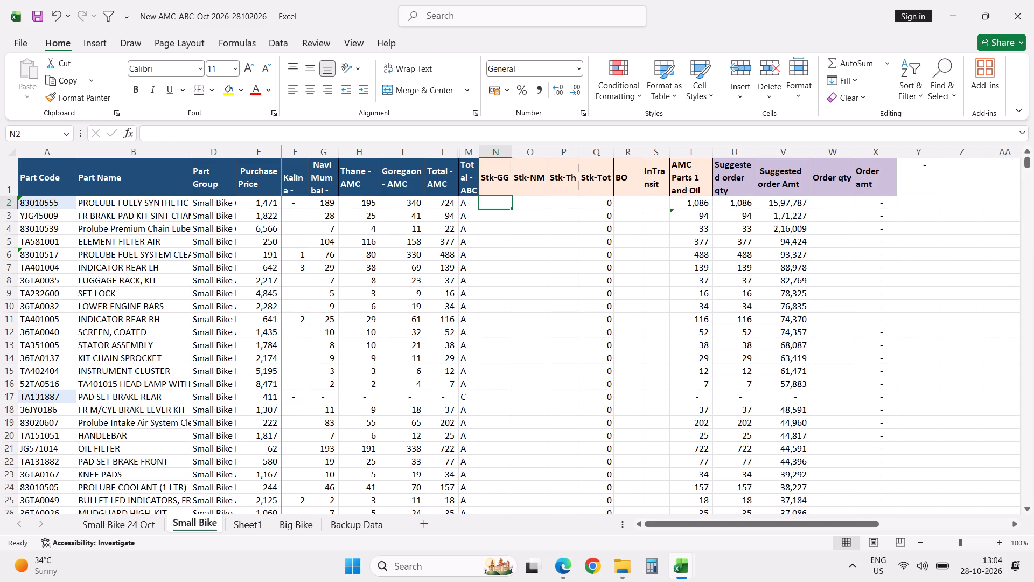
key("alt+Tab")
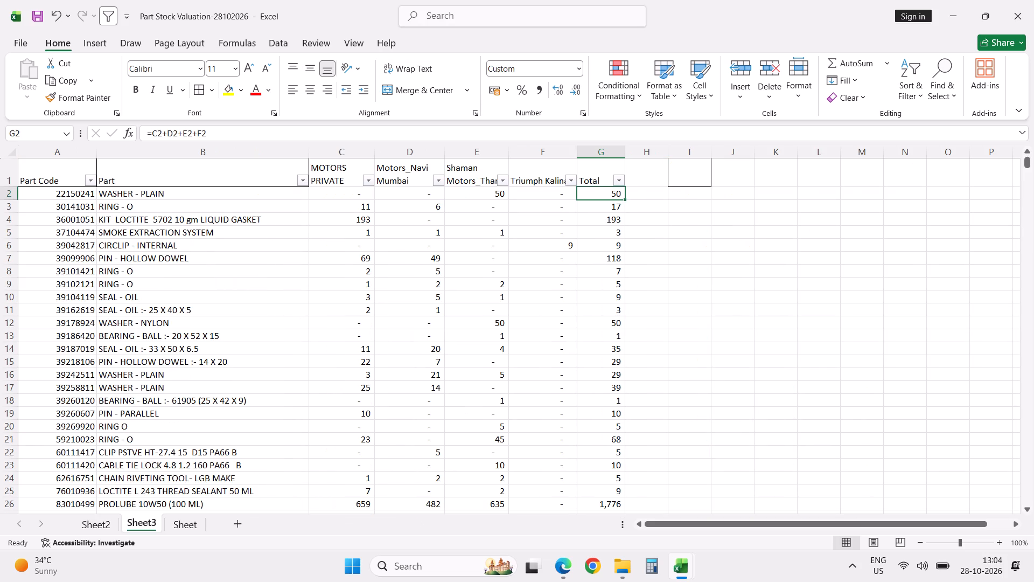
key("alt+Tab")
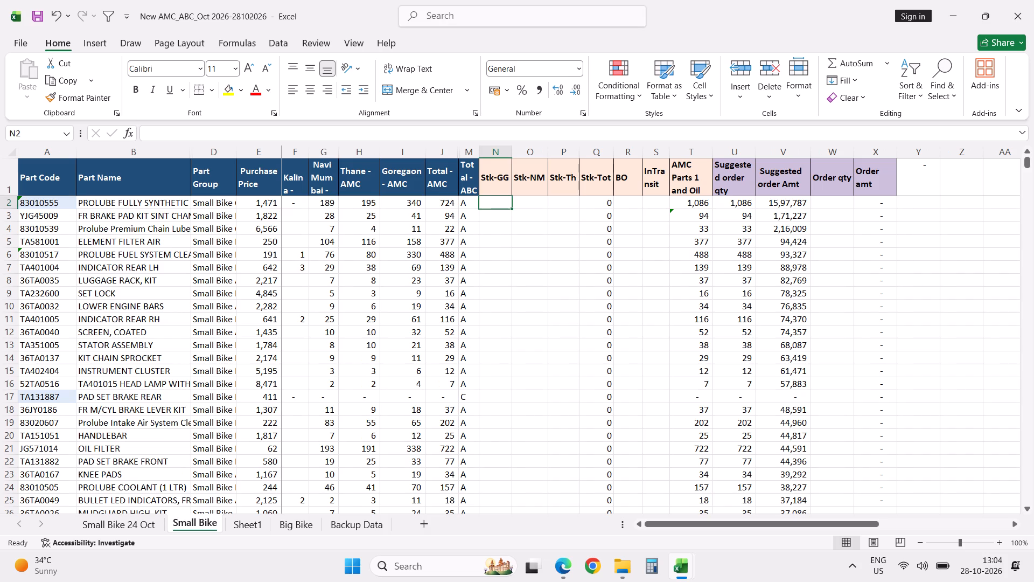
type("=vlo")
key("Tab")
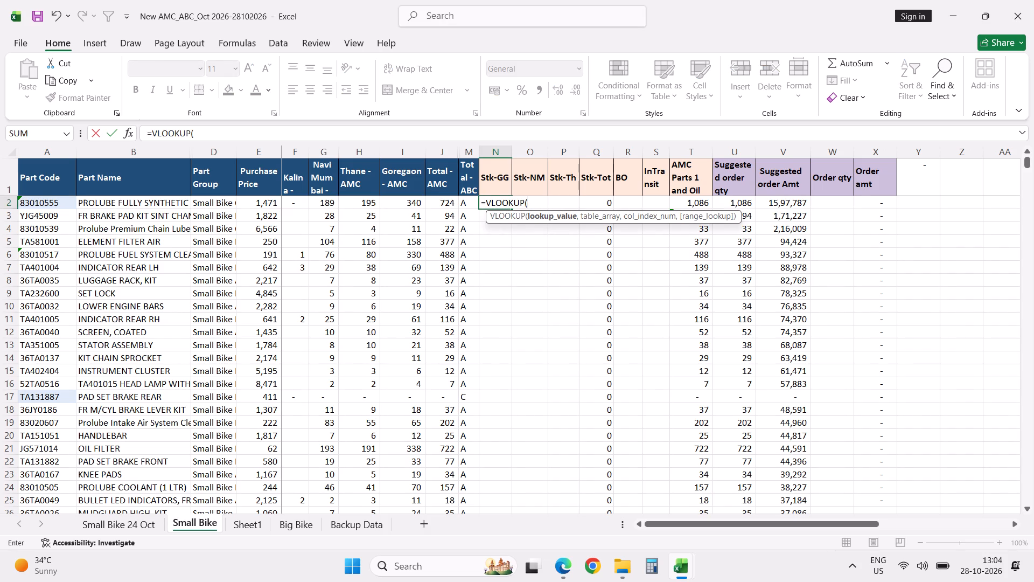
left_click(67, 206)
key("comma")
key("alt+Tab")
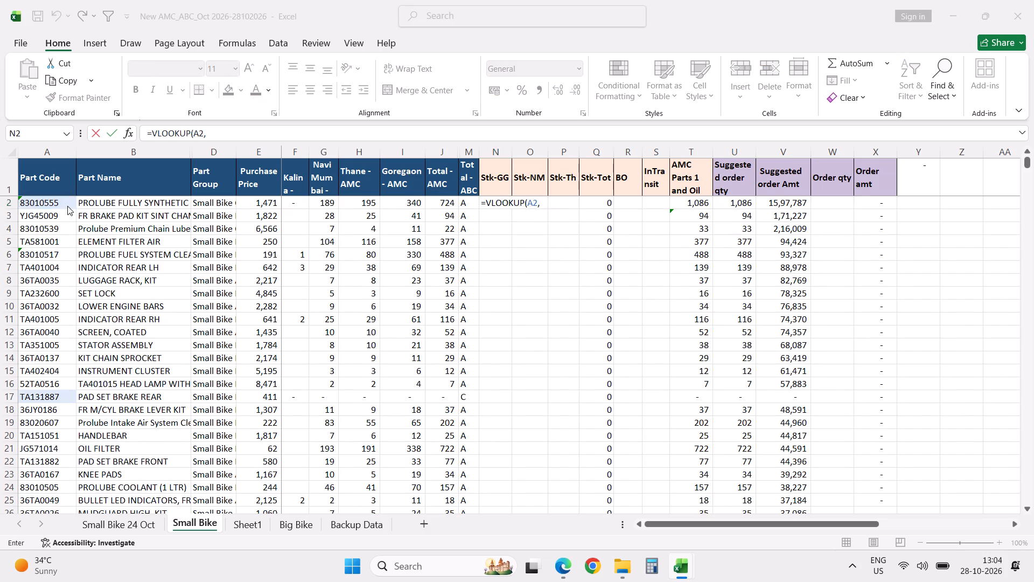
left_click(50, 196)
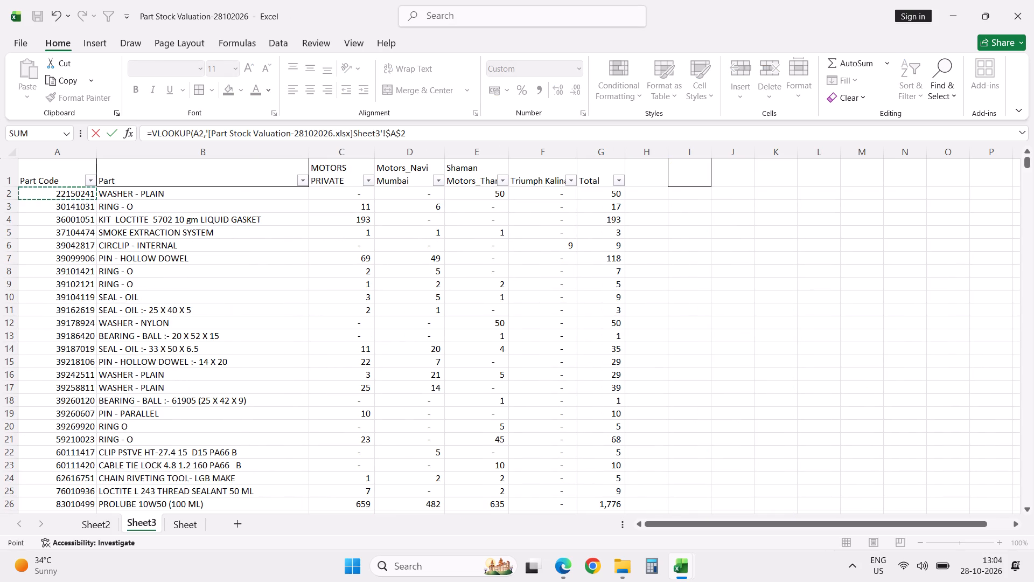
key("shift+Right")
key("shift+Right")
key("shift+Right")
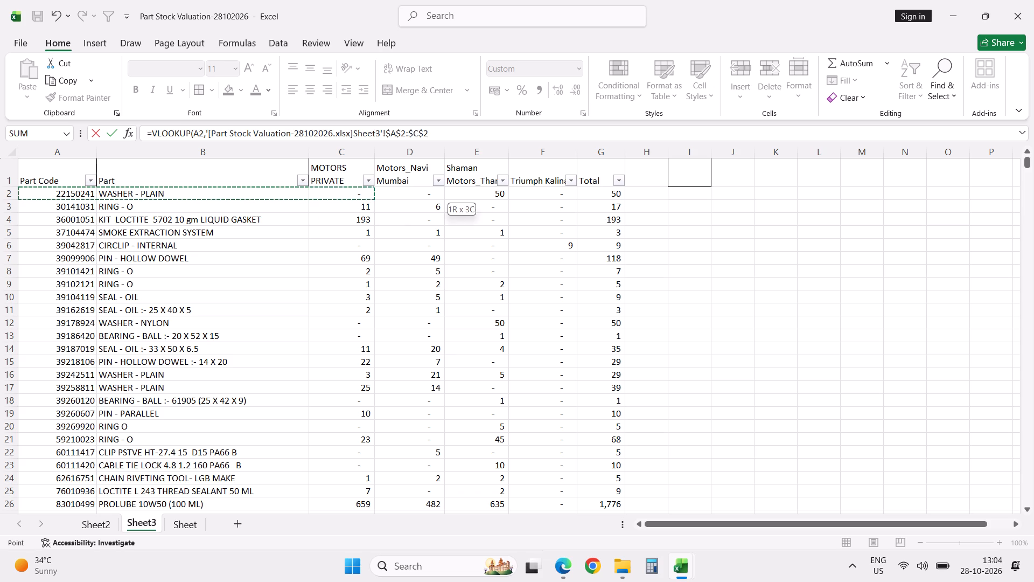
key("shift+Right")
key("ctrl+shift+Down")
type(",3,0")
key("Return")
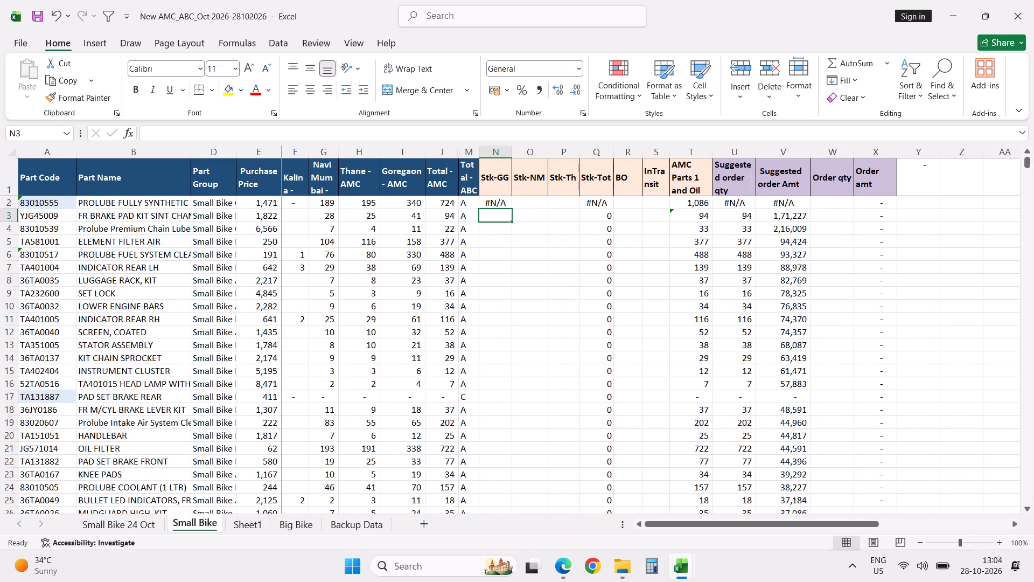
Copy the VLOOKUP formula text from N2, without its equals sign, into the Stk-NM and Stk-Th cells O2 and P2.
left_click(504, 205)
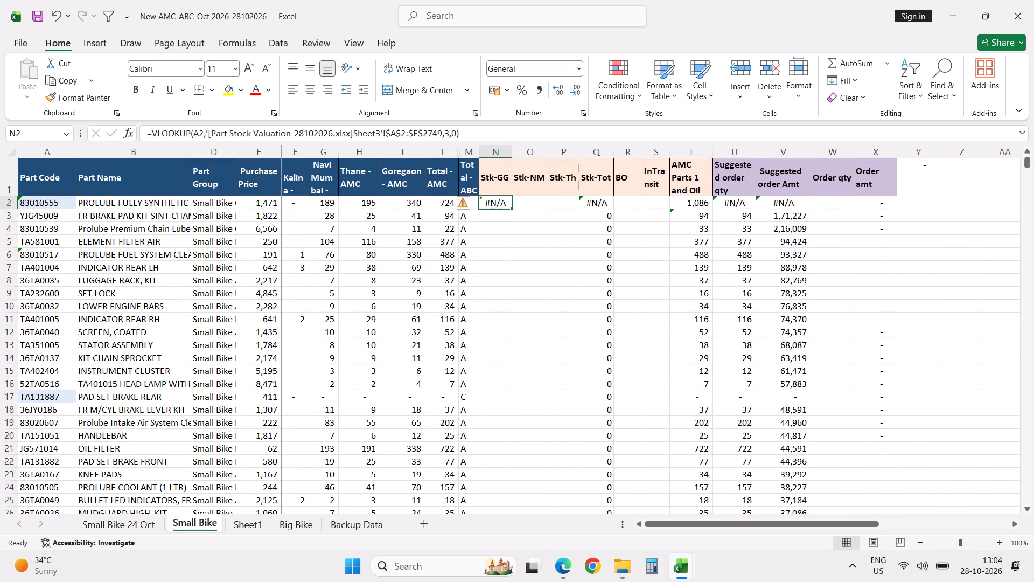
left_click(476, 135, "shift")
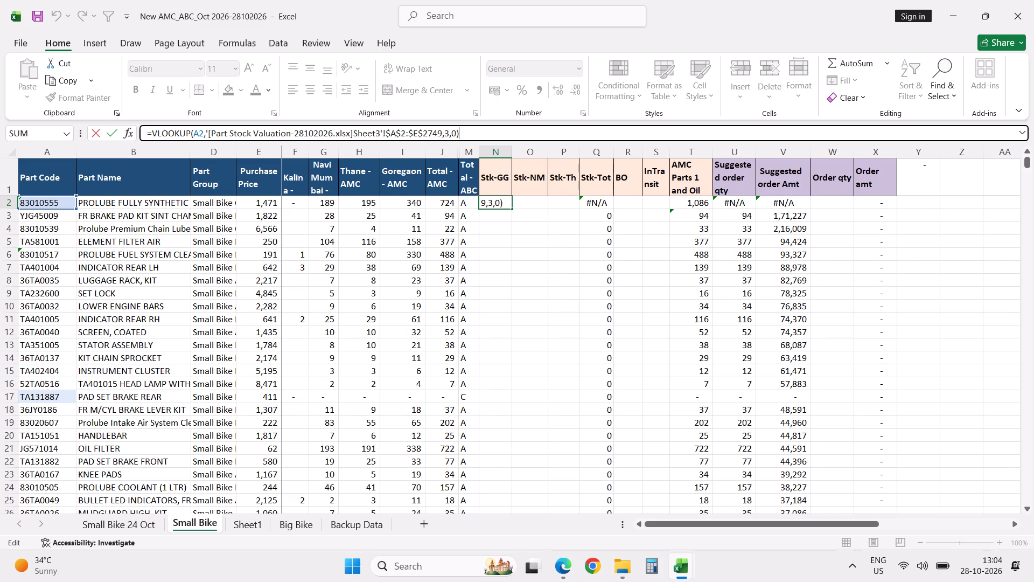
left_click(153, 129, "shift")
key("ctrl+c")
key("Tab")
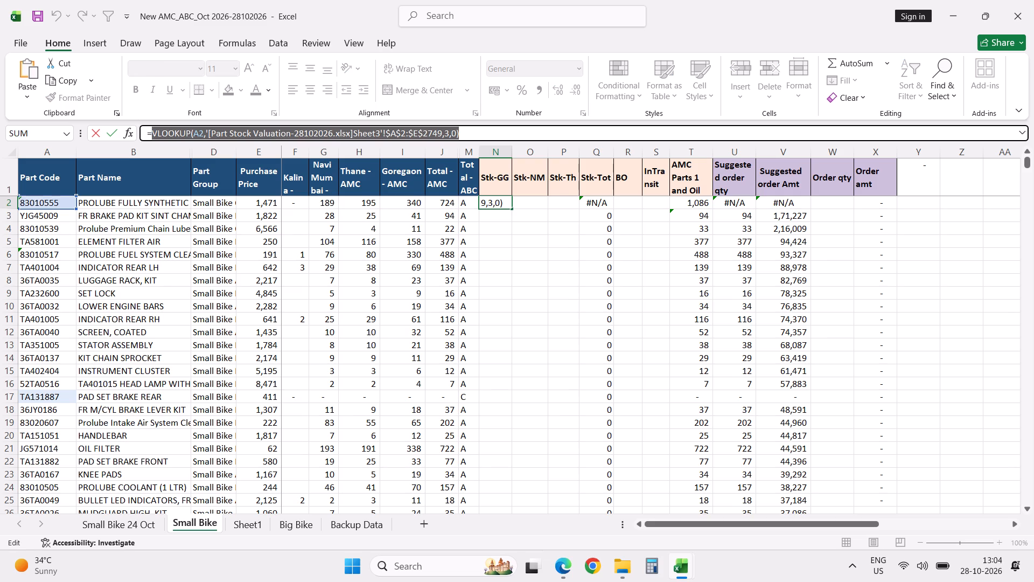
key("ctrl+v")
key("Tab")
key("ctrl+v")
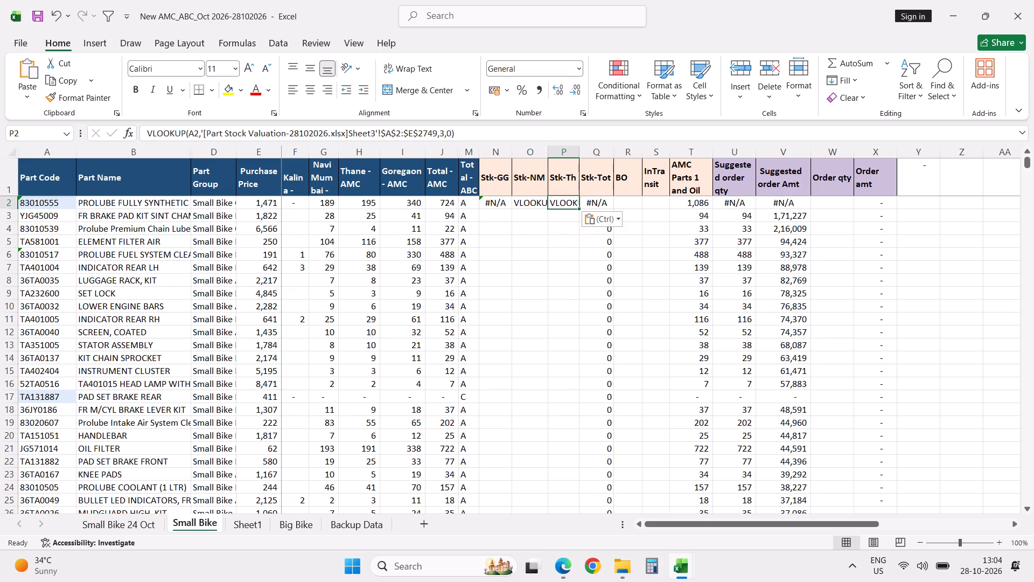
In O2 under Stk-NM, change the lookup column number to 4 and add the leading equals sign.
left_click(535, 206)
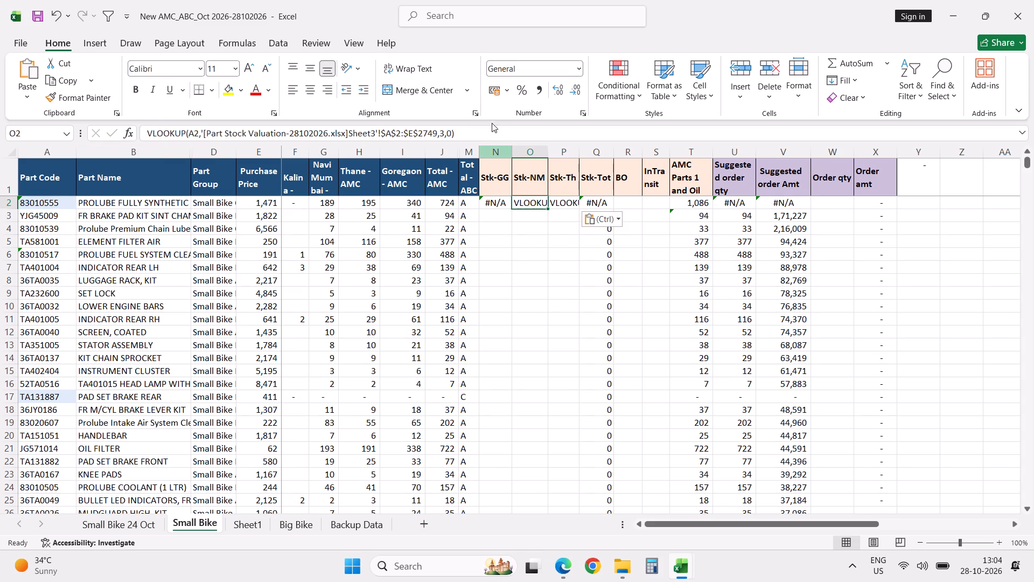
left_click(491, 135)
key("Left")
key("Left")
key("Left")
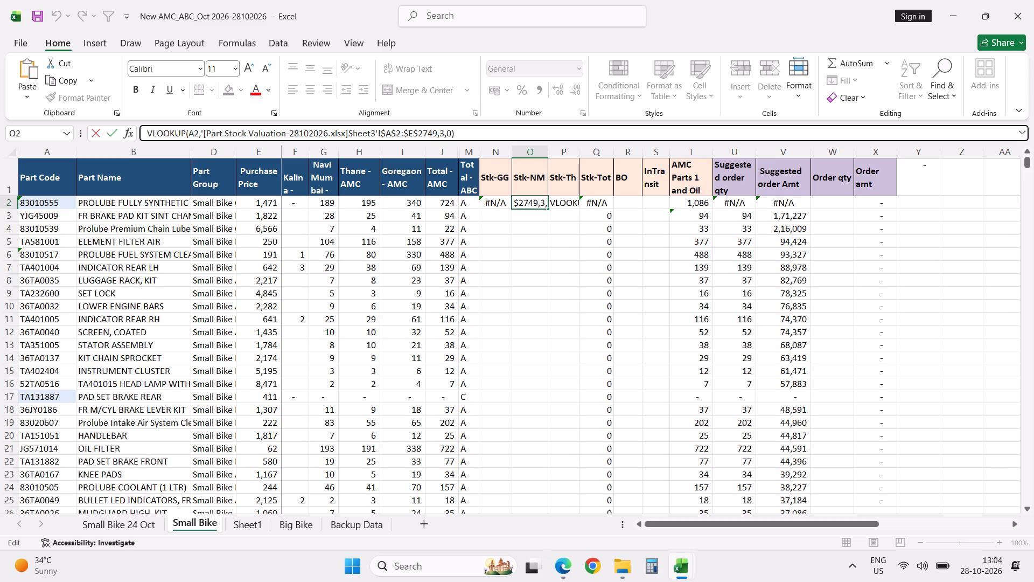
key("shift+Left")
key("4")
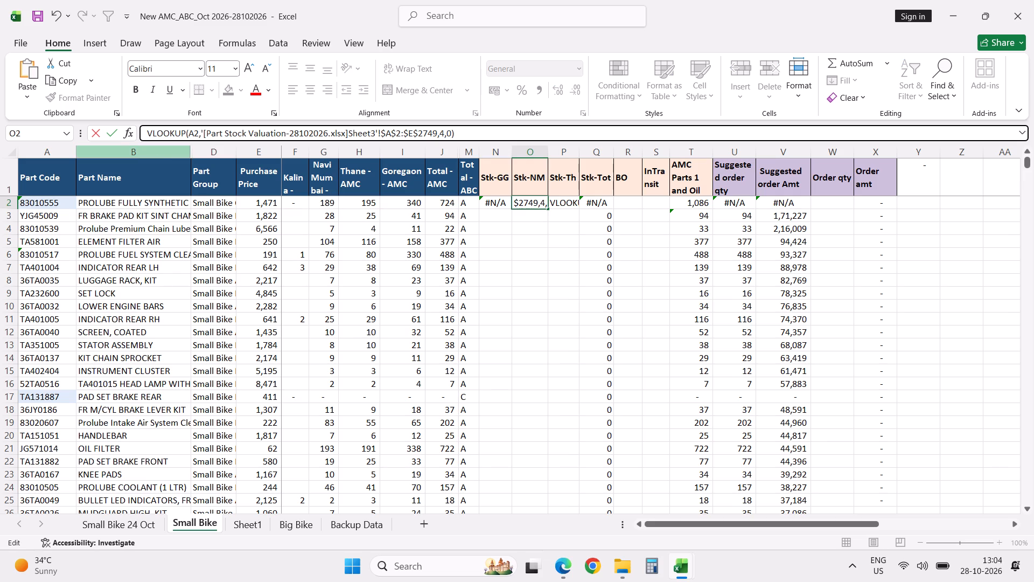
left_click(145, 131)
key("equal")
key("Tab")
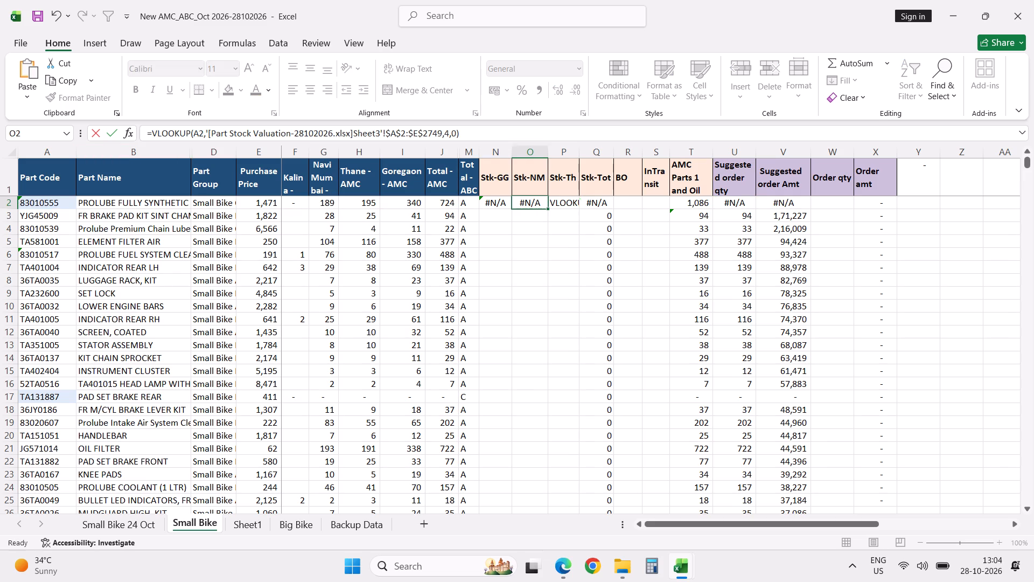
In P2 under Stk-Th, change the lookup column number to 5 and add the leading equals sign.
left_click(524, 136)
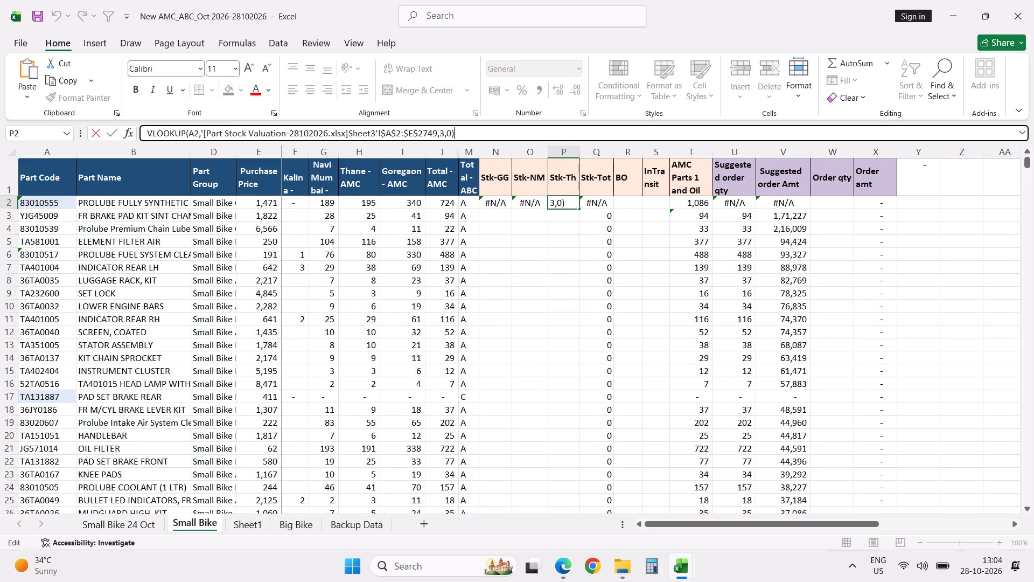
key("Left")
key("Left")
key("Left")
key("shift+Left")
key("5")
left_click(146, 133)
key("equal")
key("Tab")
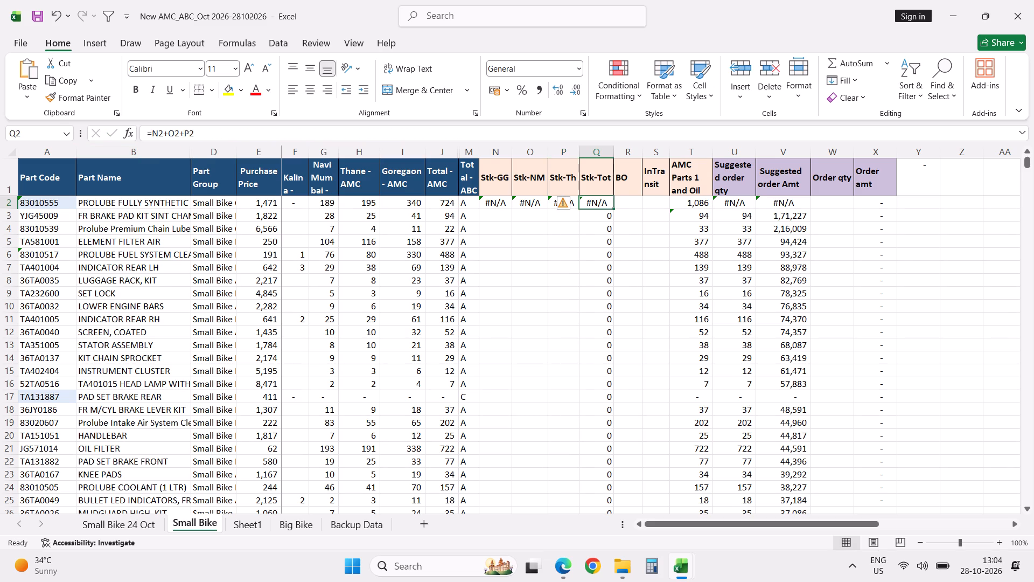
Fill the three lookup formulas in N2:P2 down to row 704.
key("Left")
key("Left")
key("Left")
key("shift+Right")
key("shift+Right")
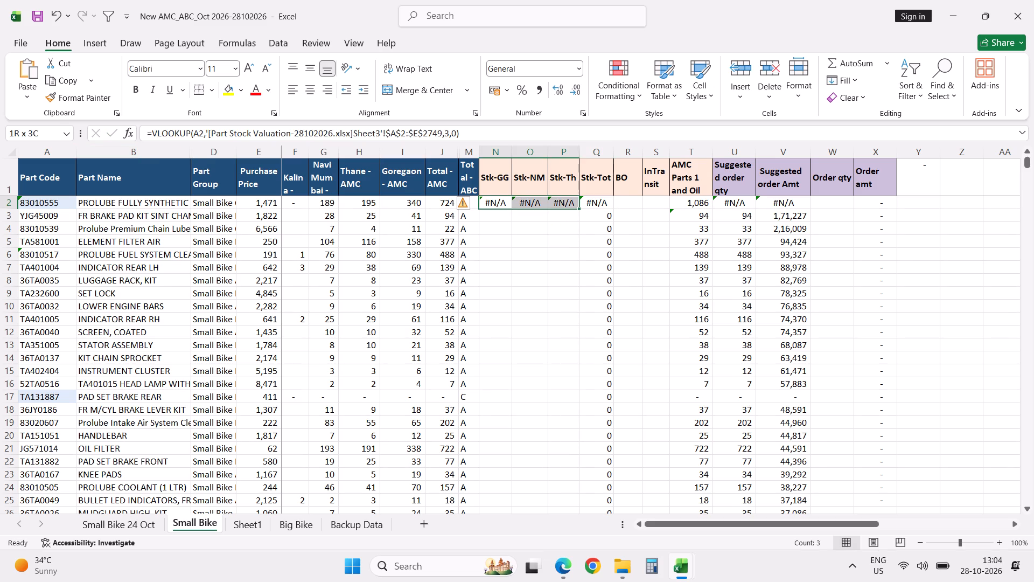
double_click(578, 209)
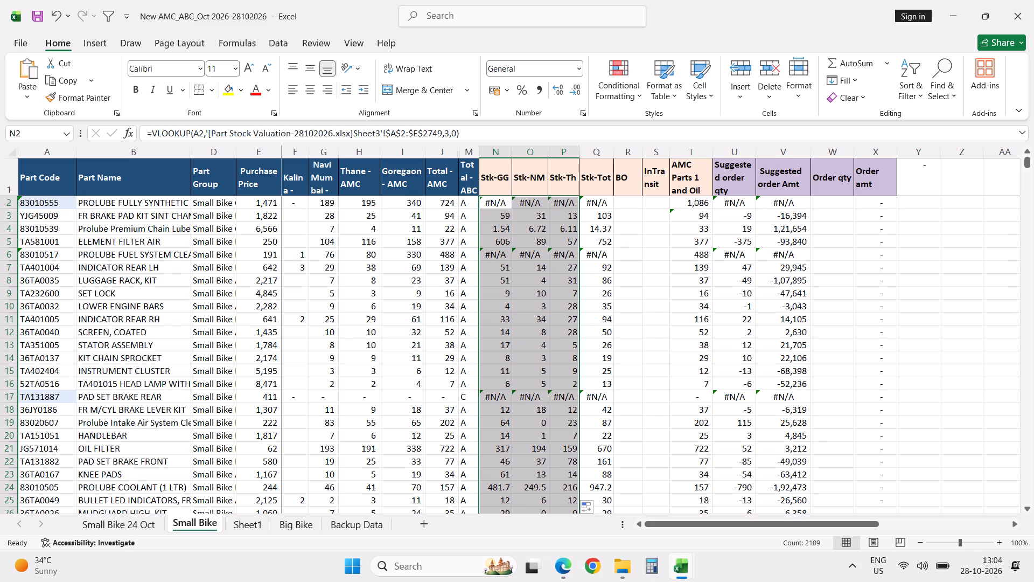
Add filters to the Small Bike header row and filter the Stk-GG column to show only #N/A.
left_click(55, 179)
type("dff")
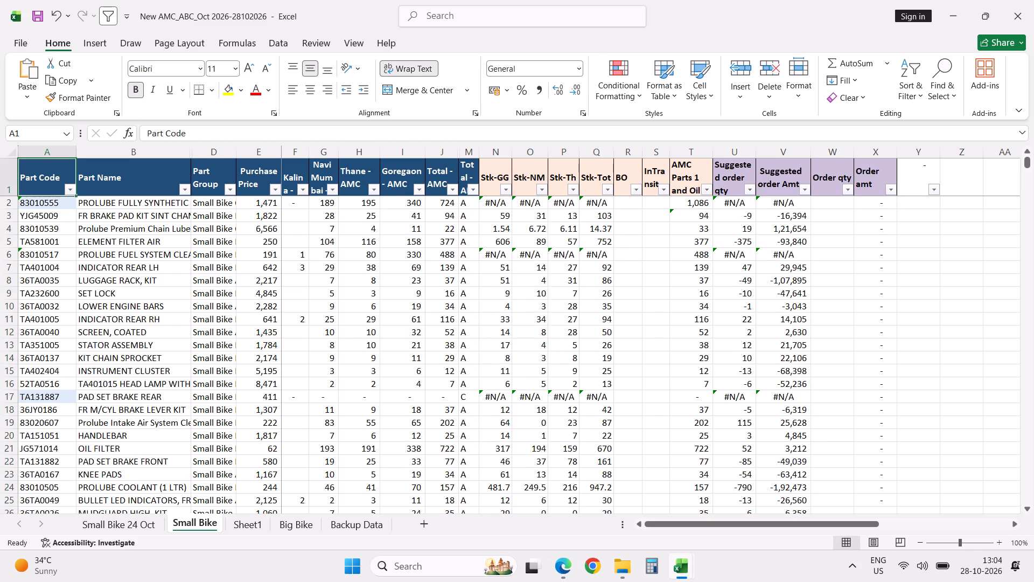
left_click(507, 191)
left_click(405, 363)
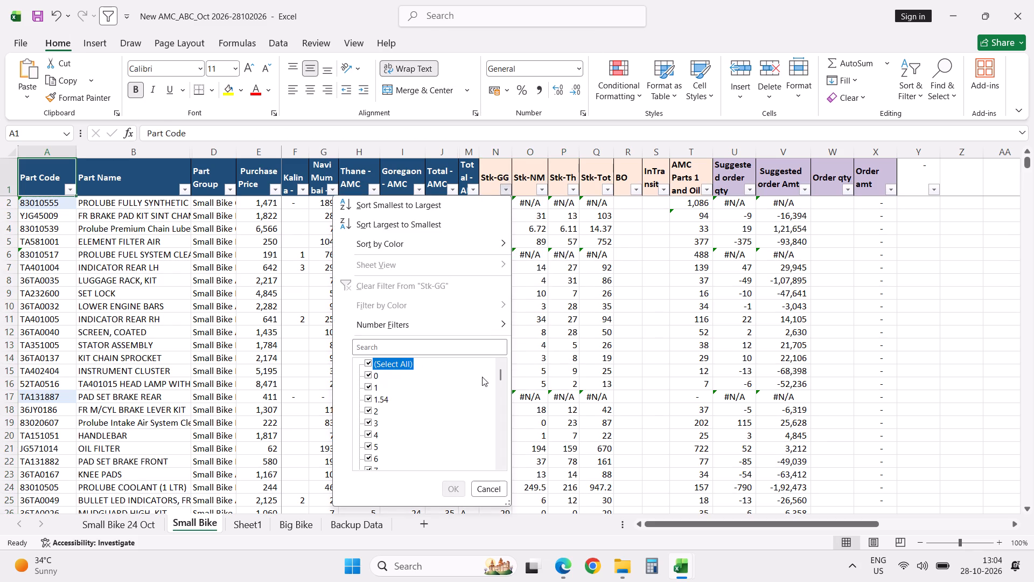
left_click_drag(499, 378, 500, 463)
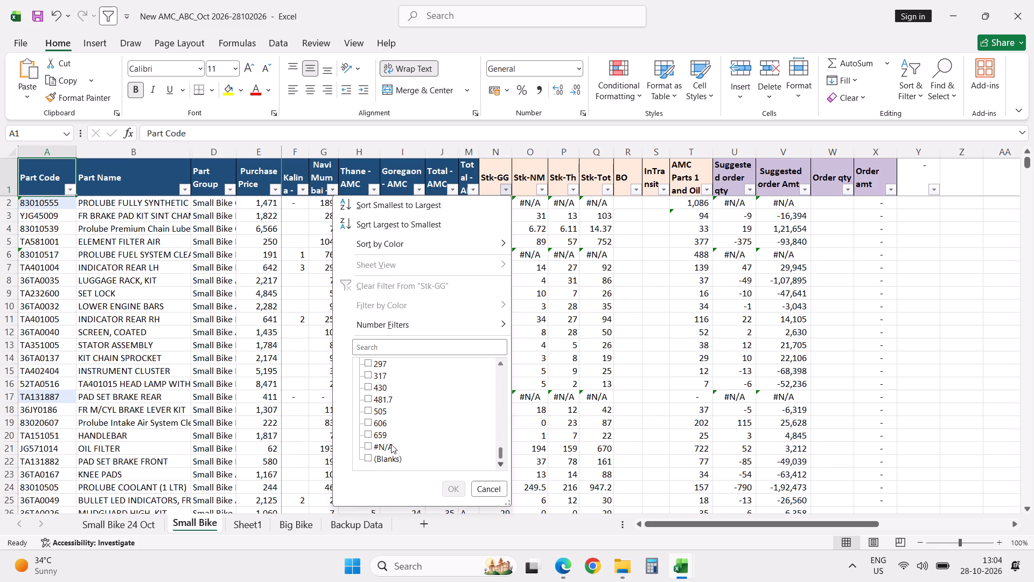
left_click(389, 447)
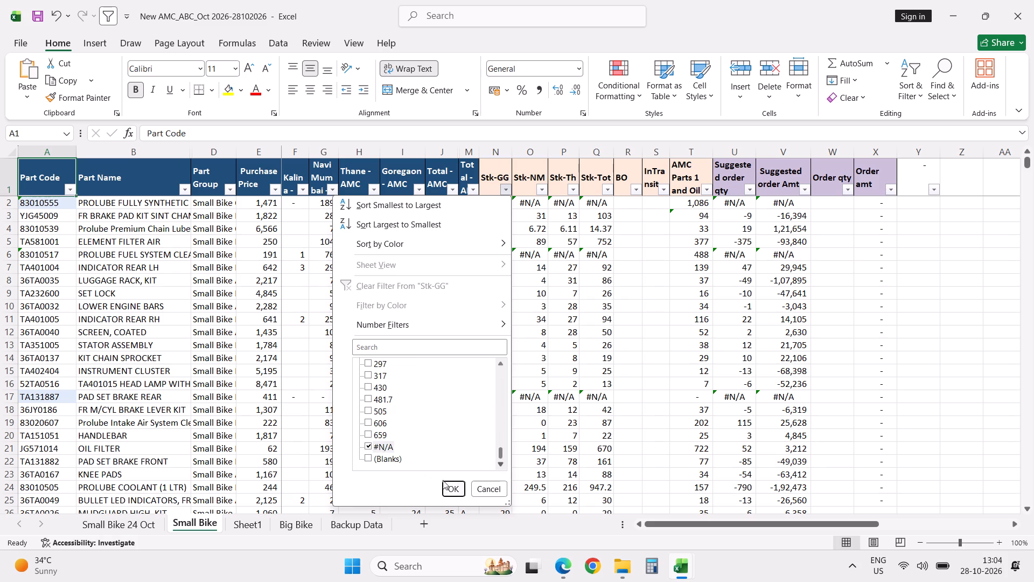
left_click(452, 486)
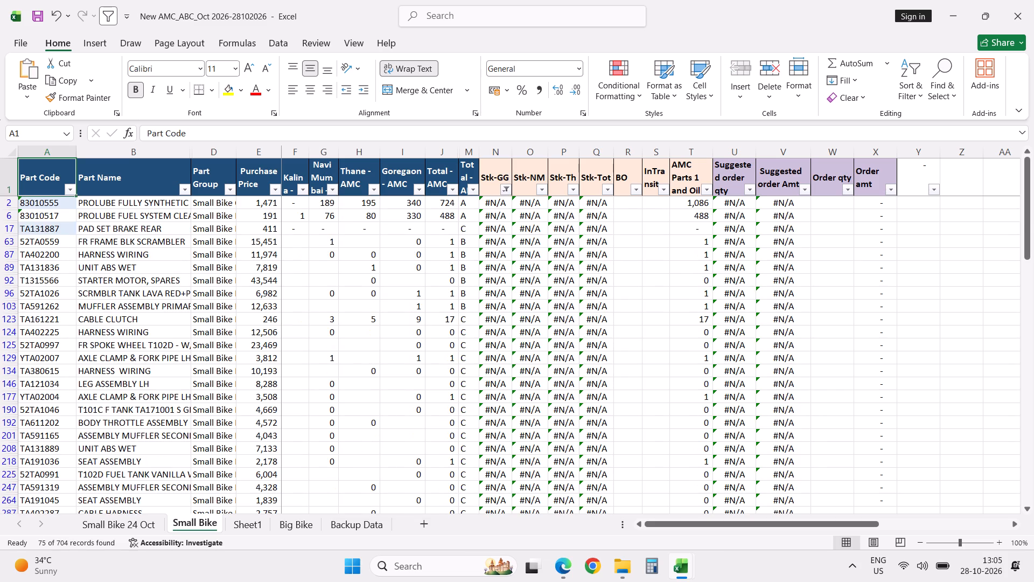
Copy part code 83010555 from A2 and search for it on Sheet3 of the Part Stock Valuation-28102026 workbook.
scroll(575, 383, "down", 14)
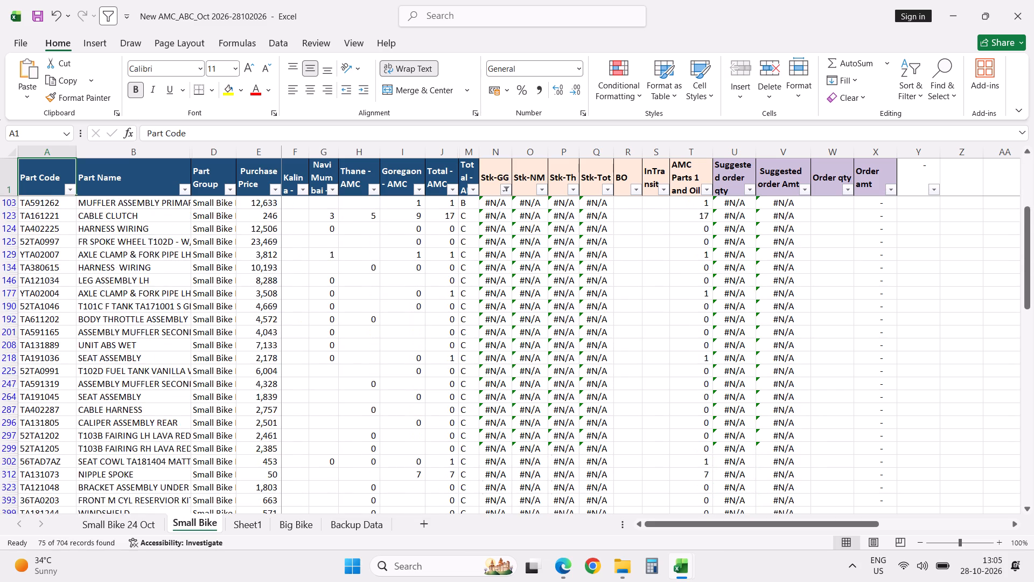
scroll(575, 383, "down", 13)
scroll(575, 383, "up", 20)
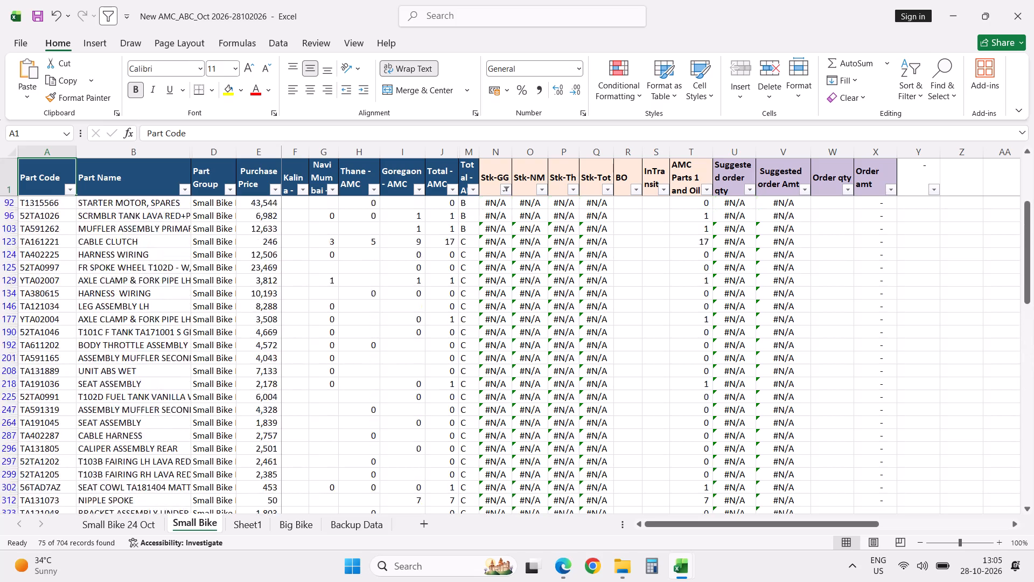
scroll(575, 383, "up", 20)
scroll(575, 383, "up", 10)
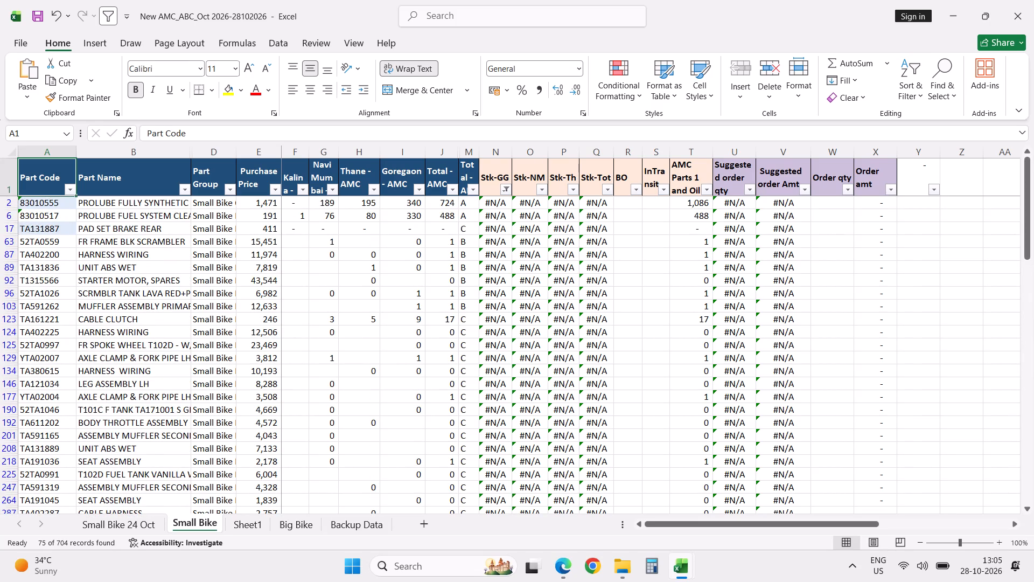
double_click(51, 203)
key("Tab")
left_click(51, 203)
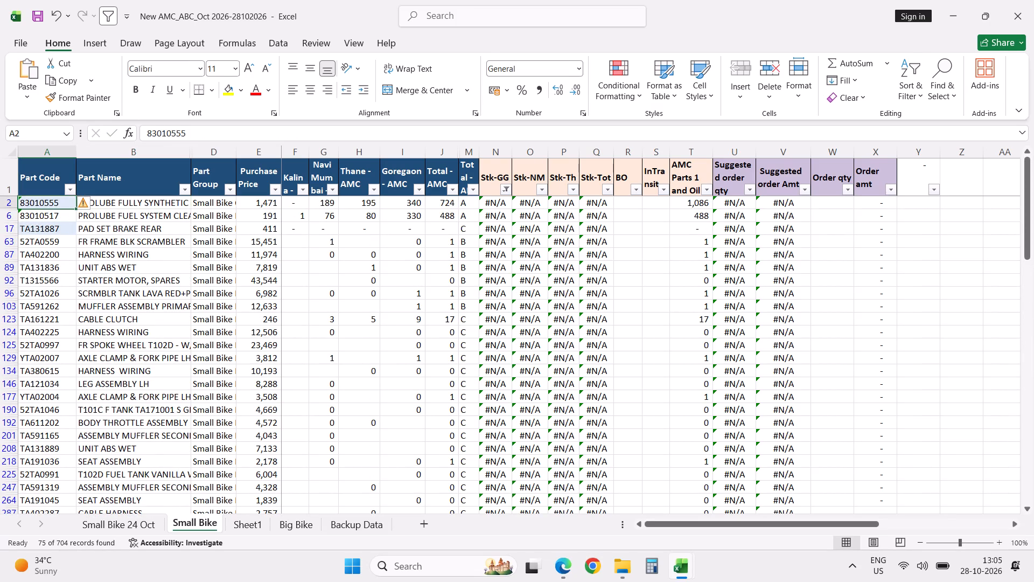
key("ctrl+c")
key("alt+Tab")
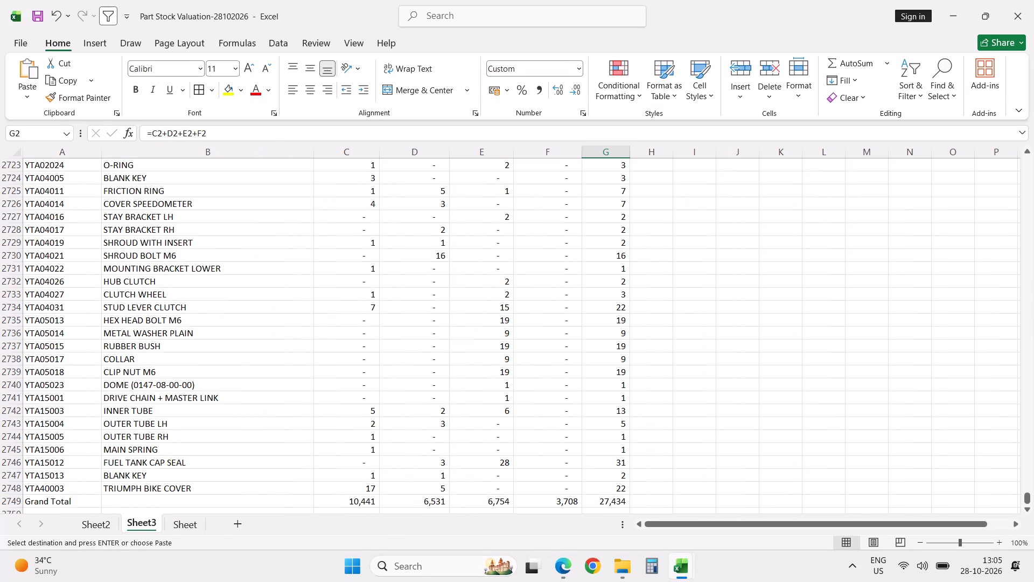
left_click(67, 219)
key("ctrl+f")
key("ctrl+v")
key("Return")
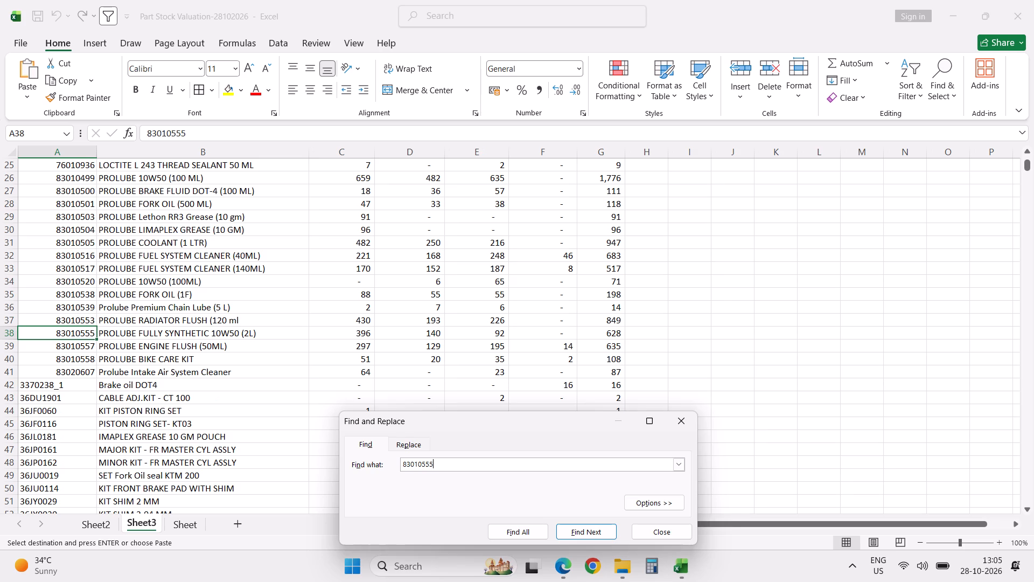
key("Escape")
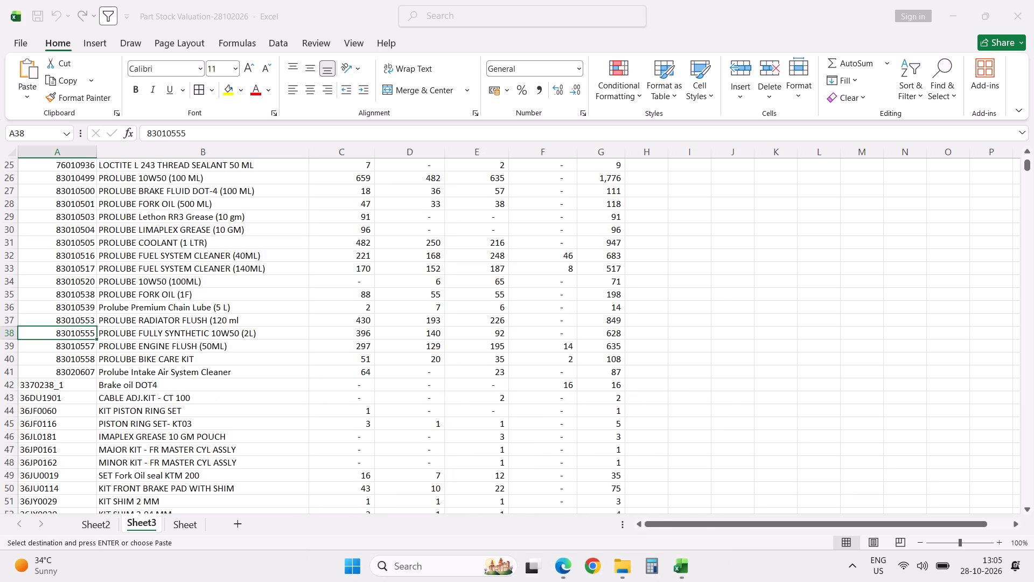
Freeze the header row and Part Code column on Sheet3 of the stock valuation workbook, using B2 as the split cell.
key("ctrl+Up")
key("Right")
key("Down")
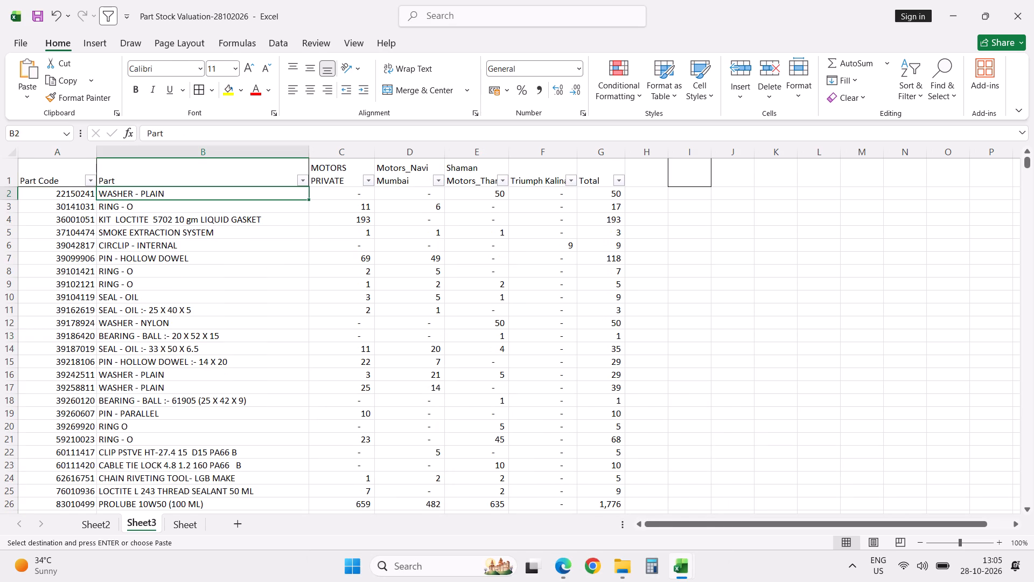
key("alt+w")
type("ff")
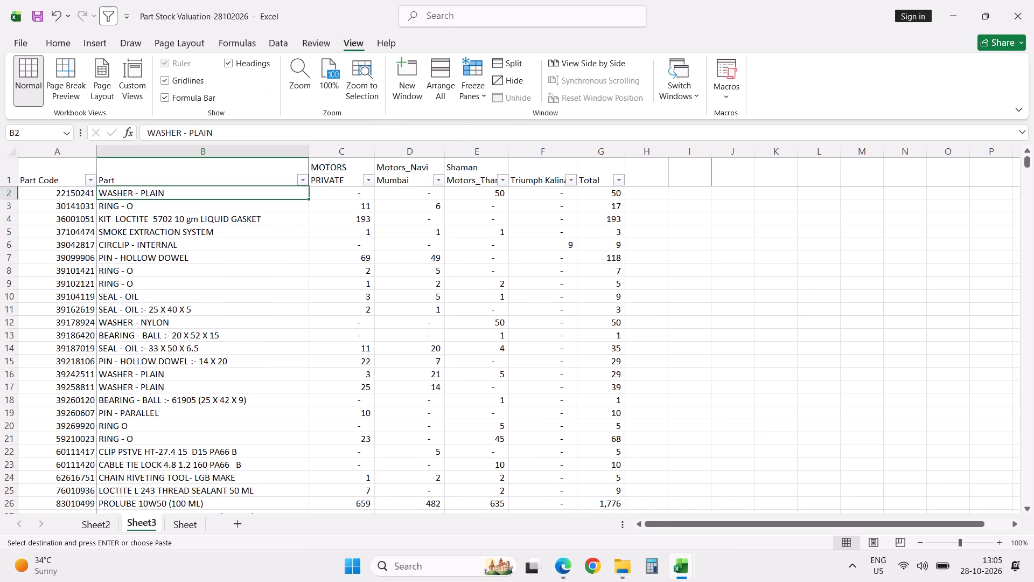
In the AMC_ABC workbook's Small Bike sheet, convert the text part codes 83010555 in A2 and 83010517 in A6 to numbers.
key("alt+Tab")
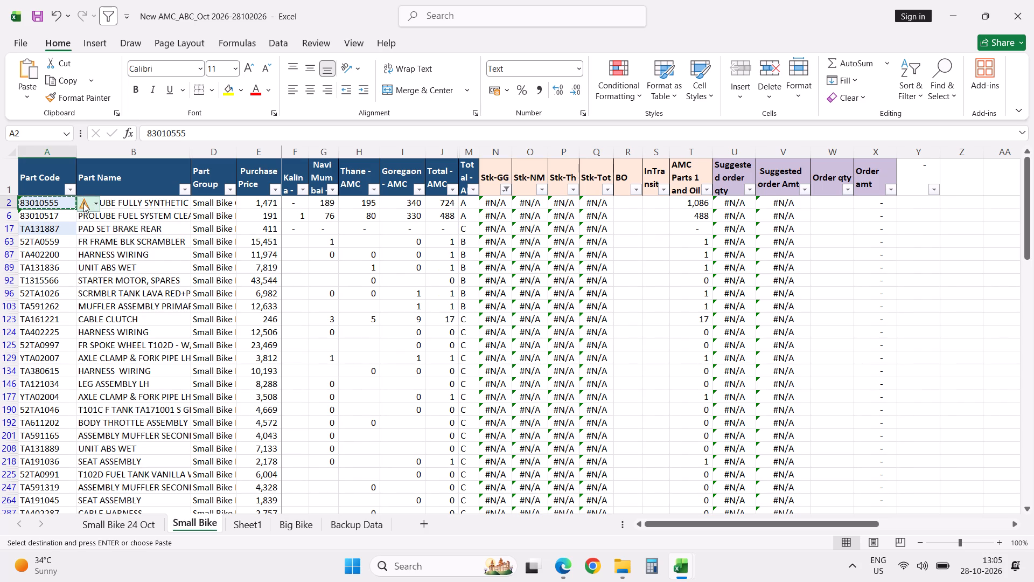
left_click(83, 203)
left_click(146, 241)
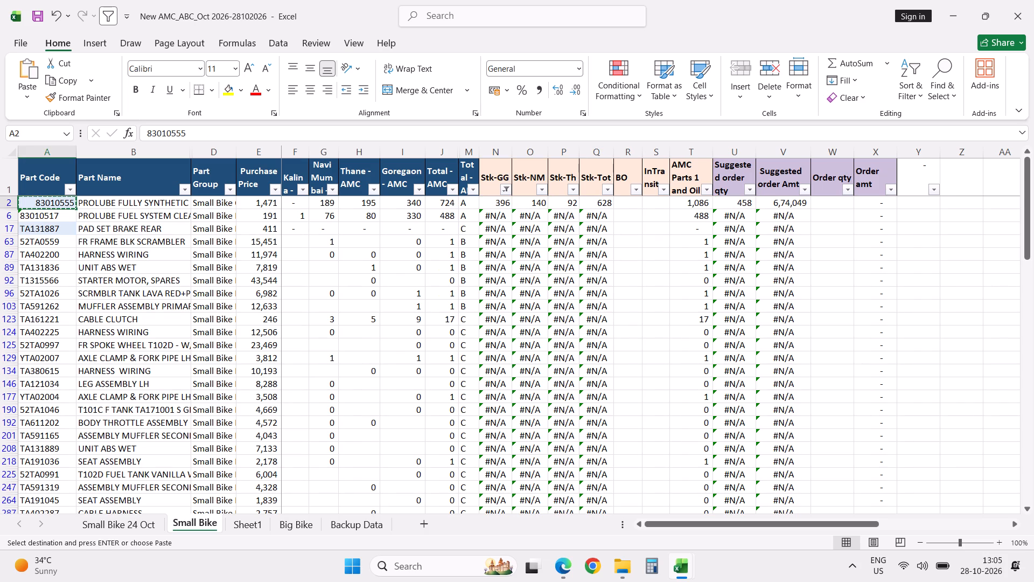
left_click(66, 217)
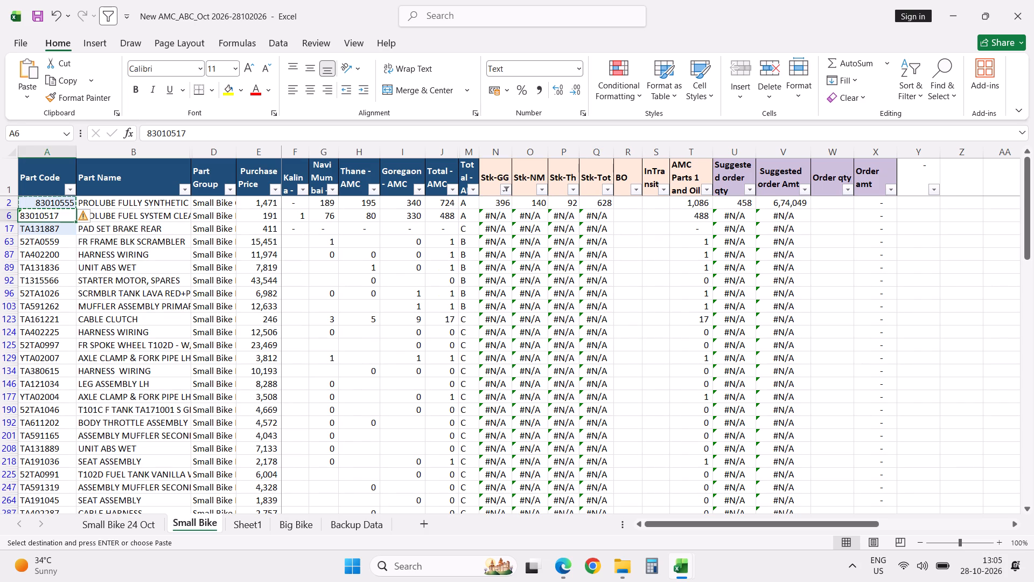
left_click(83, 217)
left_click(129, 252)
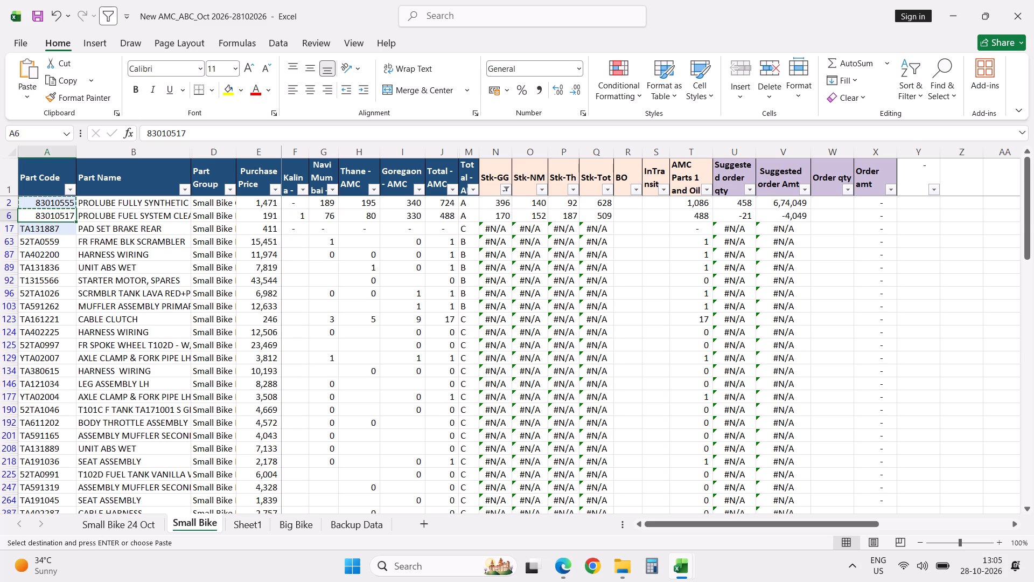
Review the remaining #N/A parts on the filtered Small Bike sheet down to the end of the list.
scroll(51, 382, "down", 10)
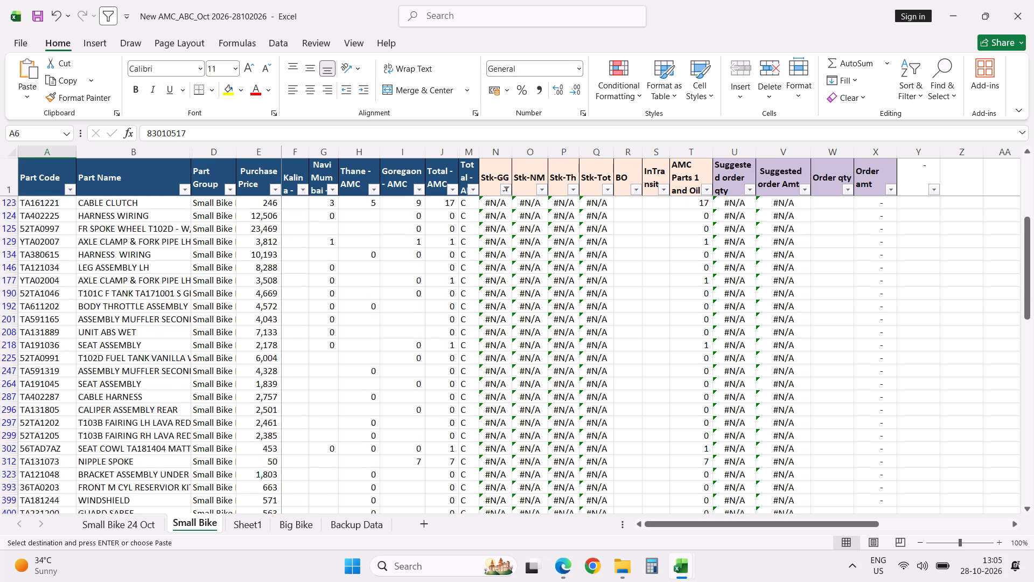
scroll(51, 382, "down", 11)
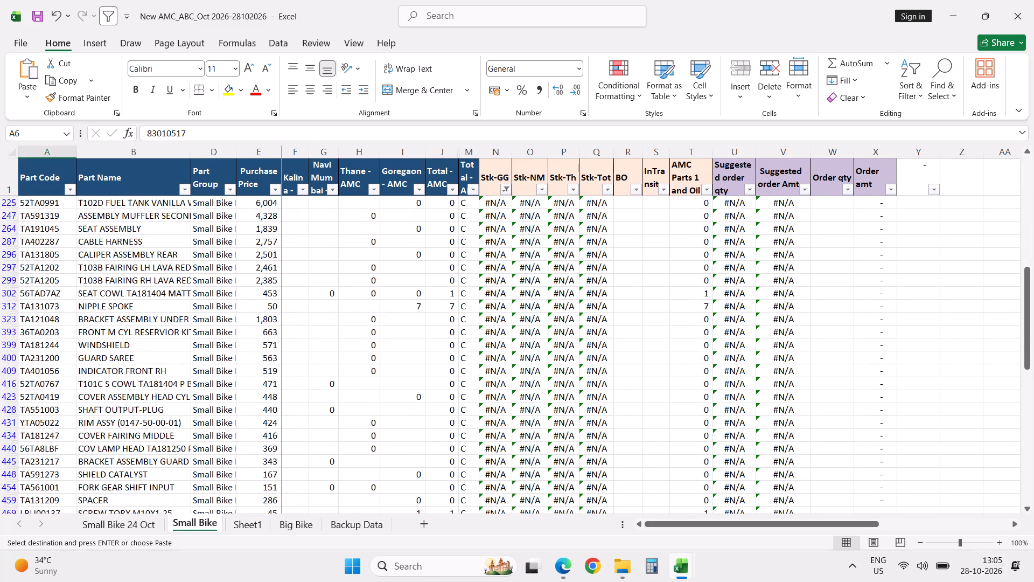
scroll(51, 382, "down", 6)
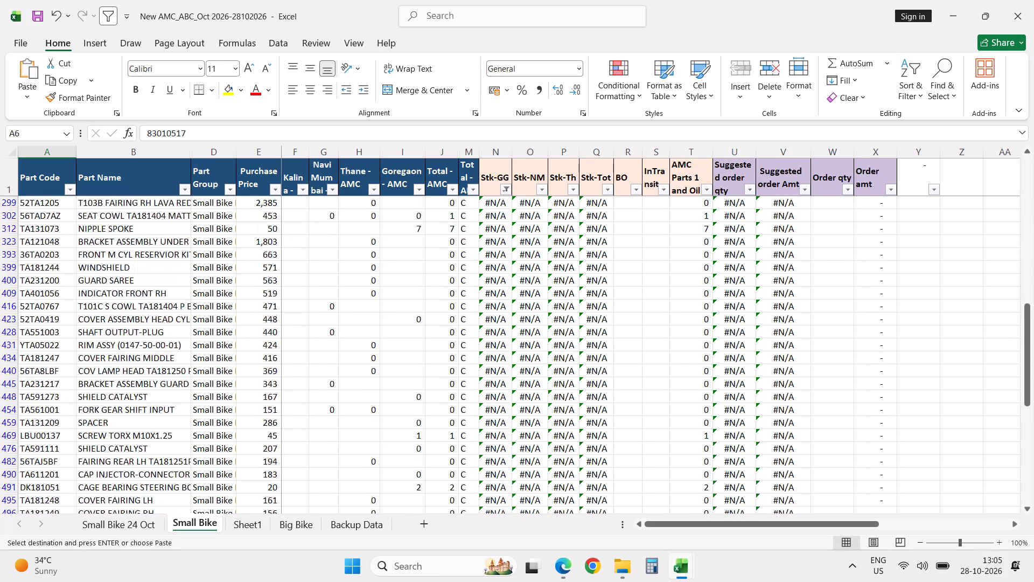
scroll(51, 382, "down", 4)
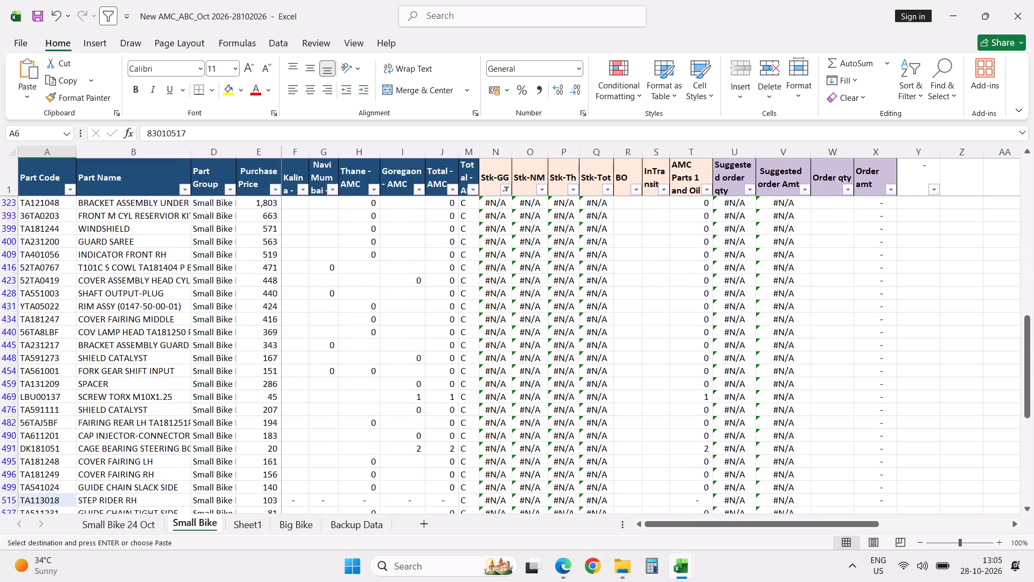
scroll(51, 382, "down", 18)
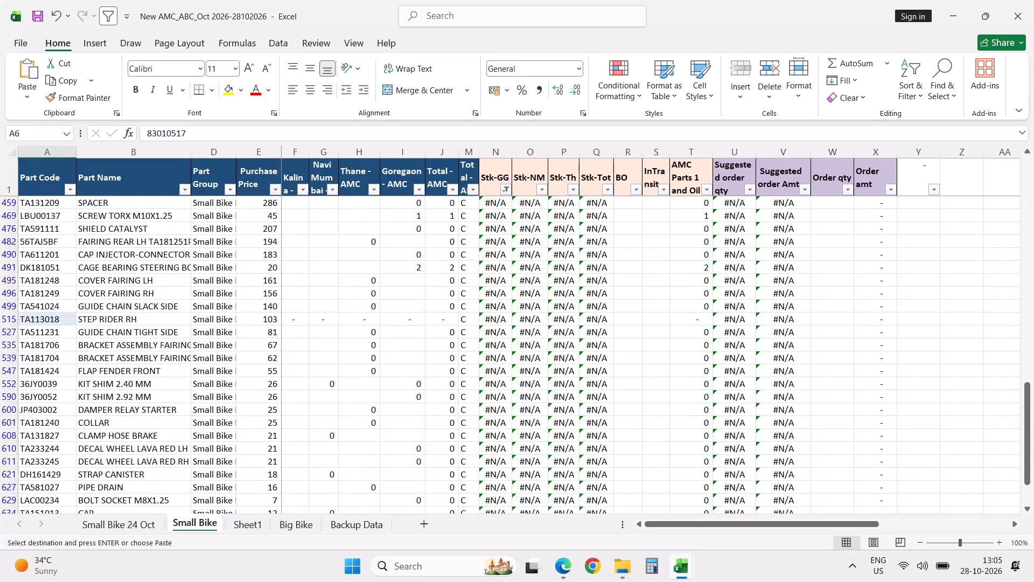
scroll(51, 382, "down", 13)
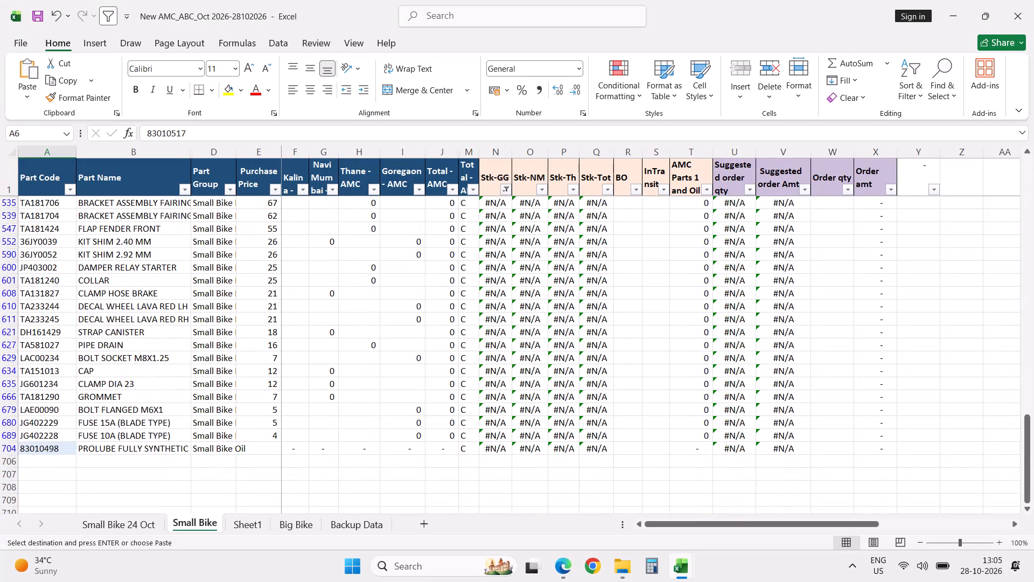
Copy part code 83010498 from A704 and search for it on Sheet3 of the Part Stock Valuation-28102026 workbook.
left_click(49, 449)
key("ctrl+c")
key("alt+Tab")
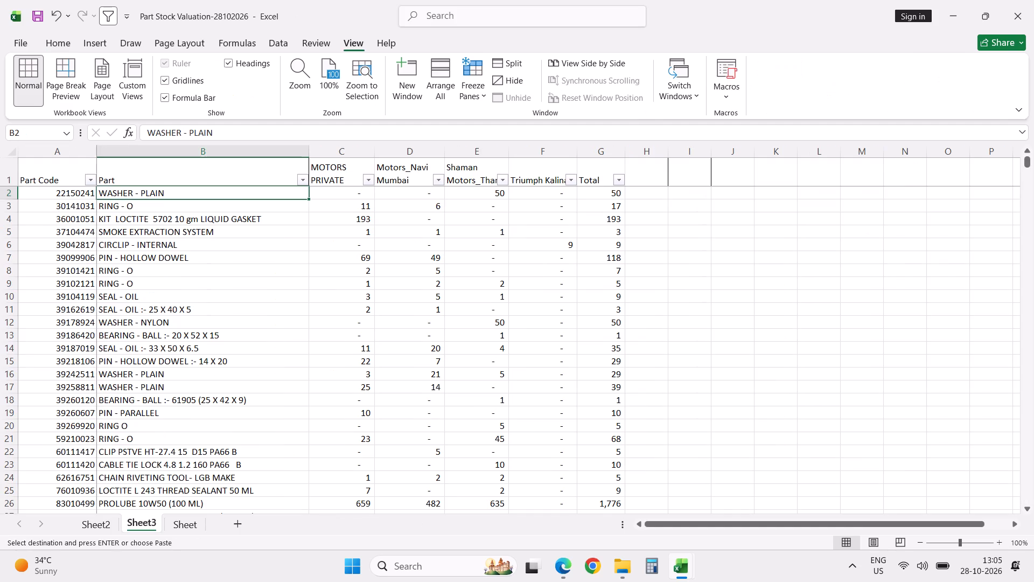
key("ctrl+f")
key("ctrl+v")
key("Return")
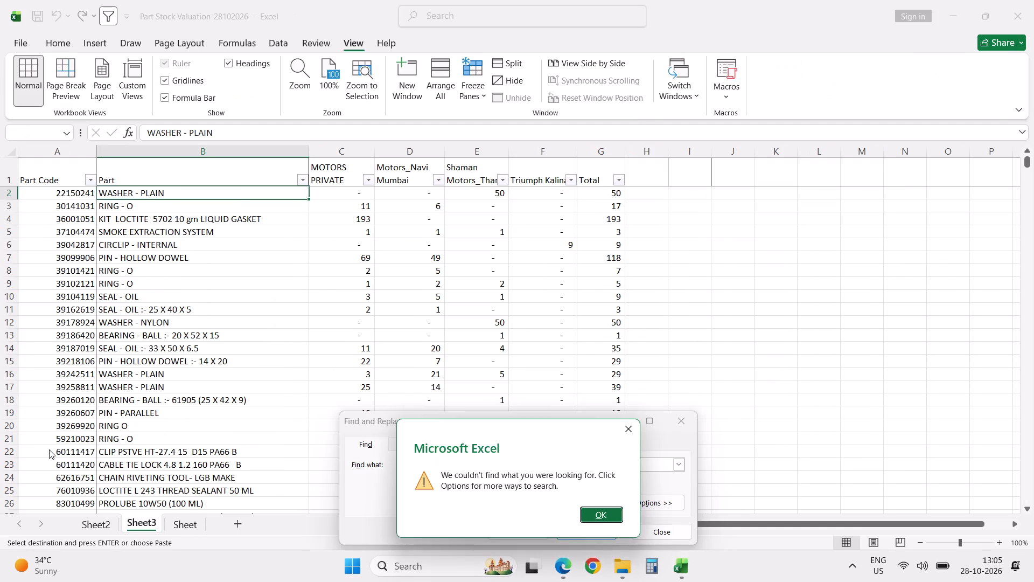
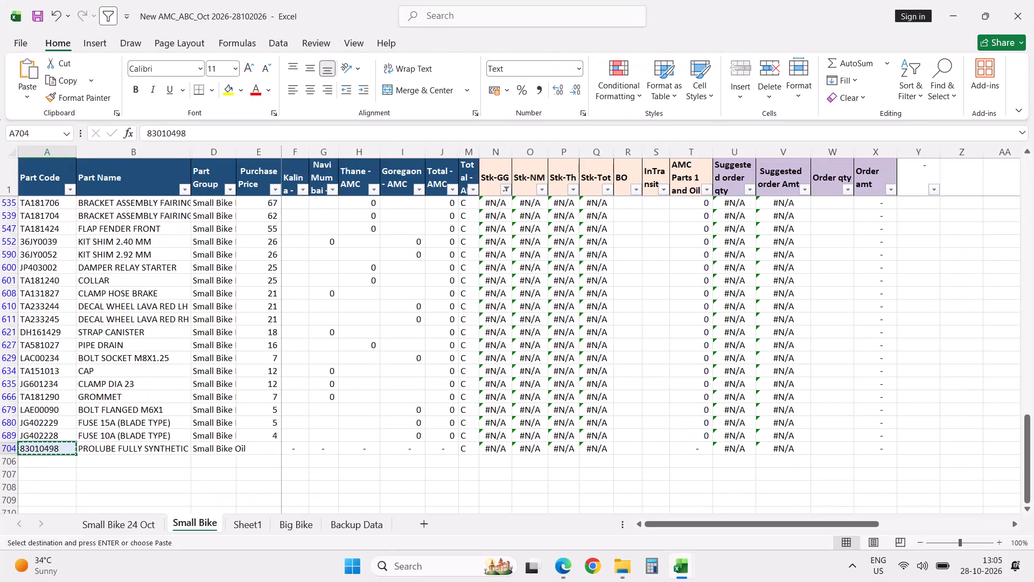
Recheck the filtered #N/A parts from the top of the Small Bike list and select part code DK181051 in A491.
key("ctrl+Up")
key("Down")
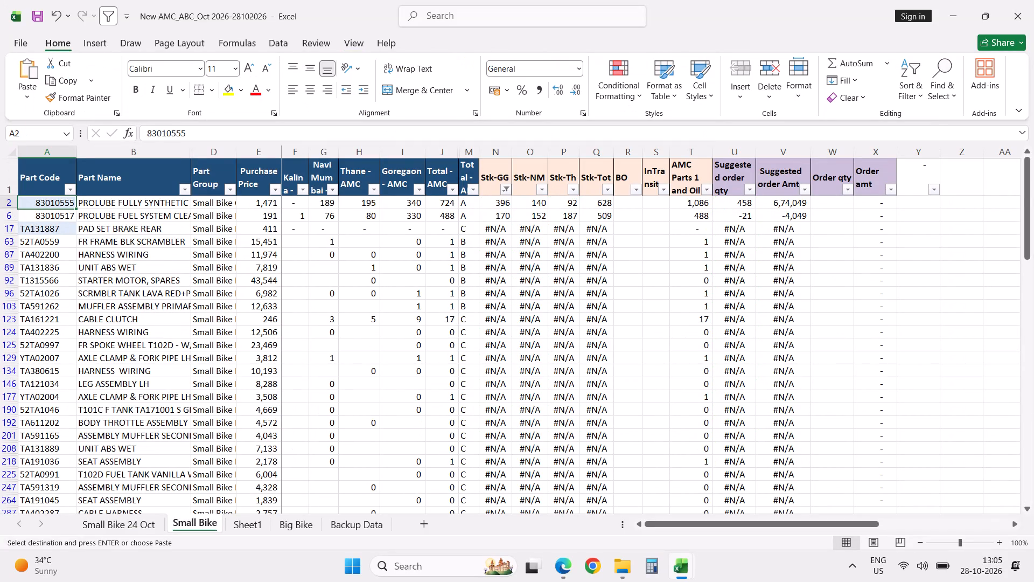
scroll(400, 312, "down", 11)
scroll(400, 312, "down", 14)
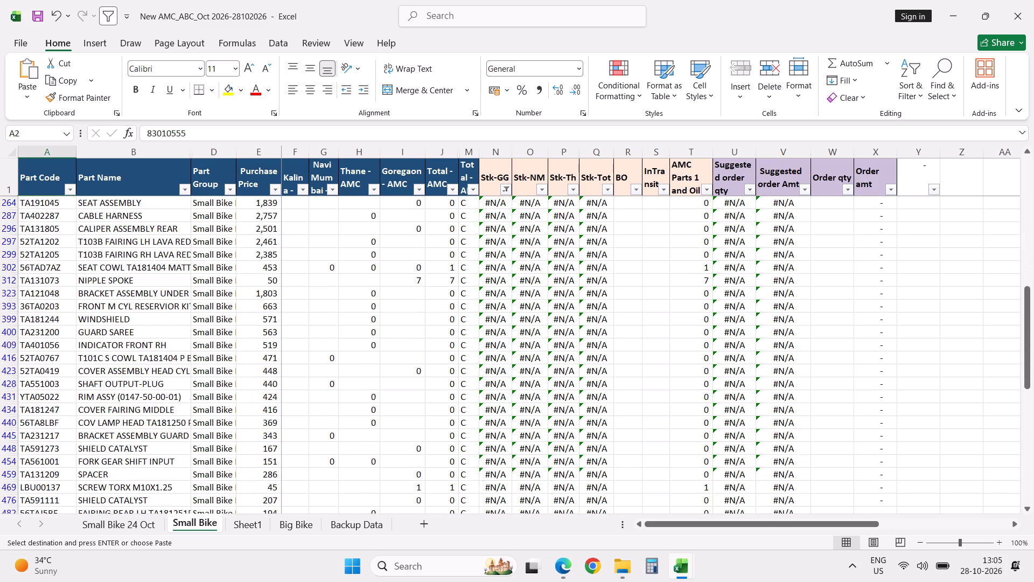
scroll(400, 312, "down", 10)
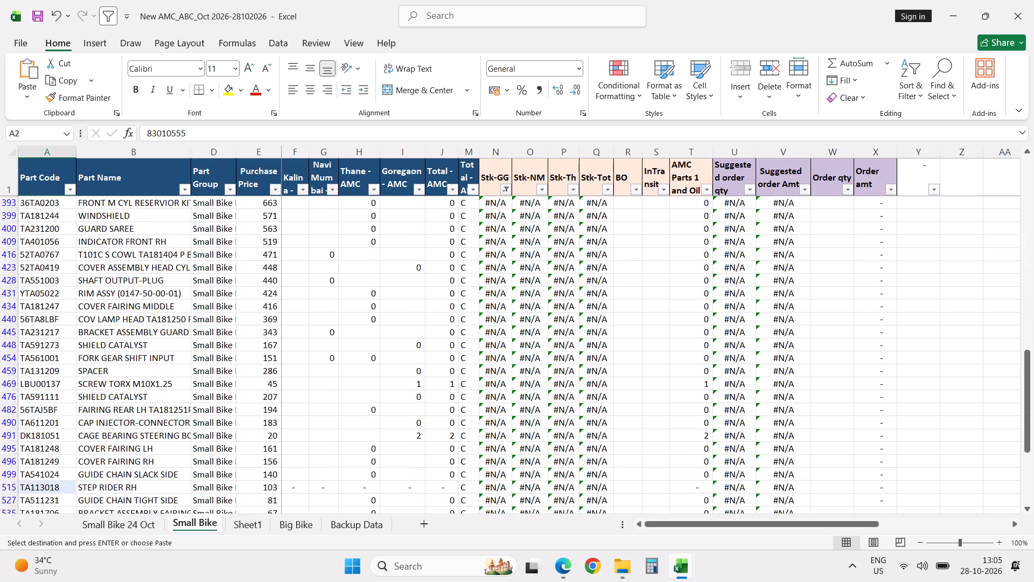
left_click(41, 433)
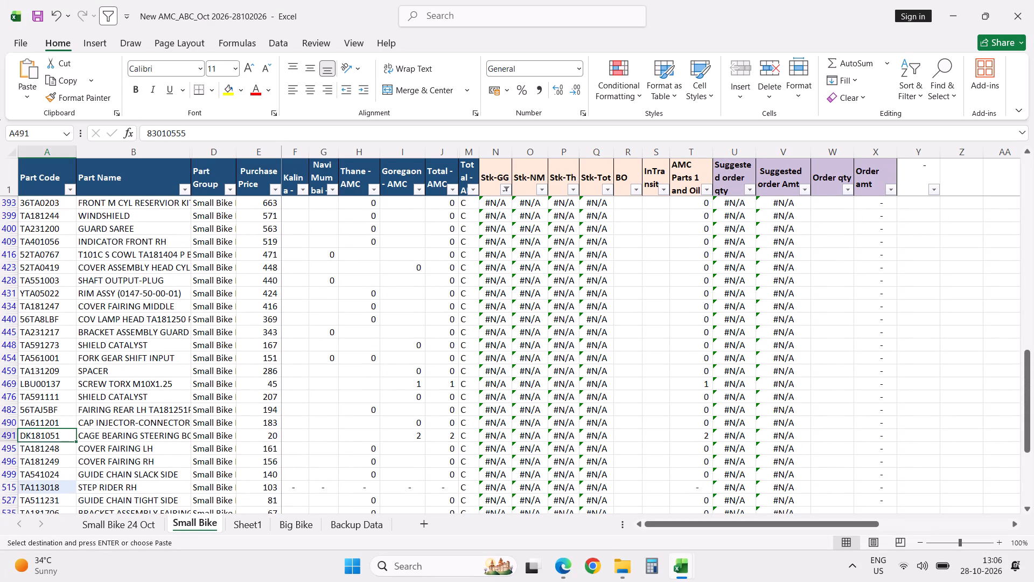
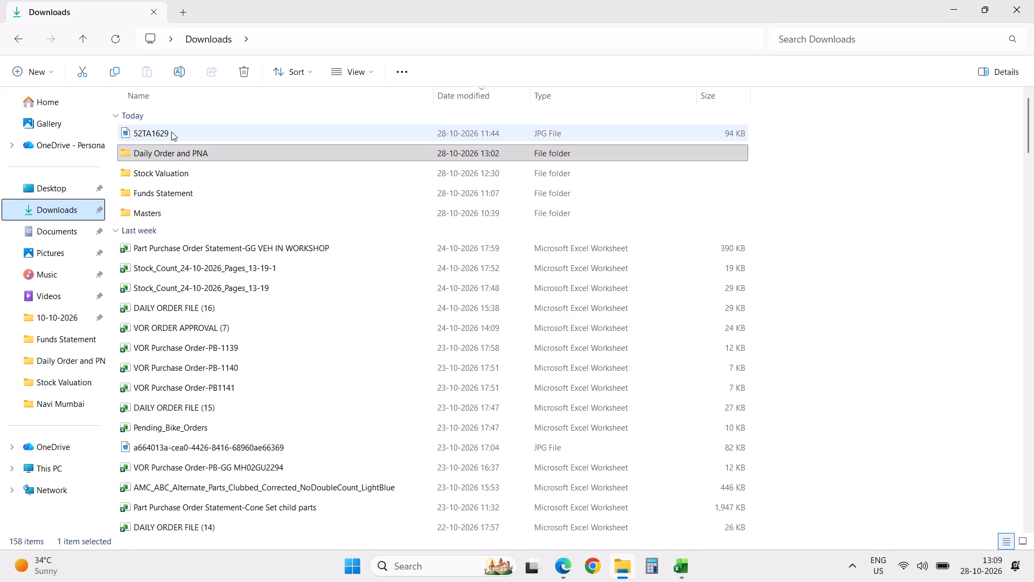
View the 52TA1629 image in the Downloads folder, close it and return to the file list.
double_click(171, 131)
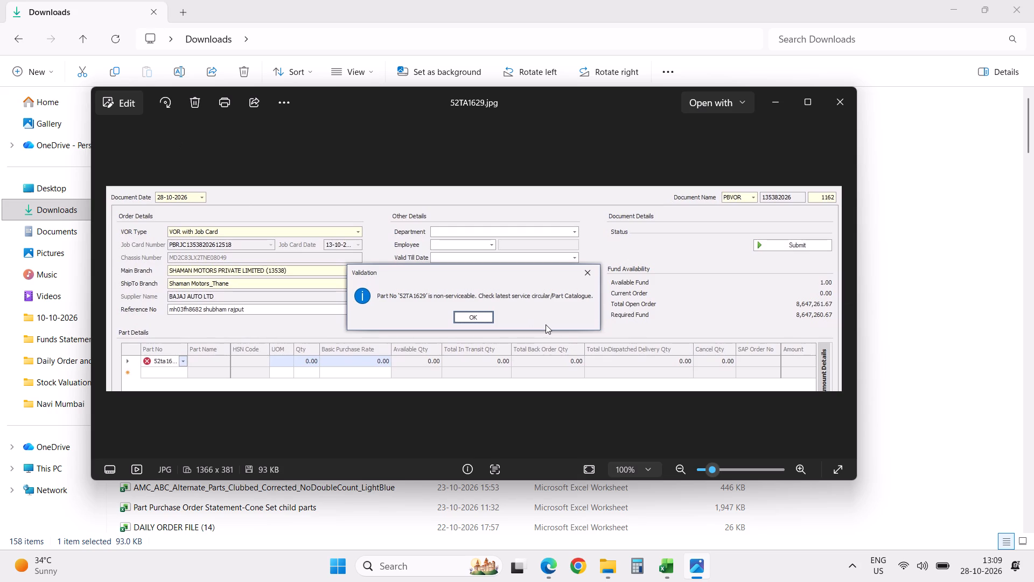
left_click(840, 110)
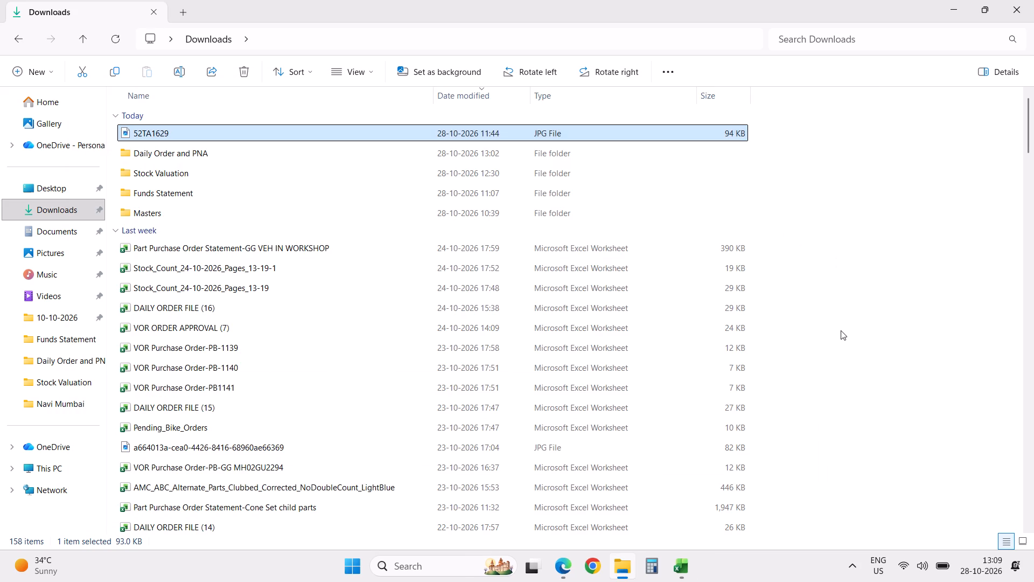
left_click(239, 254)
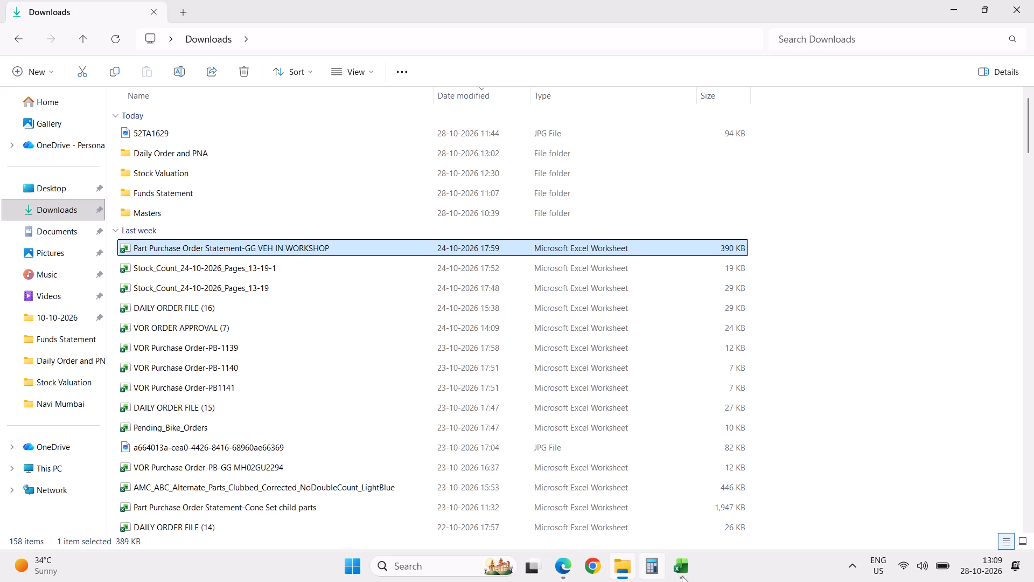
Switch to the Book1 workbook in Excel and close it without saving its changes.
left_click(688, 574)
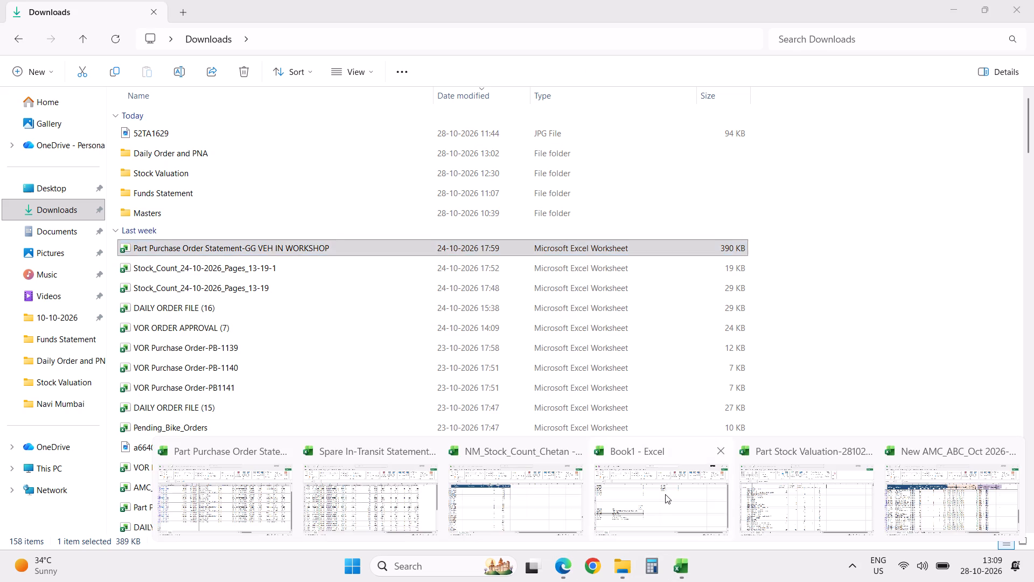
left_click(665, 494)
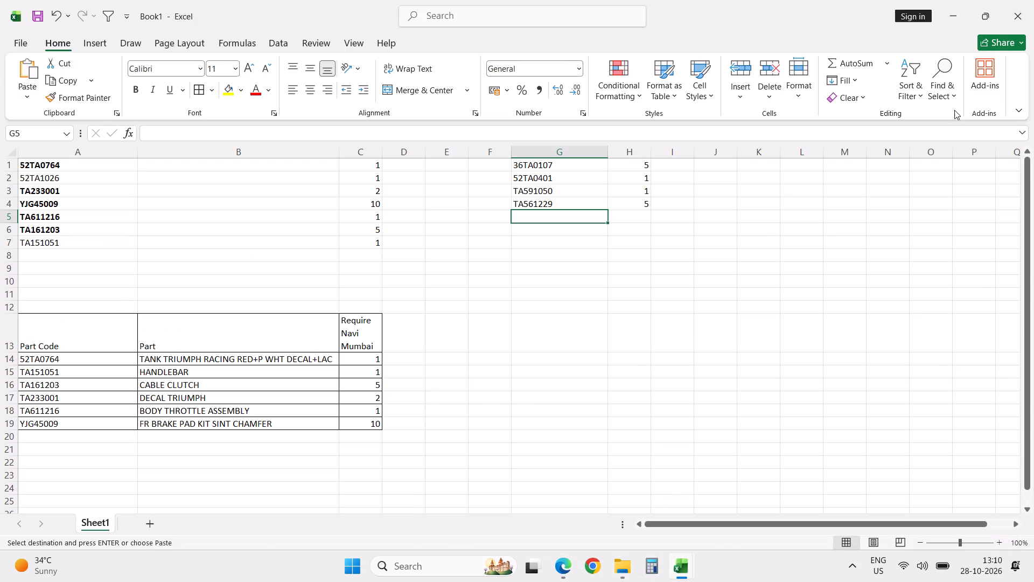
left_click(1022, 17)
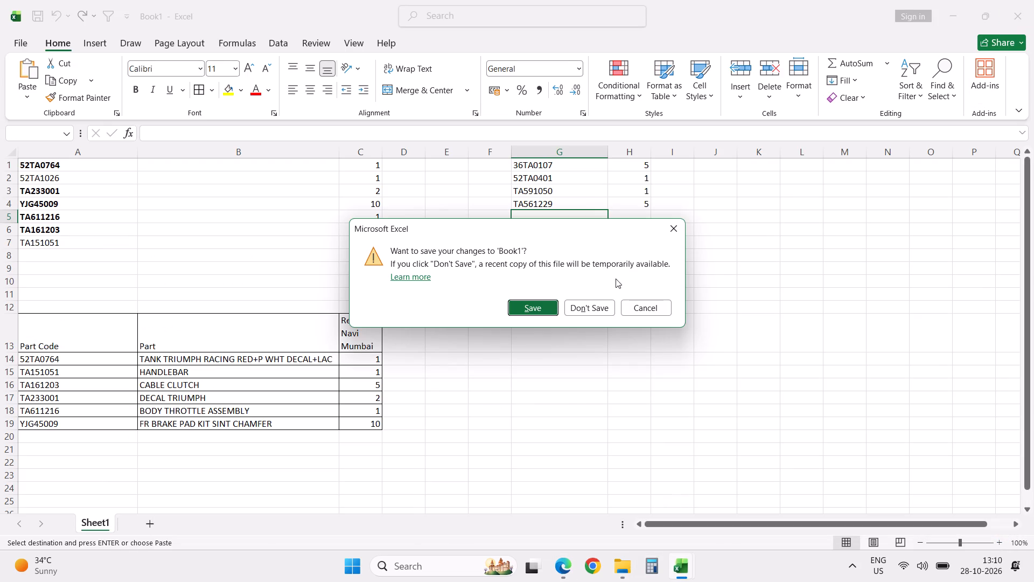
left_click(595, 305)
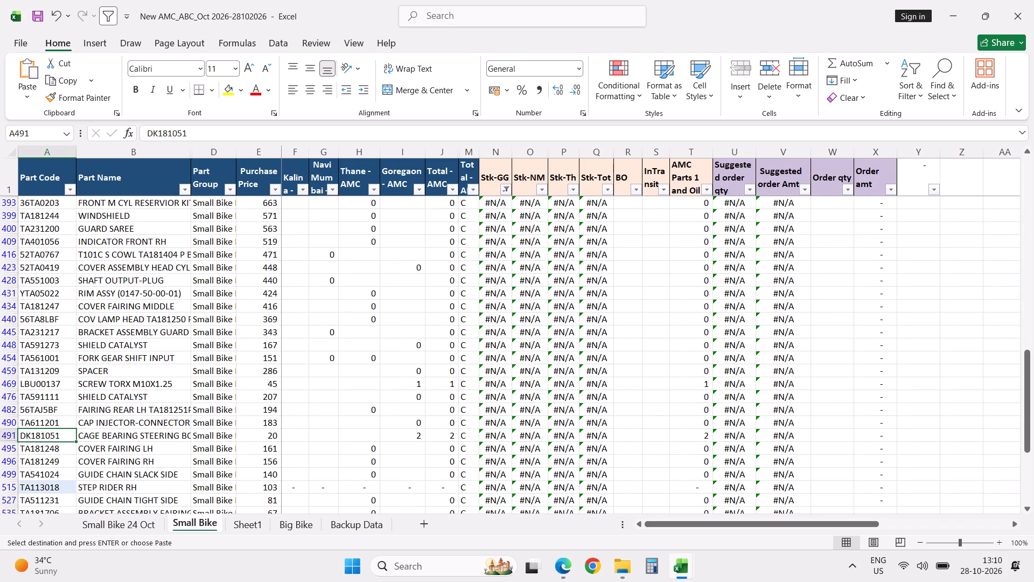
Examine the filtered #N/A parts throughout the Small Bike list and the Thane - AMC filter values.
scroll(246, 434, "down", 17)
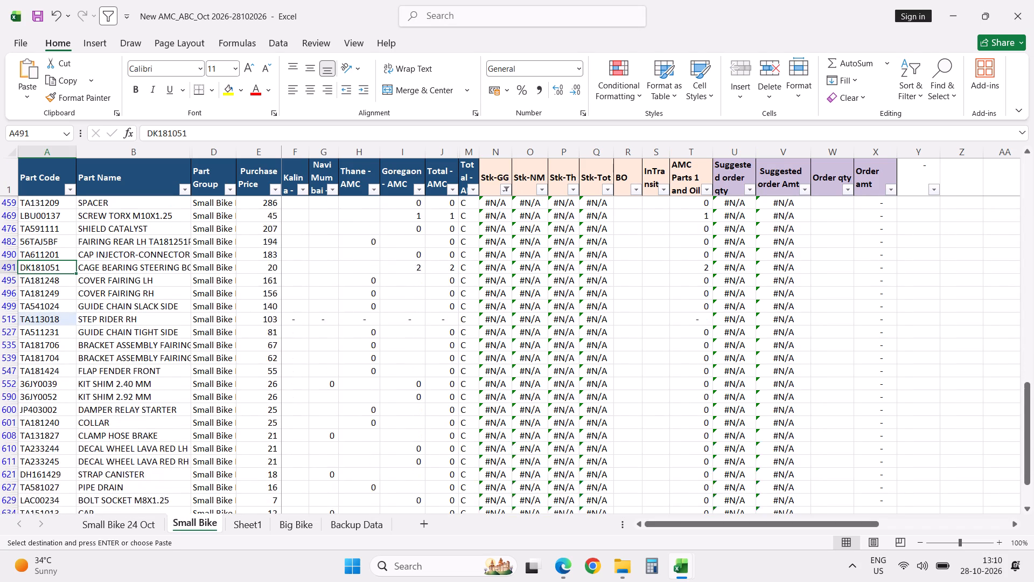
scroll(246, 434, "down", 11)
scroll(246, 434, "up", 20)
scroll(246, 434, "up", 3)
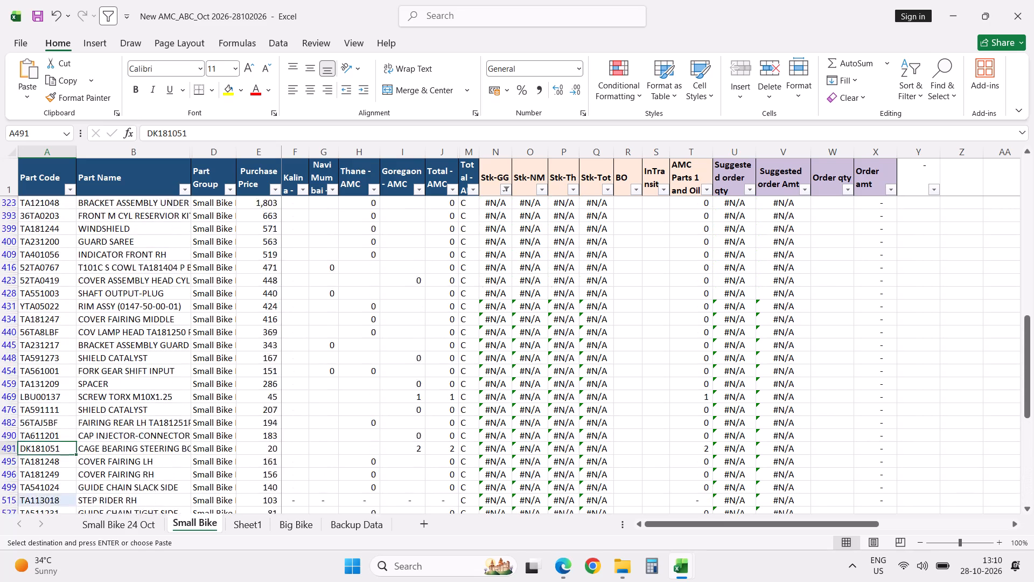
scroll(246, 434, "up", 20)
scroll(246, 434, "up", 16)
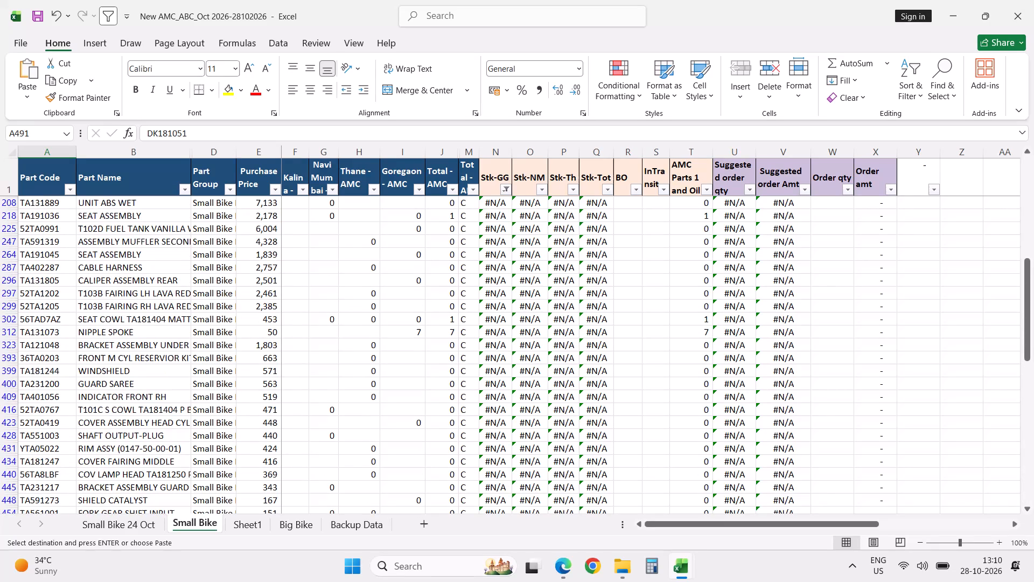
scroll(246, 434, "up", 11)
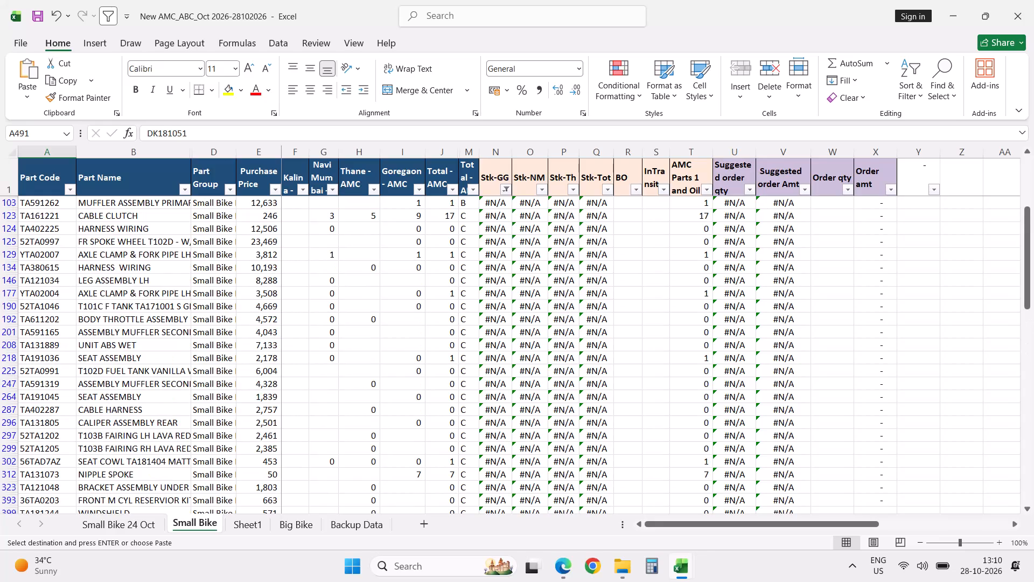
scroll(246, 434, "up", 5)
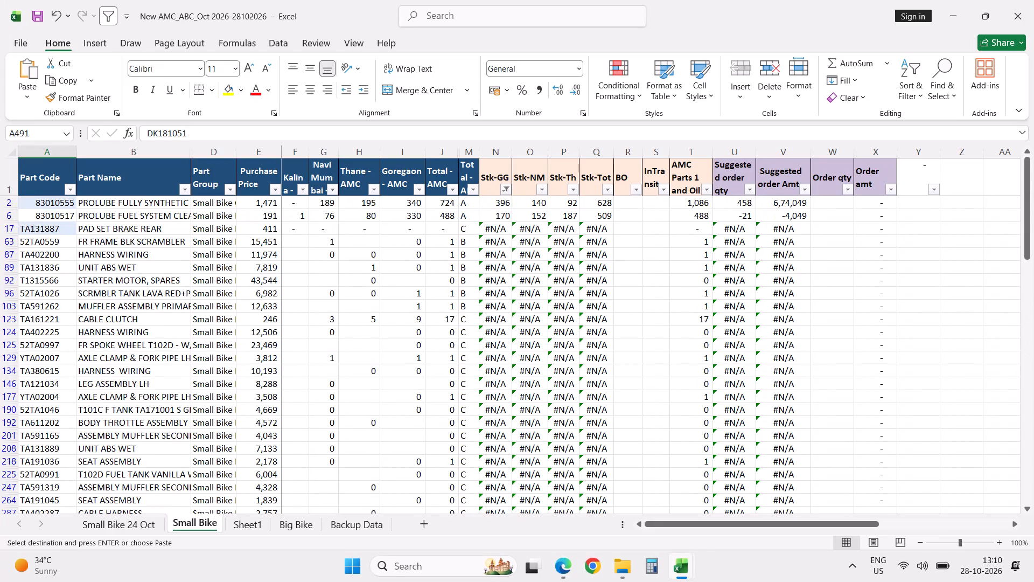
scroll(246, 434, "up", 4)
left_click(374, 191)
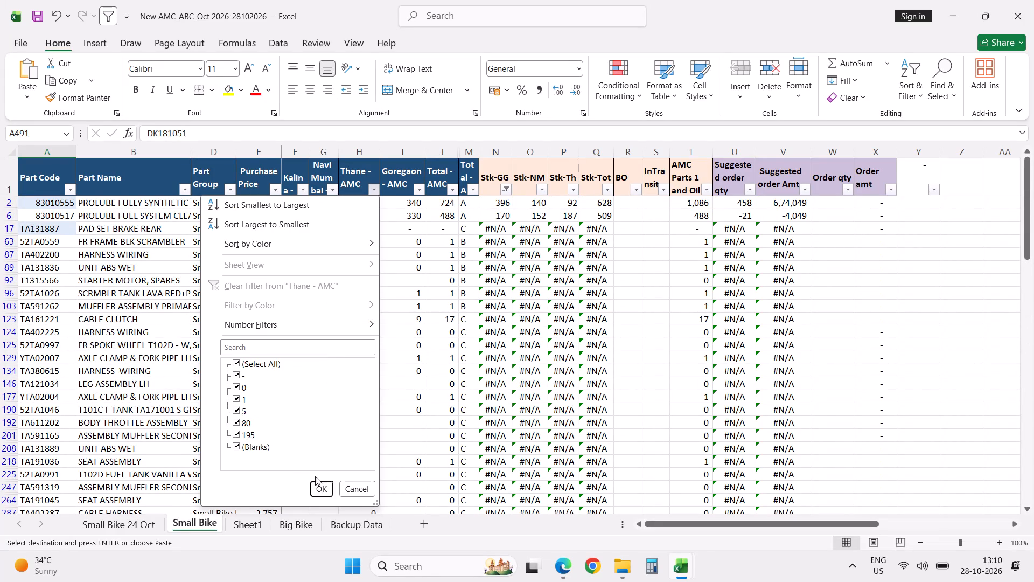
left_click(321, 485)
scroll(321, 485, "up", 4)
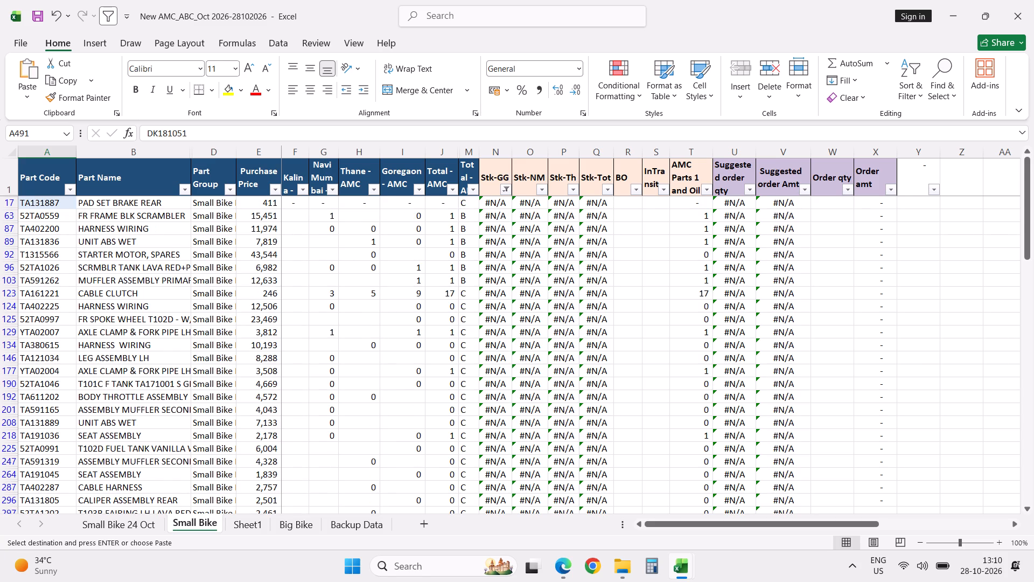
scroll(321, 485, "up", 8)
left_click(59, 309)
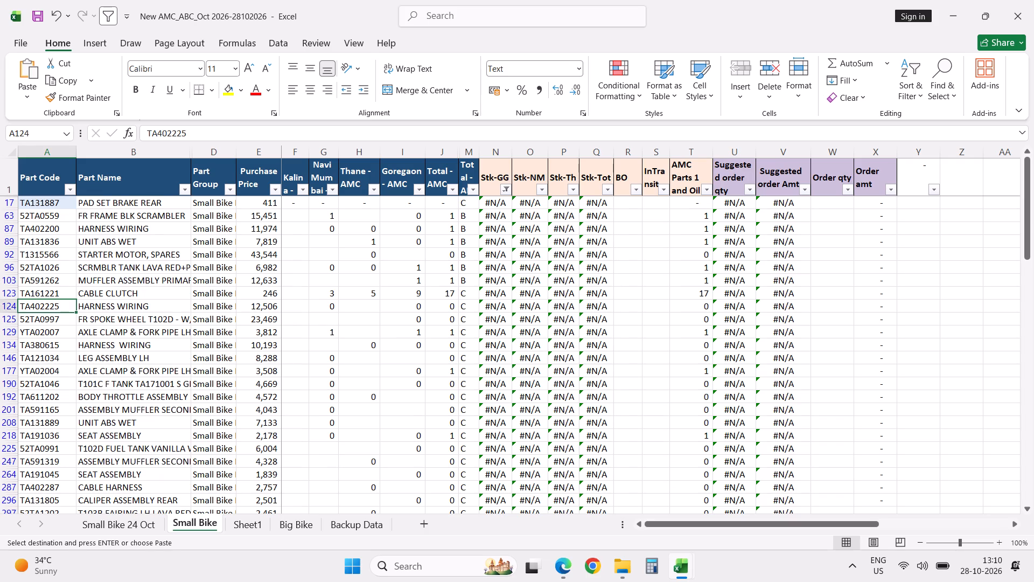
Show all rows of the Small Bike list again by selecting every value in the Stk-GG filter.
left_click(507, 191)
left_click(403, 367)
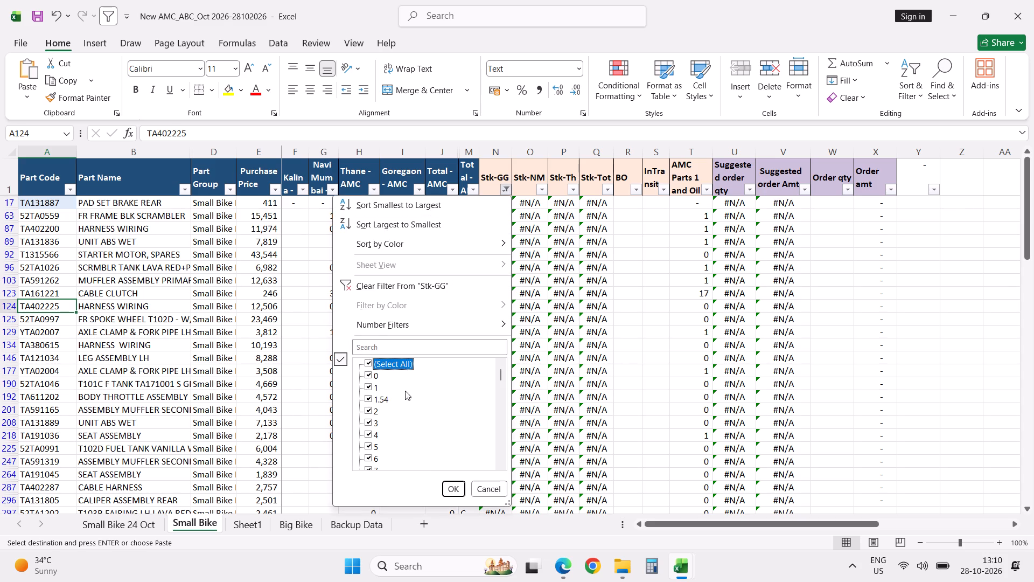
left_click(450, 487)
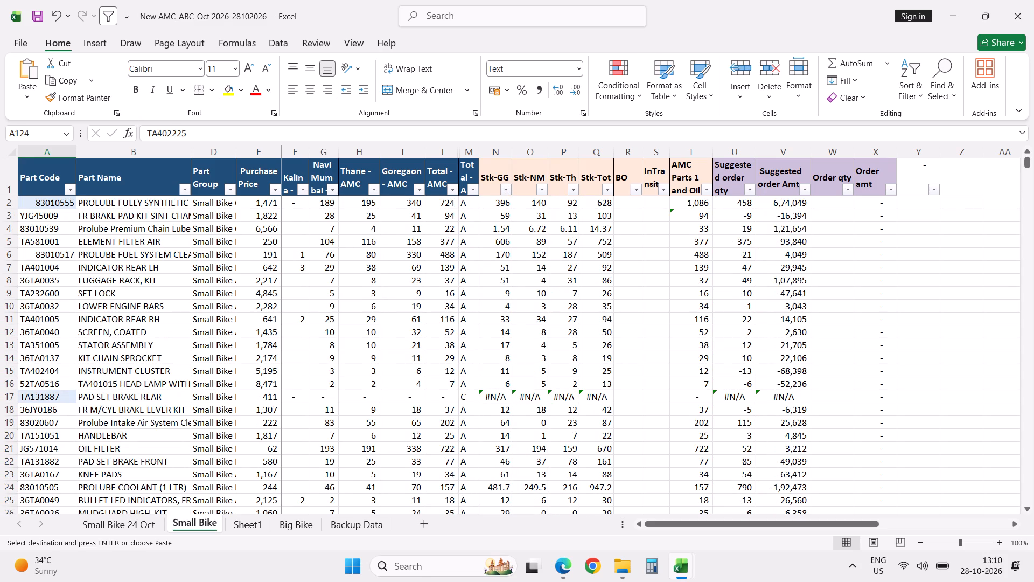
Convert the Stk-GG, Stk-NM and Stk-Th lookup formulas to fixed values from row 2 to the end of the list.
left_click(498, 175)
key("Down")
key("shift+Right")
key("shift+Right")
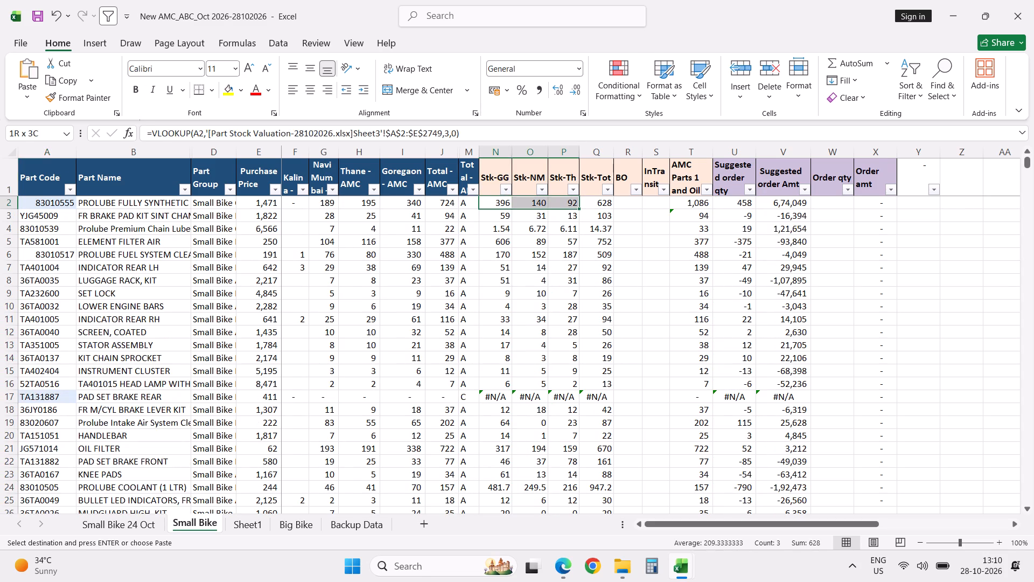
key("ctrl+shift+Down")
key("ctrl+c")
key("Up")
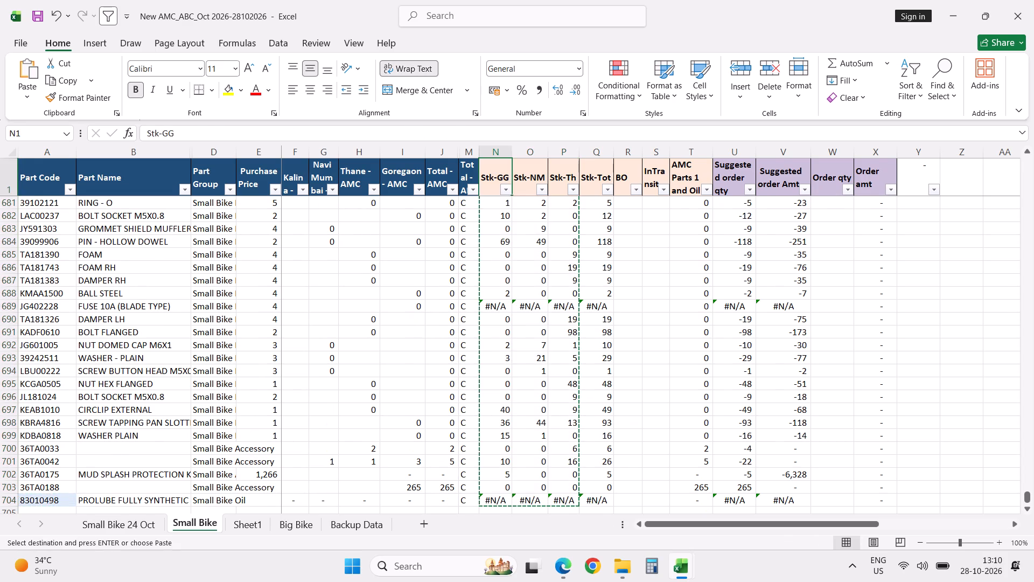
key("Down")
right_click(500, 203)
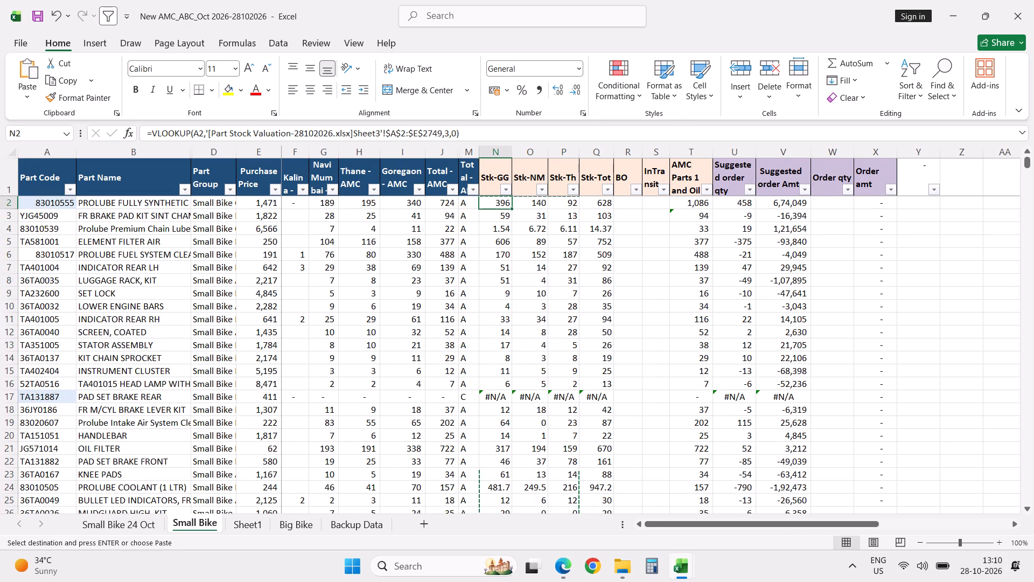
left_click(558, 259)
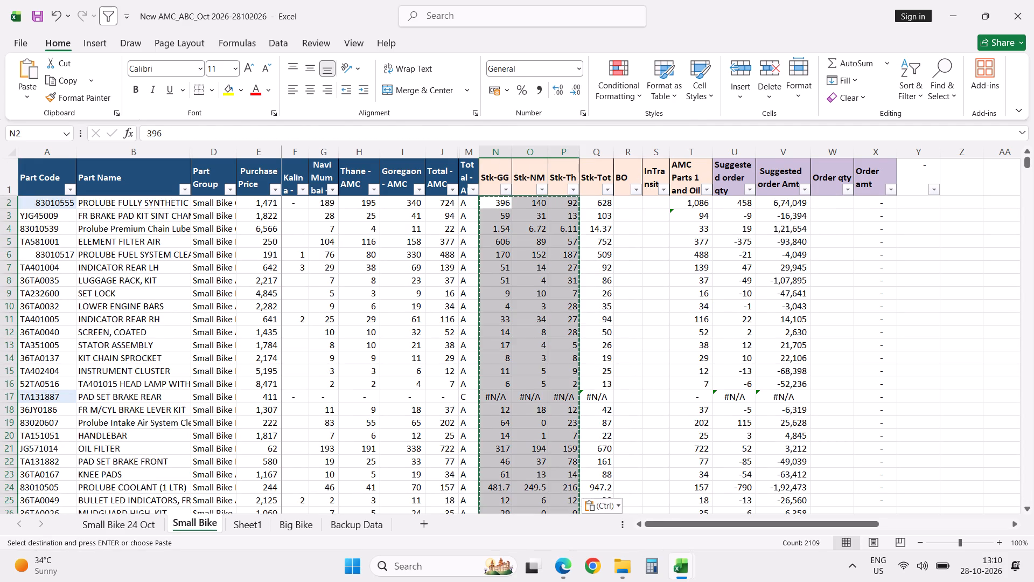
Replace all #N/A entries with 0 in the Stk-GG, Stk-NM and Stk-Th columns and clear the copy selection.
key("ctrl+h")
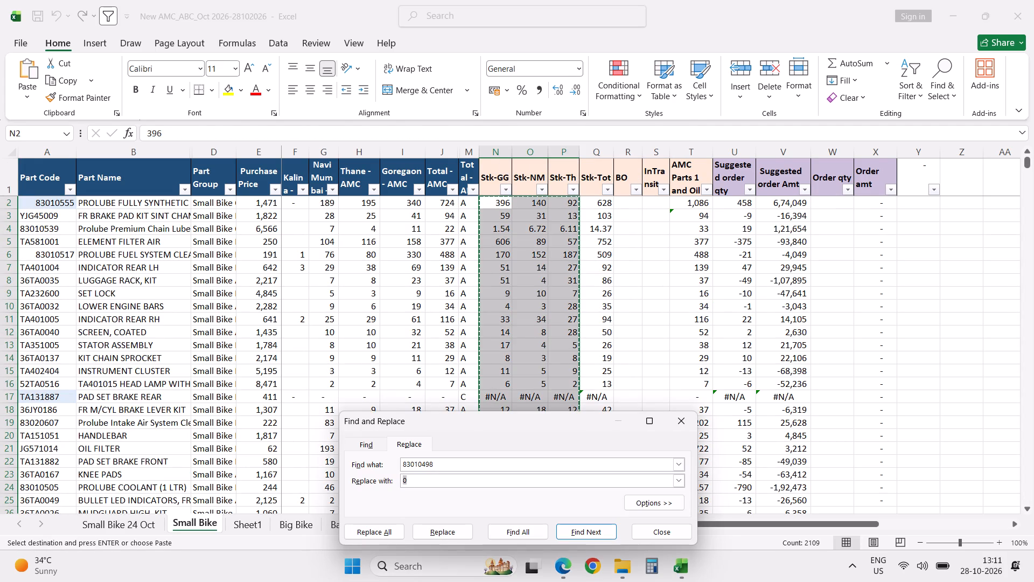
key("shift+Tab")
type("#n/a")
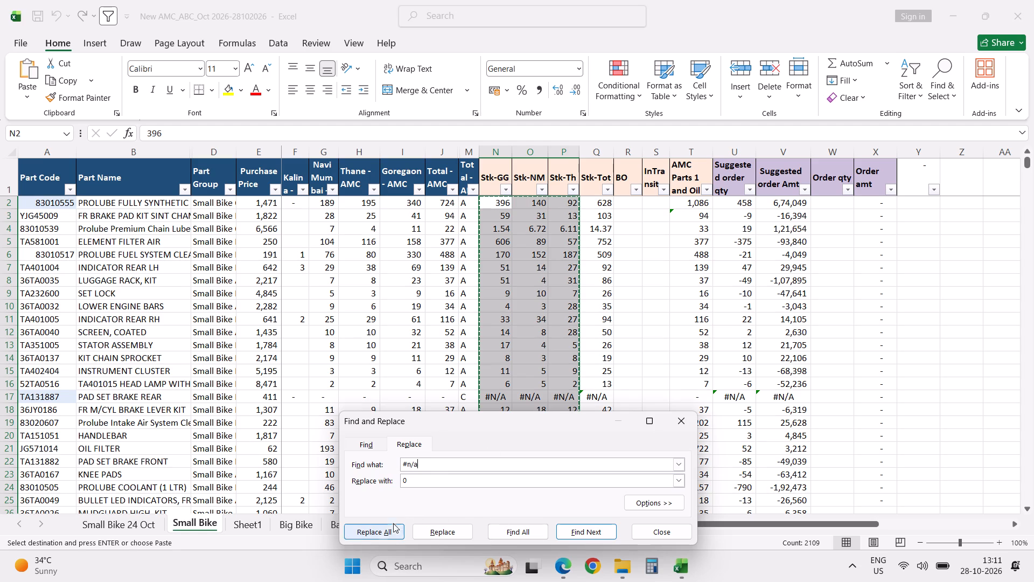
left_click(386, 531)
key("Escape")
key("Escape")
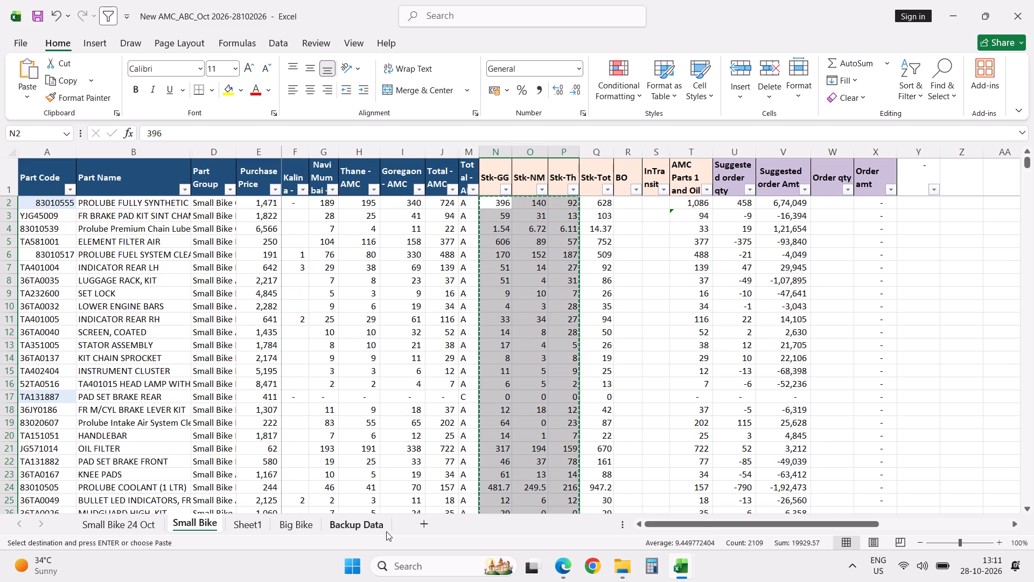
left_click(691, 179)
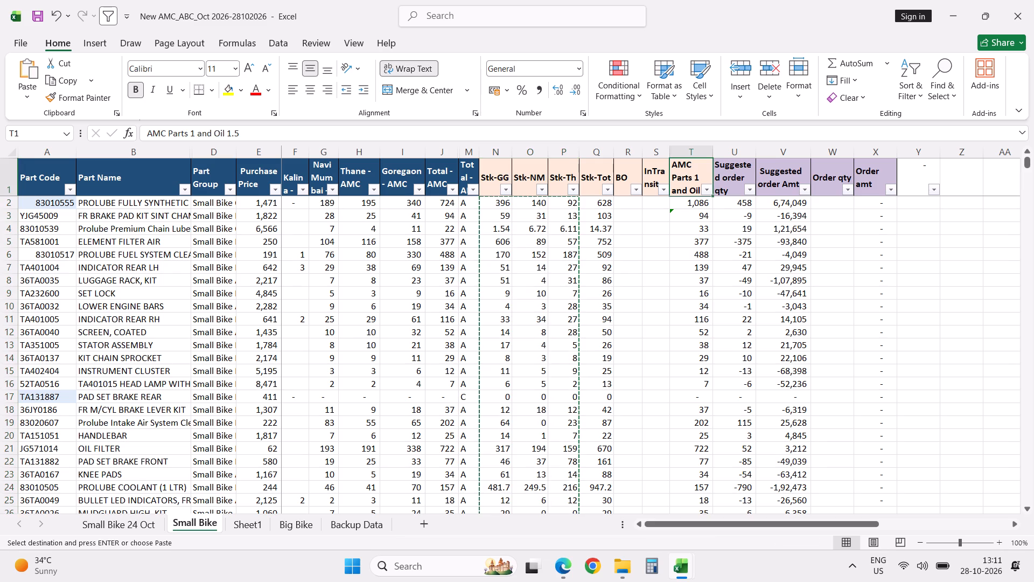
left_click(605, 230)
key("Escape")
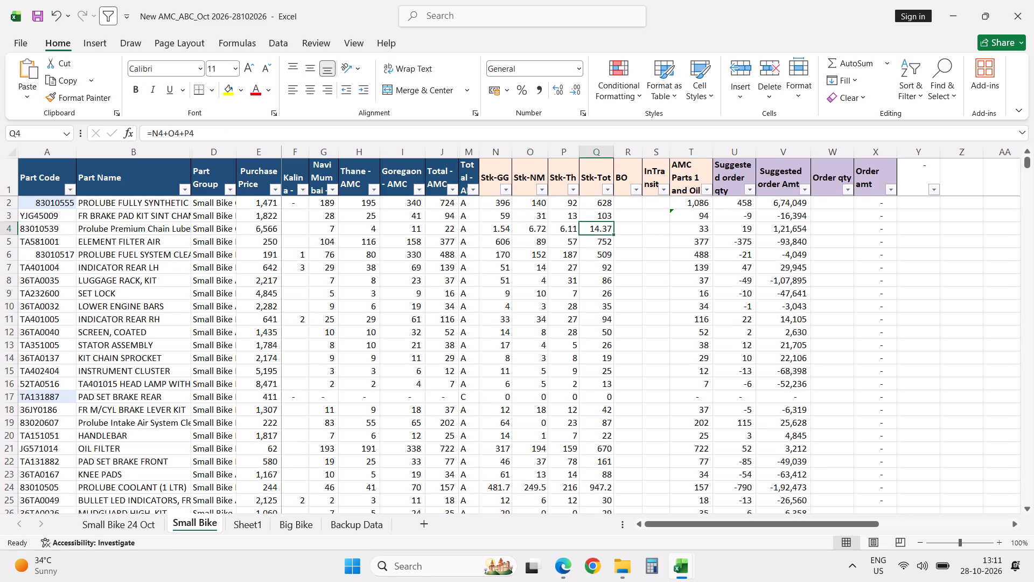
Format the whole Stk-Tot column in comma style with no decimal places.
left_click(603, 204)
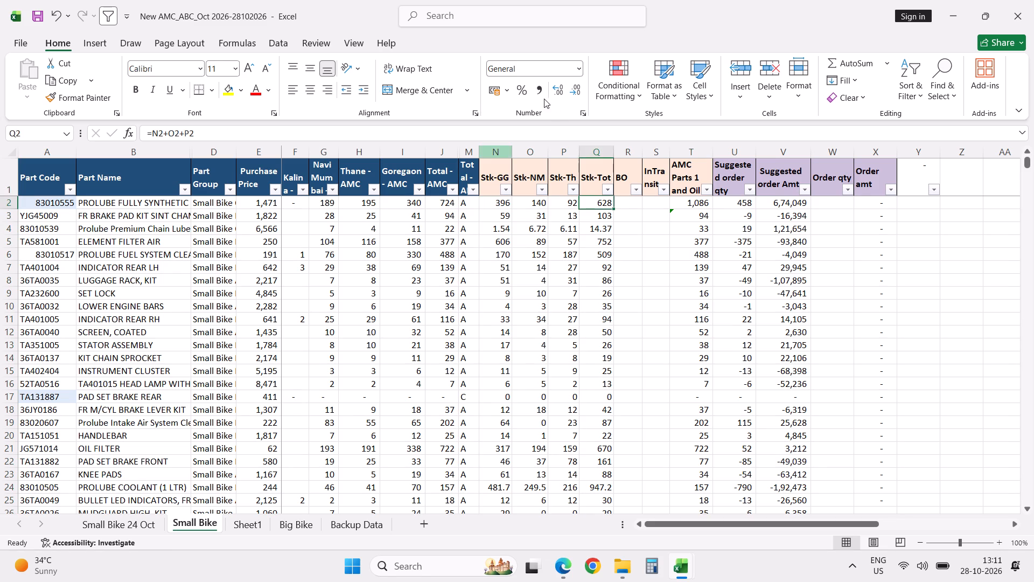
left_click(541, 96)
triple_click(578, 90)
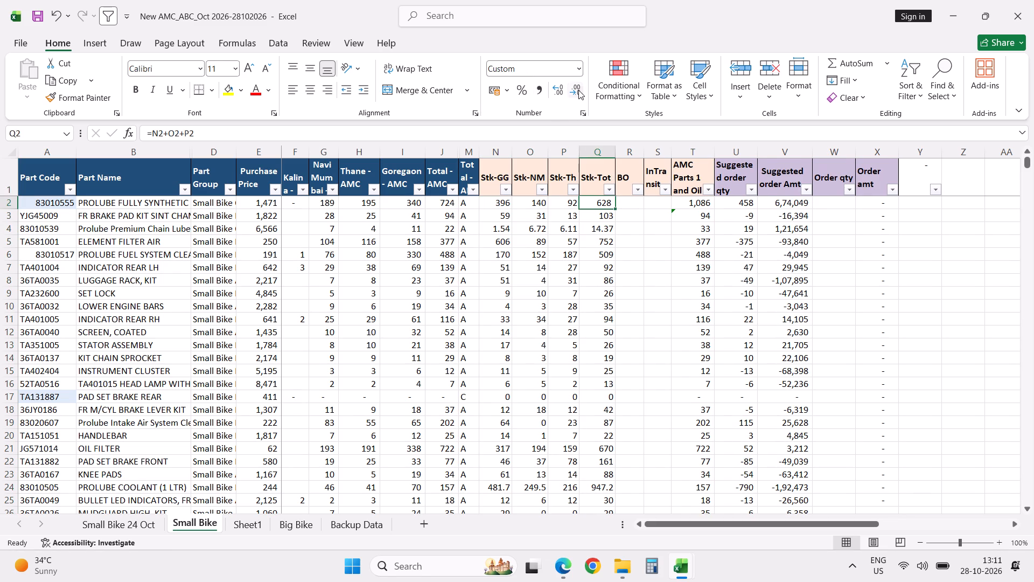
left_click(594, 150)
key("F4")
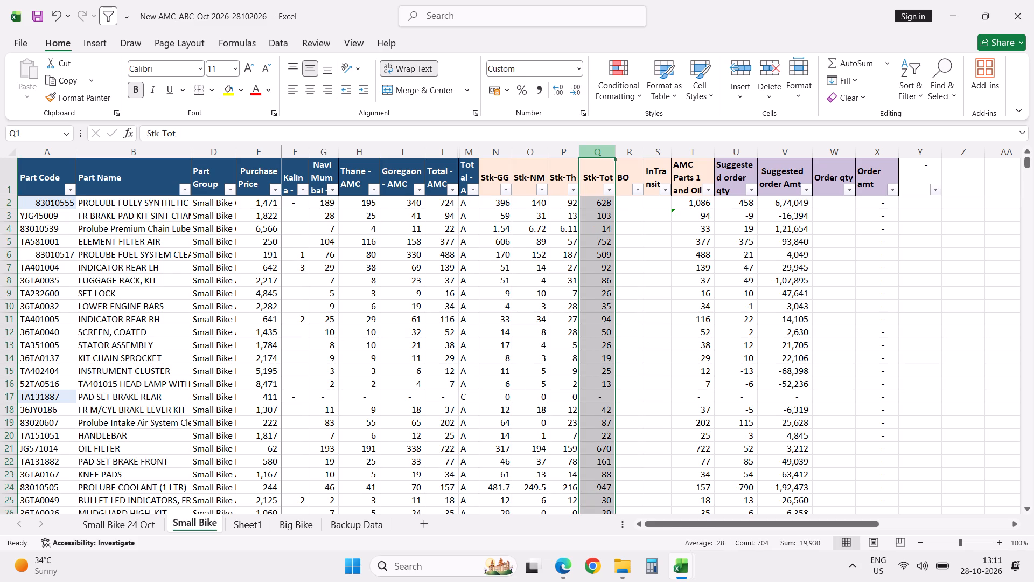
Save the AMC_ABC workbook with the first BO cell, R2, selected.
left_click(631, 206)
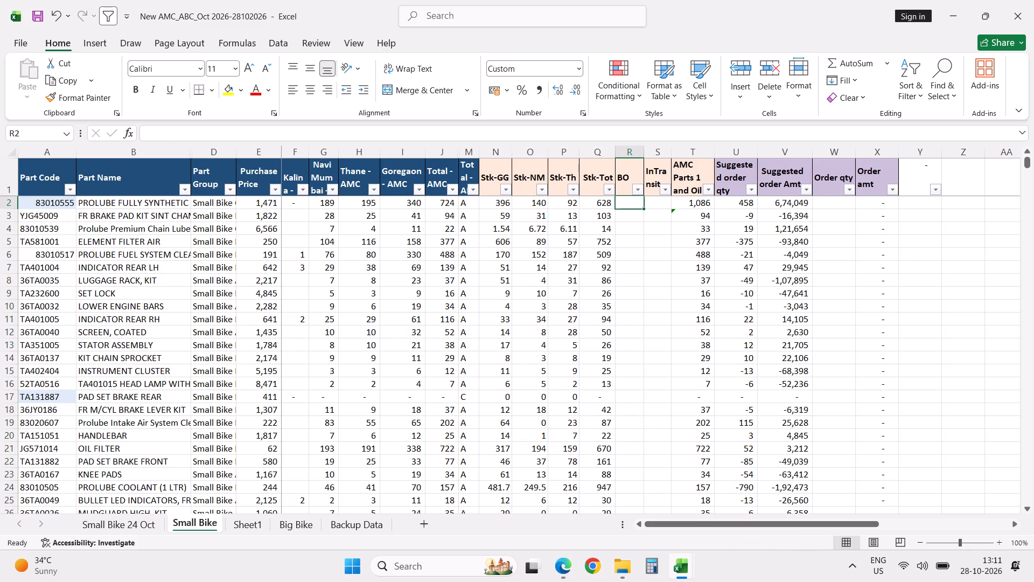
key("ctrl+s")
key("Up")
key("Down")
In the Part Purchase Order Statement-PNA CHECK workbook, show all order statuses, both Open and Submitted, in the Status filter.
left_click(686, 571)
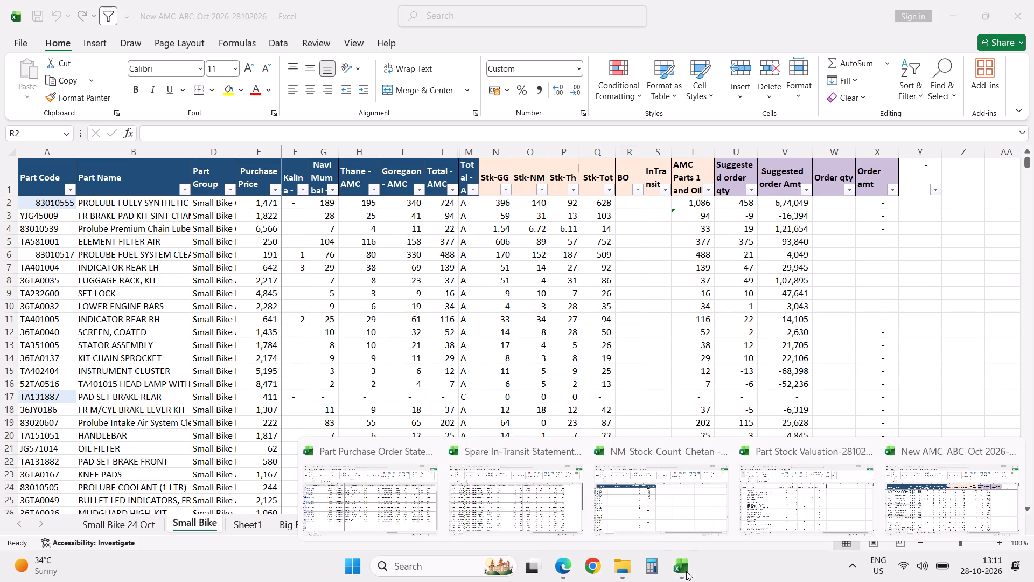
left_click(428, 522)
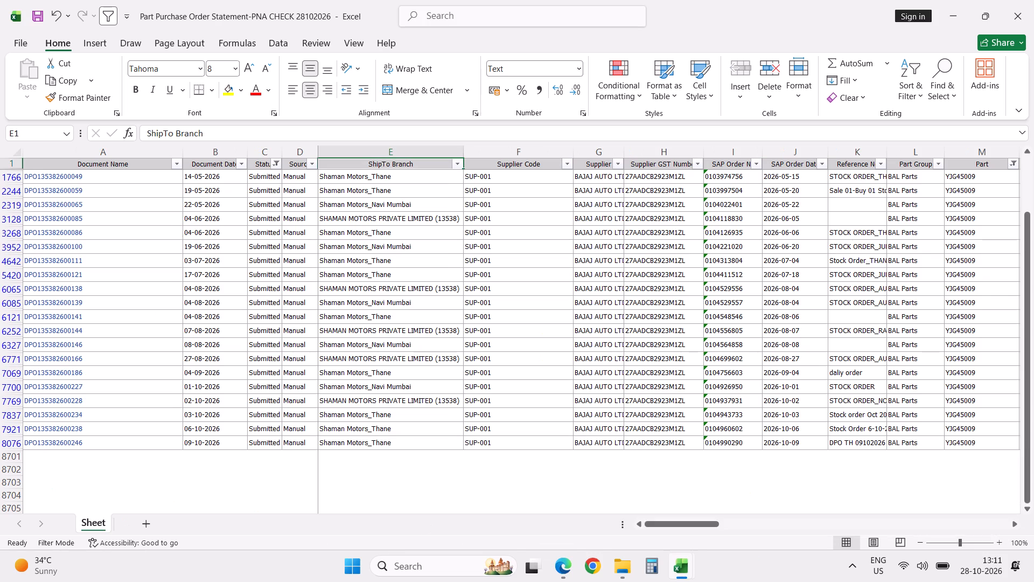
left_click(277, 167)
left_click(173, 342)
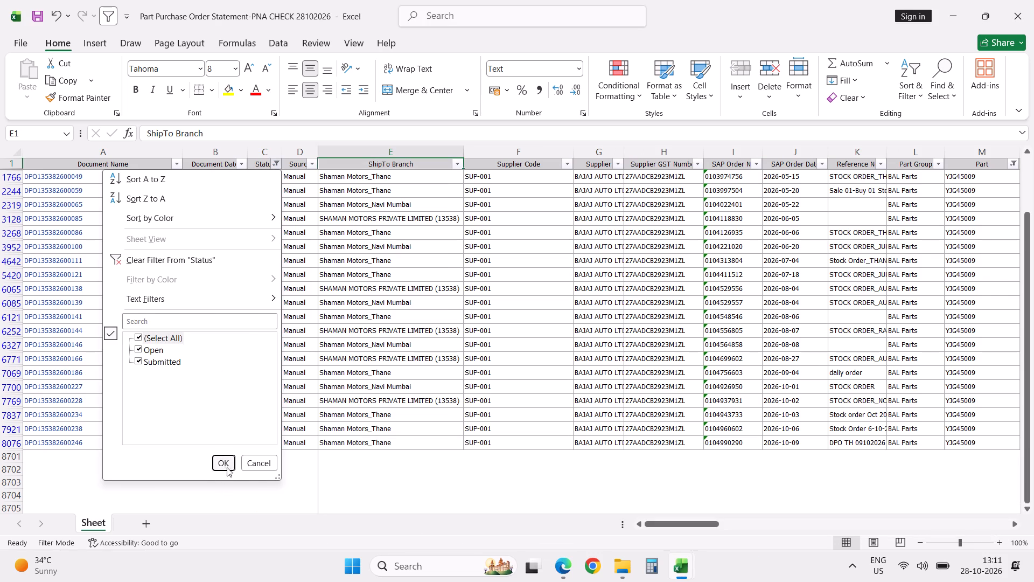
left_click(227, 467)
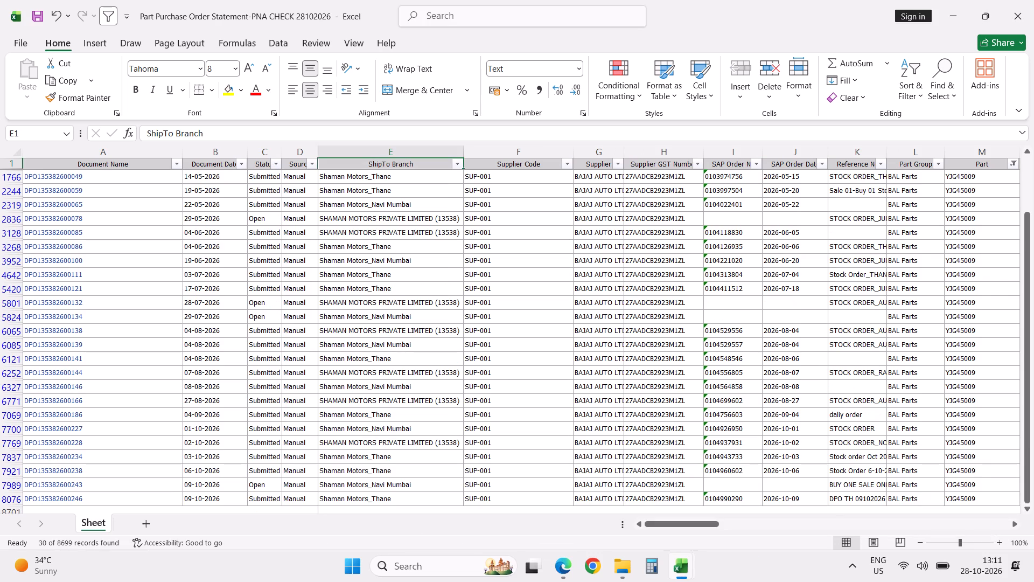
Remove the single-part restriction from the Part column filter so that all part codes are included.
left_click(691, 262)
key("Right")
key("Right")
key("Right")
key("Right")
key("Right")
key("Right")
key("Right")
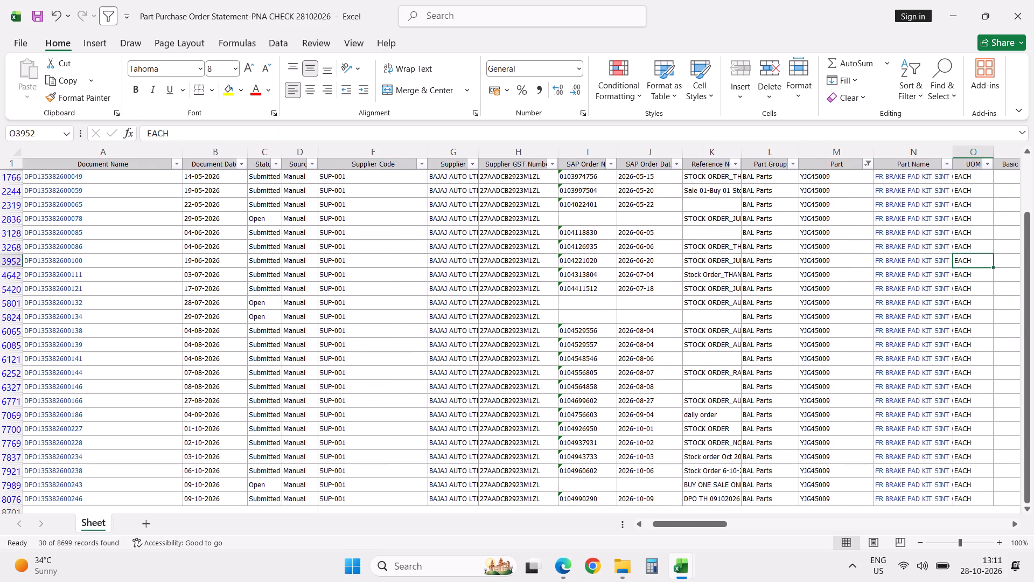
key("Right")
key("Right")
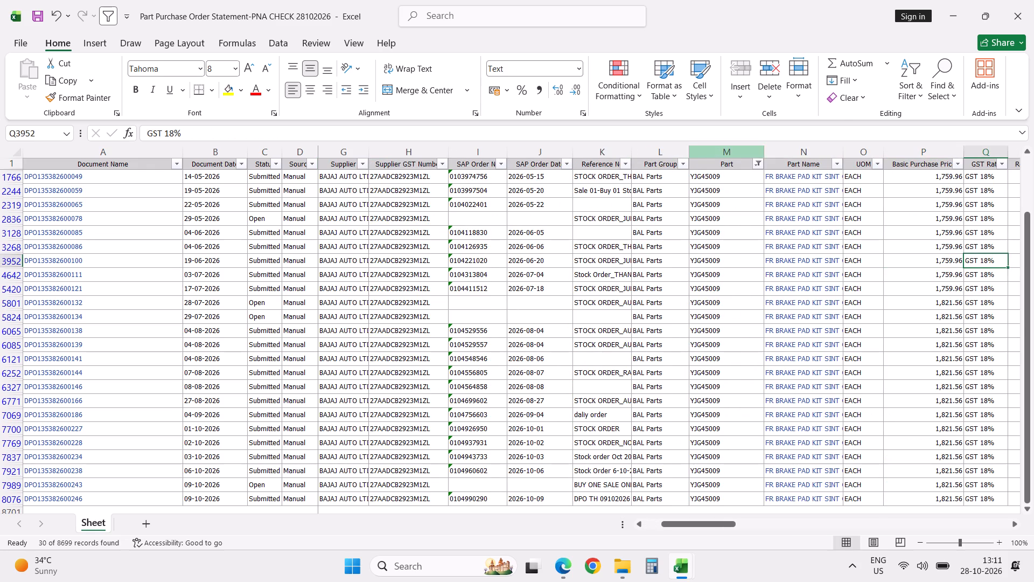
left_click(757, 162)
left_click(637, 341)
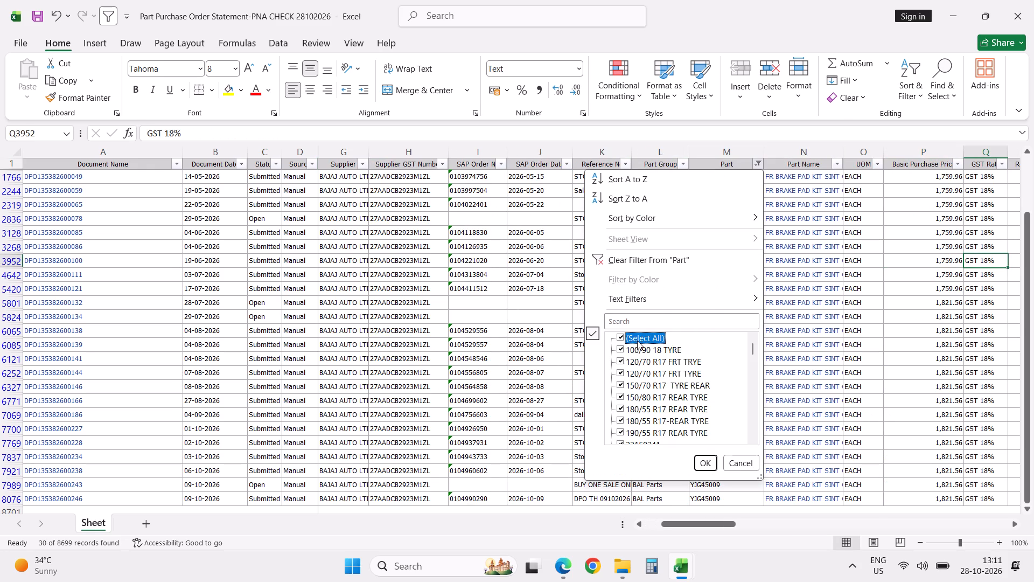
left_click(704, 458)
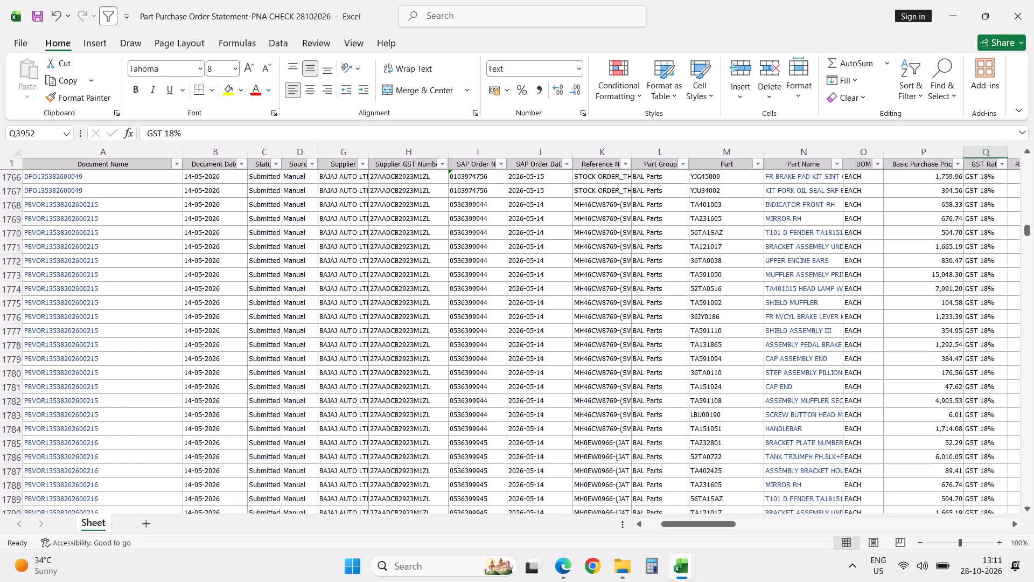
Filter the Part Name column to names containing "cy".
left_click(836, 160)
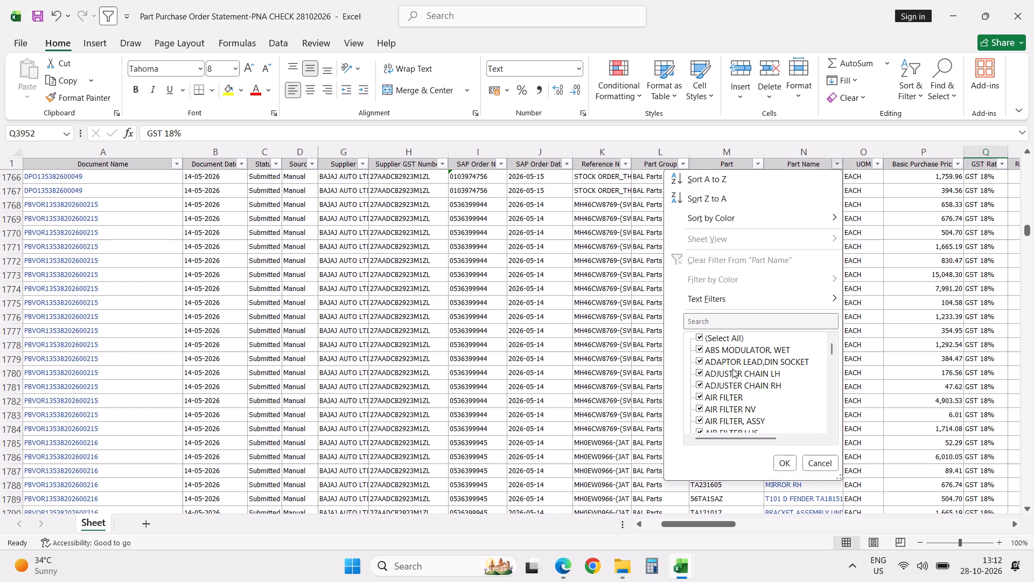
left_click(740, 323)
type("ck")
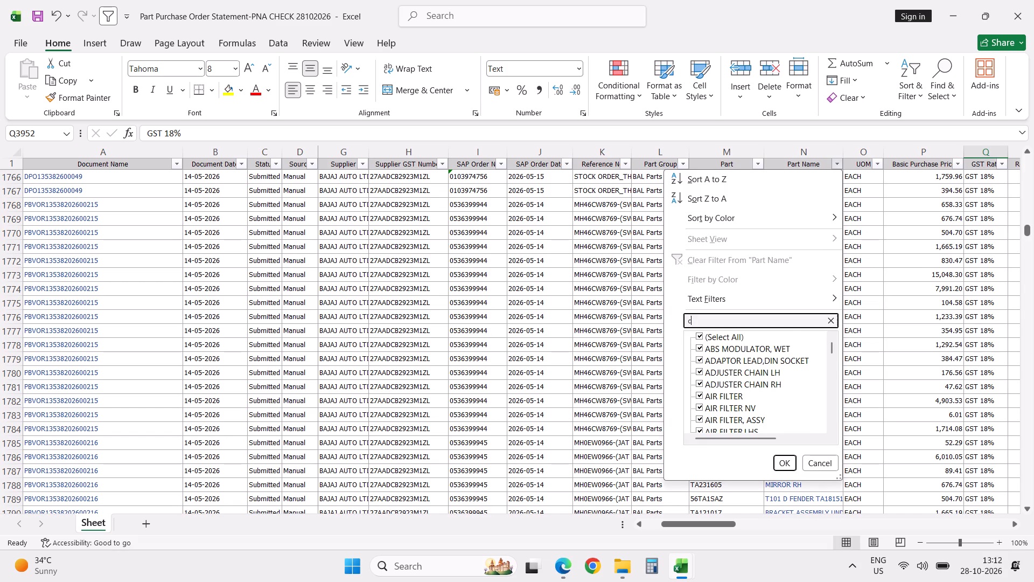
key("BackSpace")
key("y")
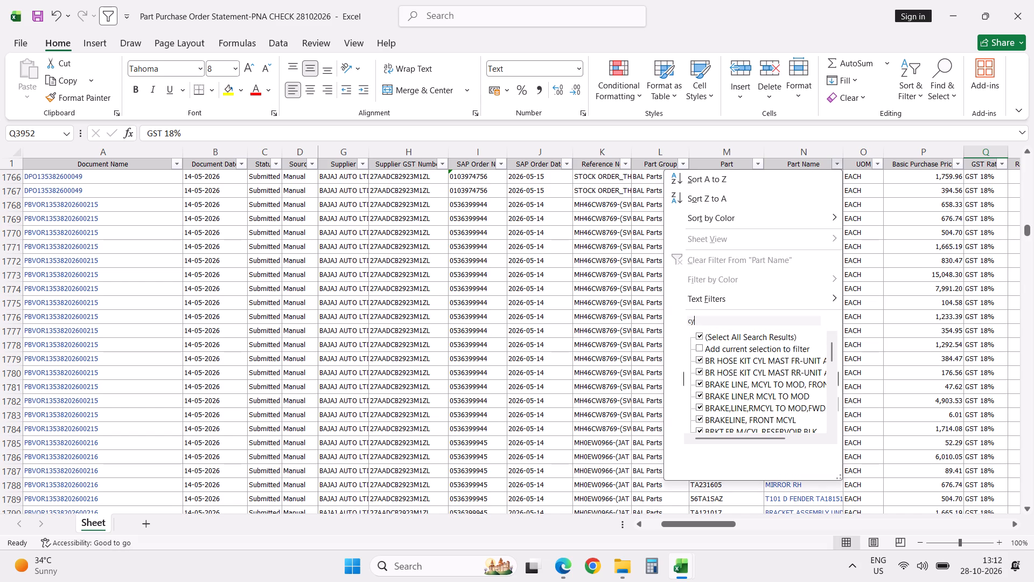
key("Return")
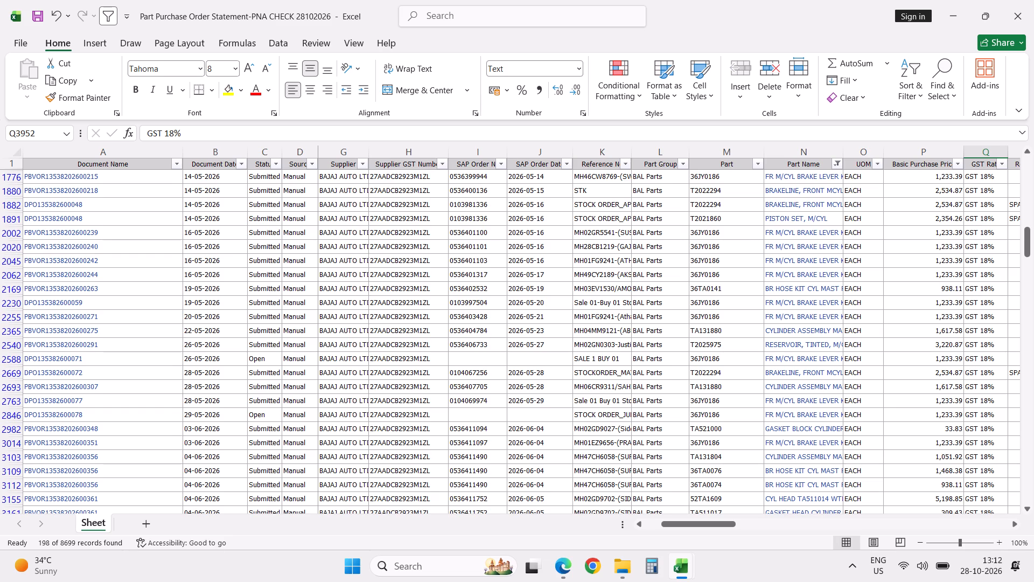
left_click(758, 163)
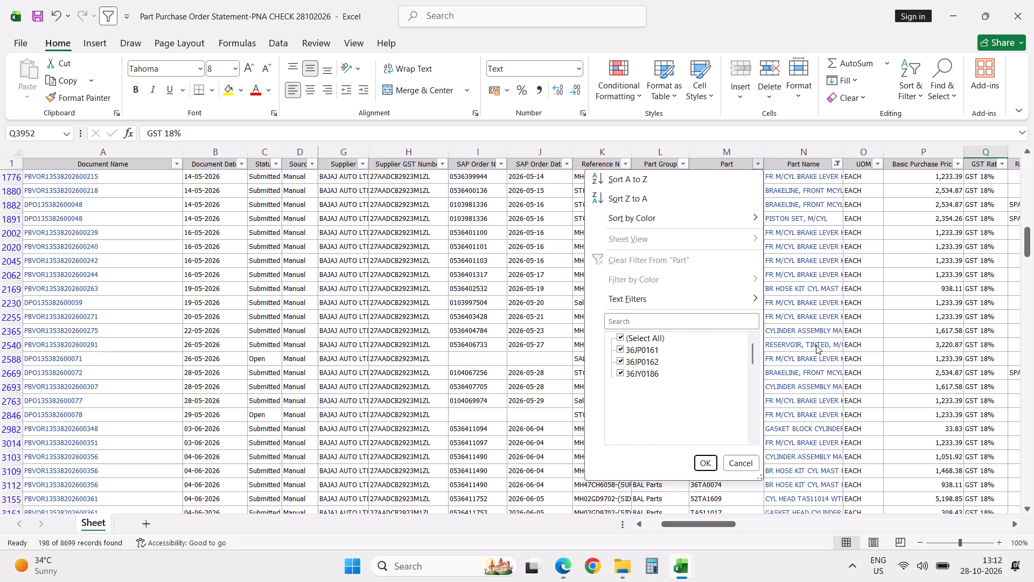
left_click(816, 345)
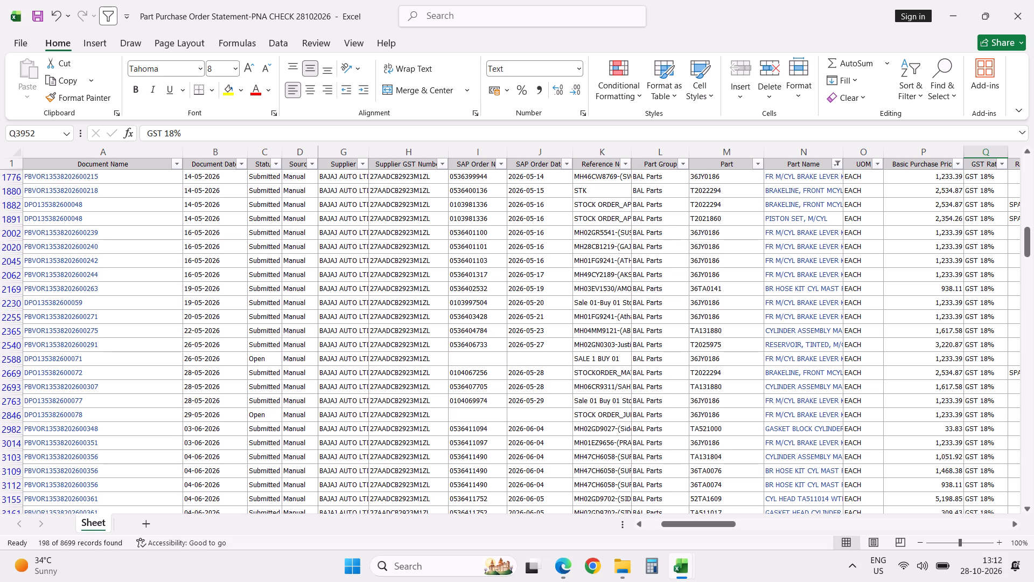
Filter the Part Name column to names containing "cyl".
scroll(816, 345, "down", 9)
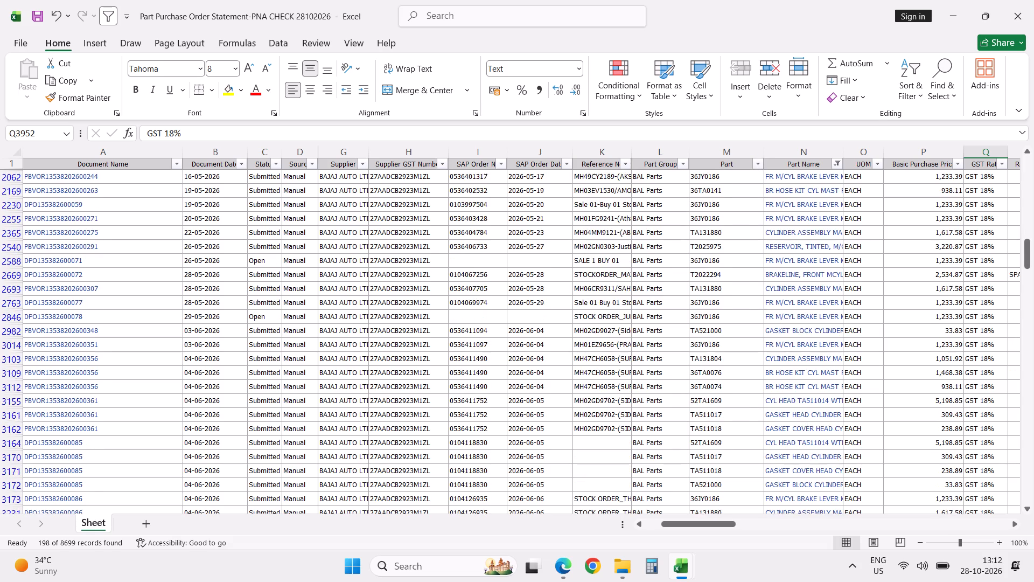
scroll(816, 345, "down", 13)
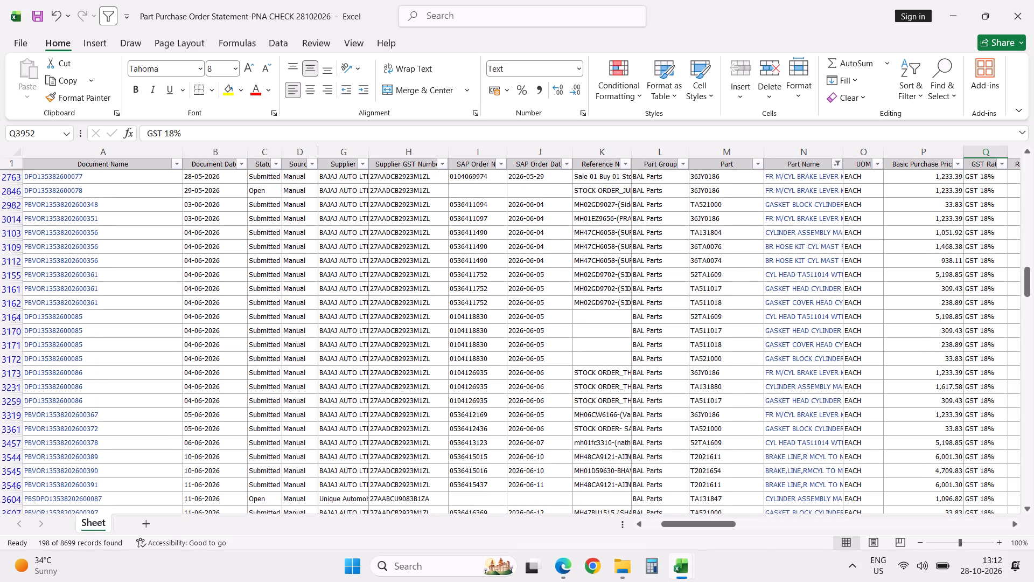
left_click(839, 167)
left_click(750, 323)
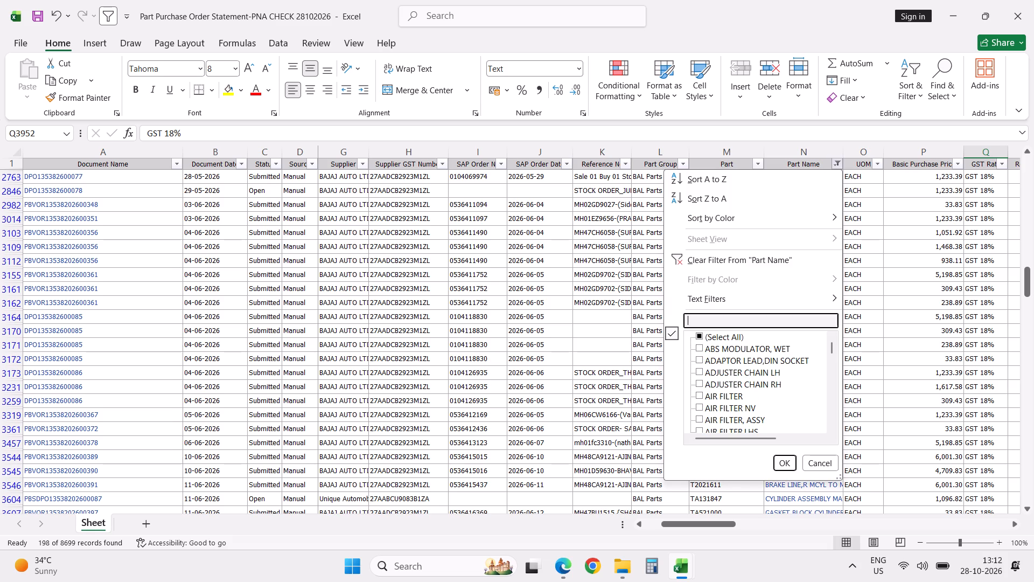
type("cyl")
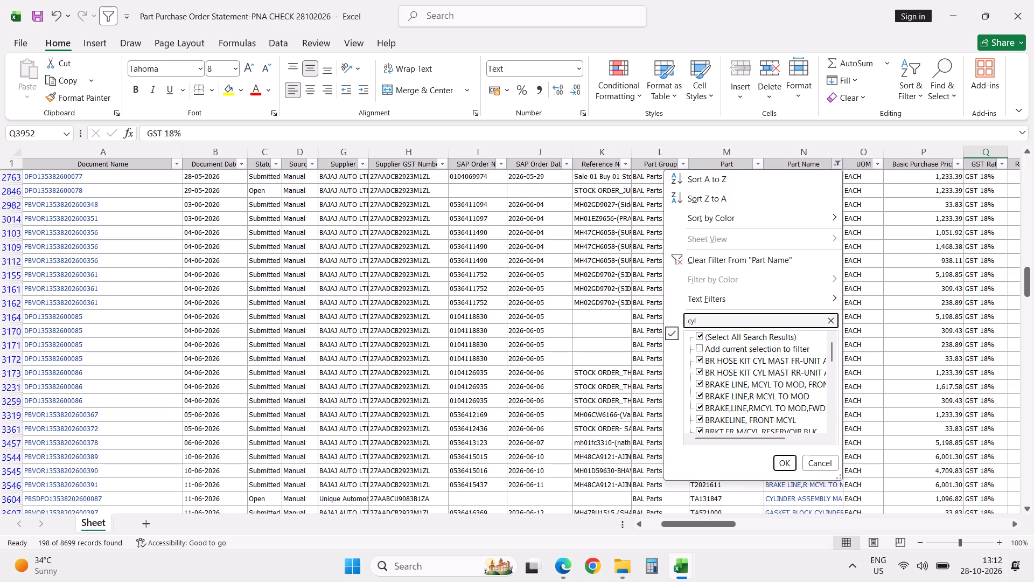
key("Return")
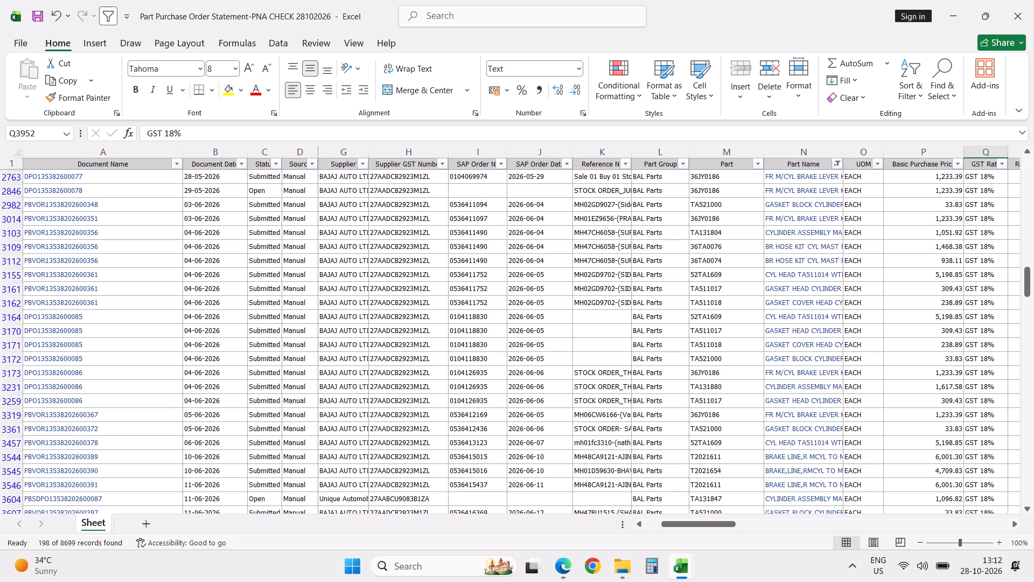
Filter SAP Order Date to only 2026-10-02, 10-06, 10-08, 10-09, 10-10, 10-12, 10-23 and 10-27.
left_click(568, 165)
left_click(465, 336)
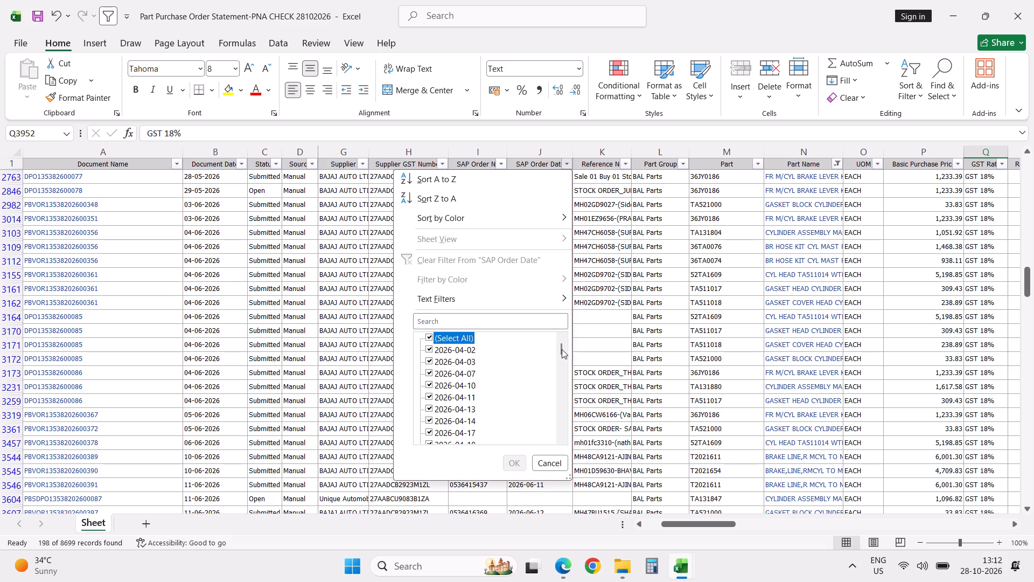
left_click_drag(562, 349, 567, 429)
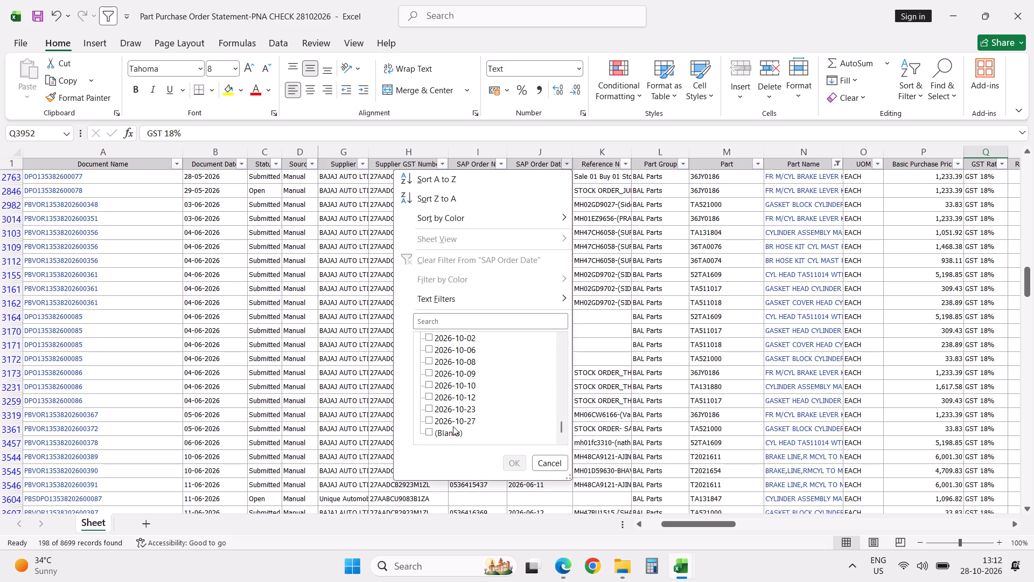
left_click(454, 421)
key("Up")
key("space")
key("Up")
key("space")
key("Up")
key("space")
key("Up")
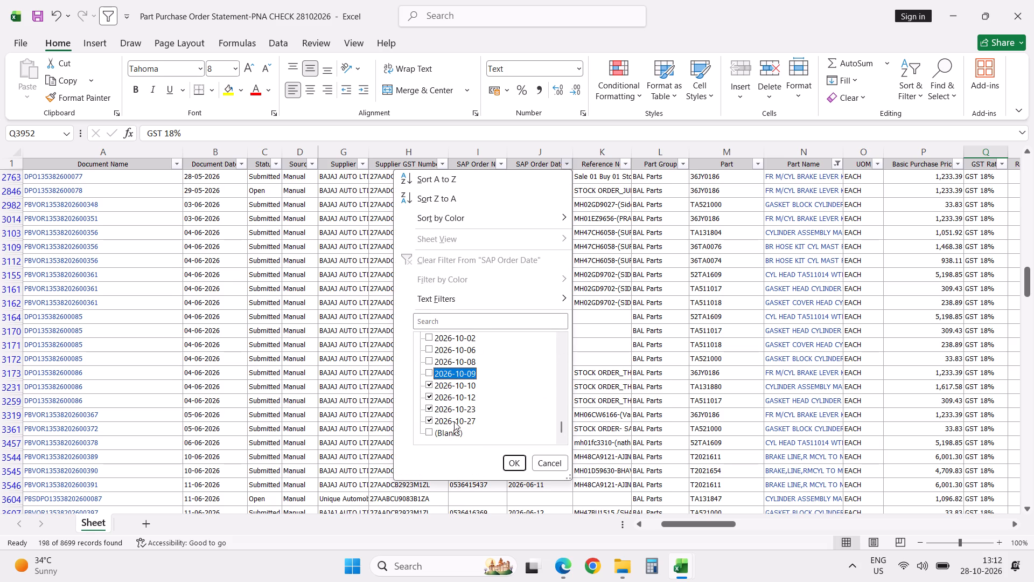
key("space")
key("Up")
key("space")
key("Up")
key("space")
key("Up")
key("space")
key("Return")
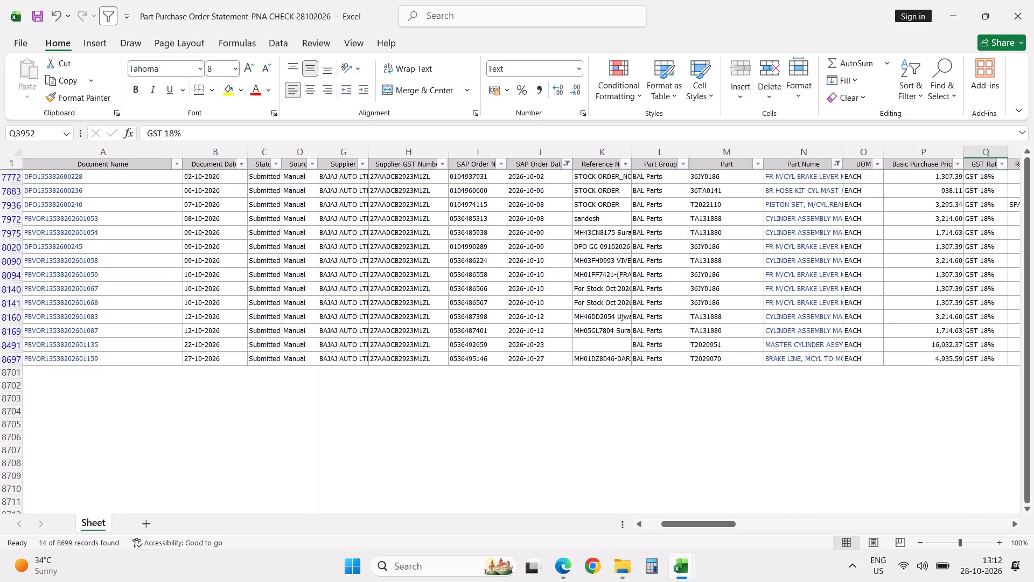
Examine the brake line order dated 27-10-2026, row 8697, across its quantity and value columns to Back Order Qty.
scroll(454, 421, "up", 5)
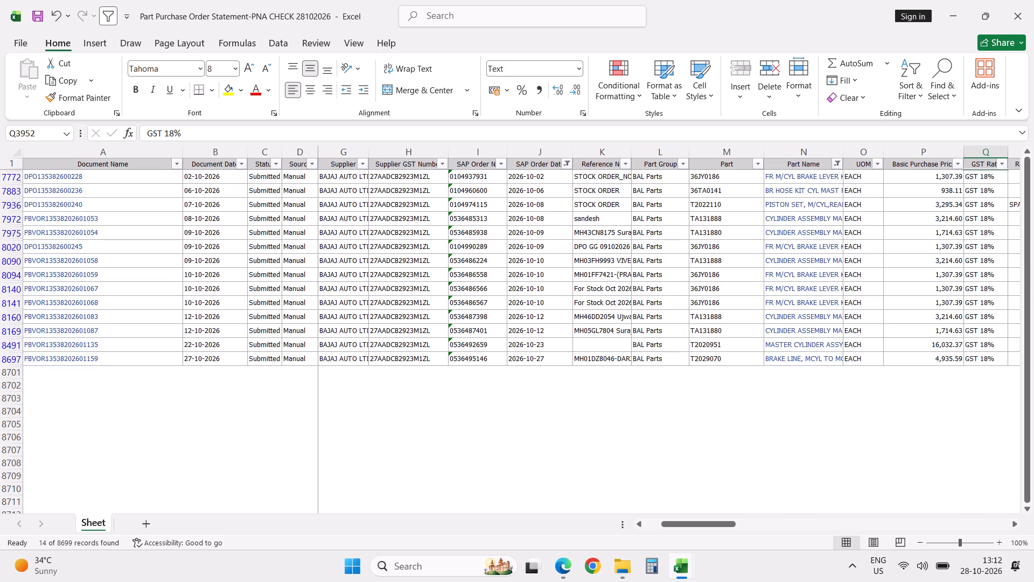
left_click(797, 359)
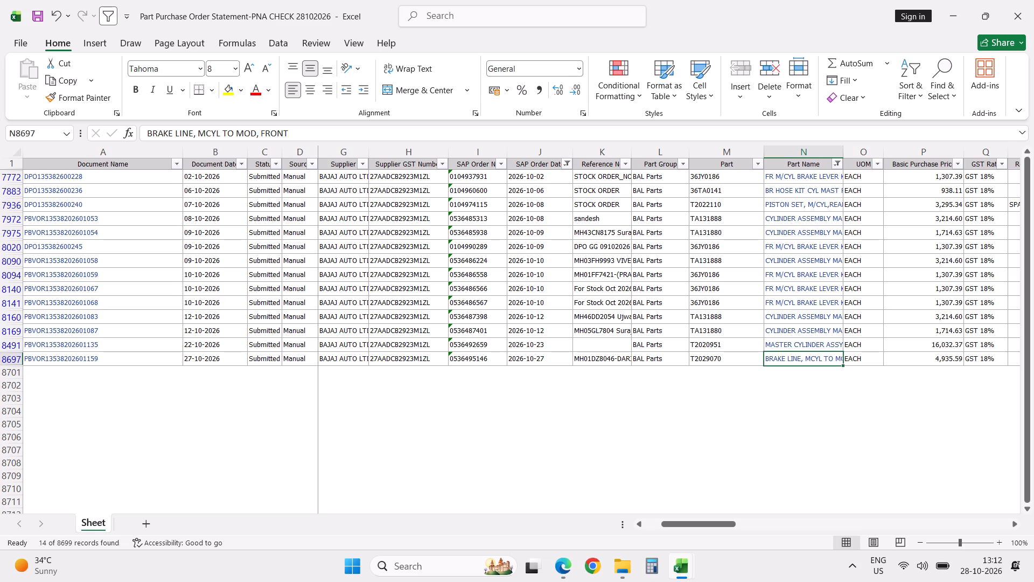
key("Right")
key("Right")
key("Right")
key("Right")
key("Right")
key("Right")
key("Right")
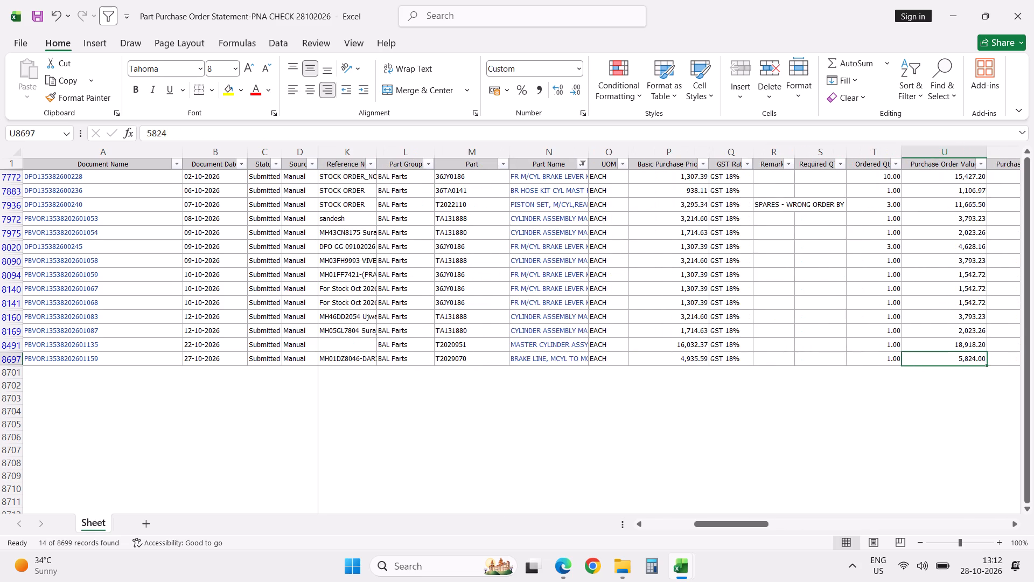
key("Right")
key("Right")
key("Right")
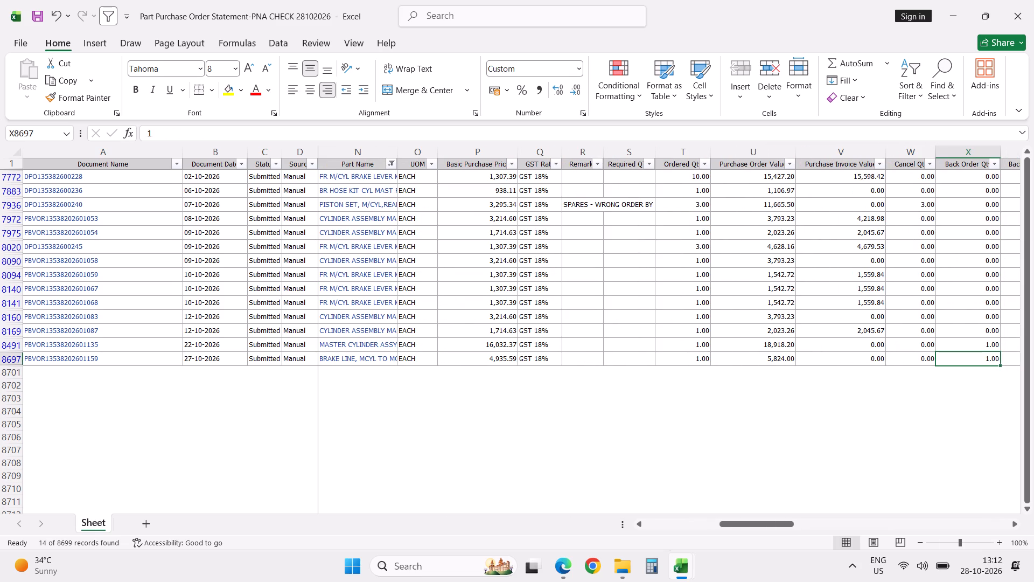
Trace the same brake line order back through its part code and reference to its SAP order number.
key("Left")
key("Left")
key("Left")
key("Left")
key("Left")
key("Left")
key("Left")
key("Left")
key("Left")
key("Left")
key("Left")
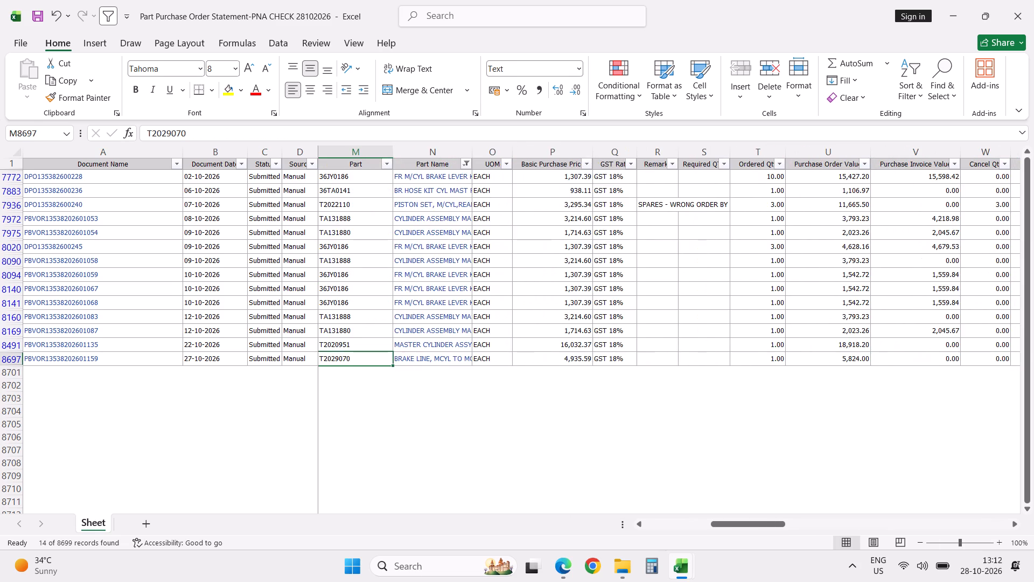
key("Left")
key("Left")
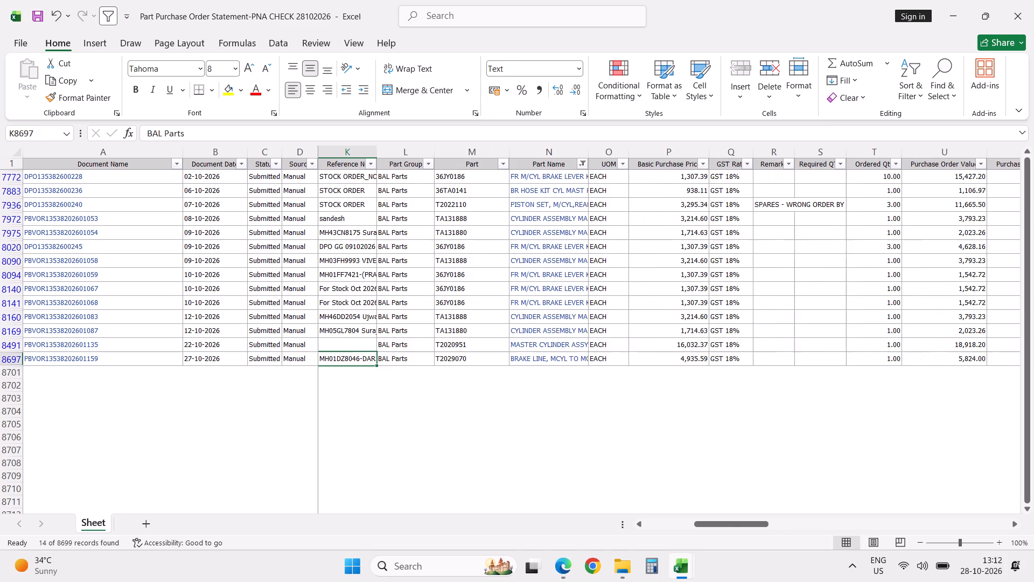
key("Left")
key("Left")
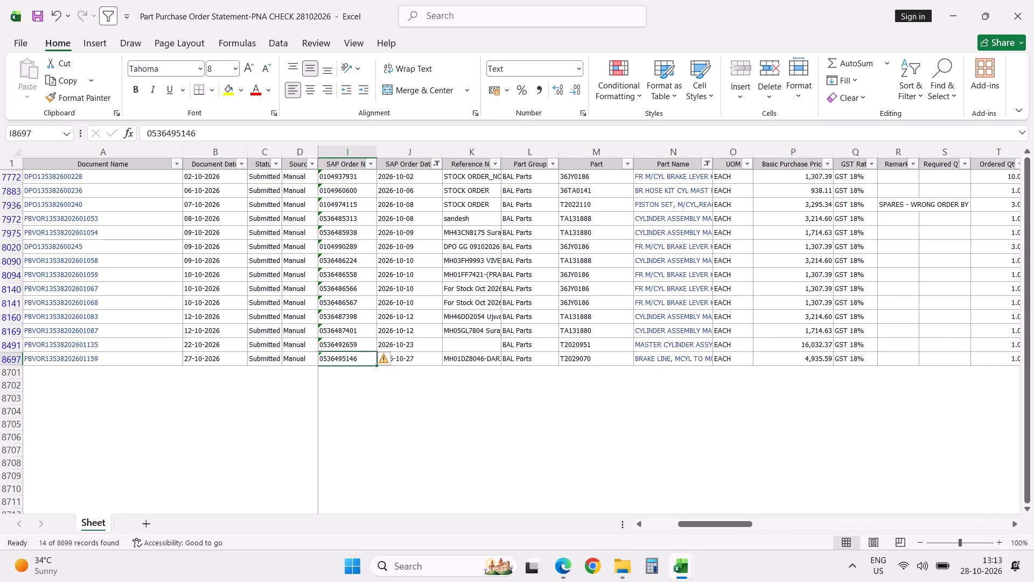
Examine the master cylinder order dated 22-10-2026, row 8491, from its SAP order number across to Back Order Qty.
key("Up")
key("Right")
key("Right")
key("Right")
key("Right")
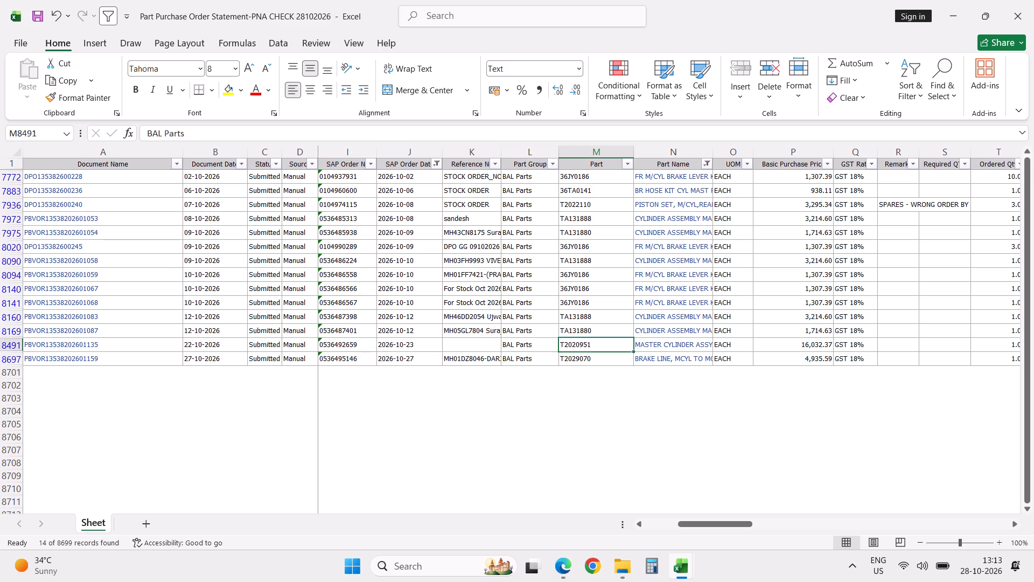
key("Right")
key("Right")
key("Right")
key("Right")
key("Right")
key("Right")
key("Right")
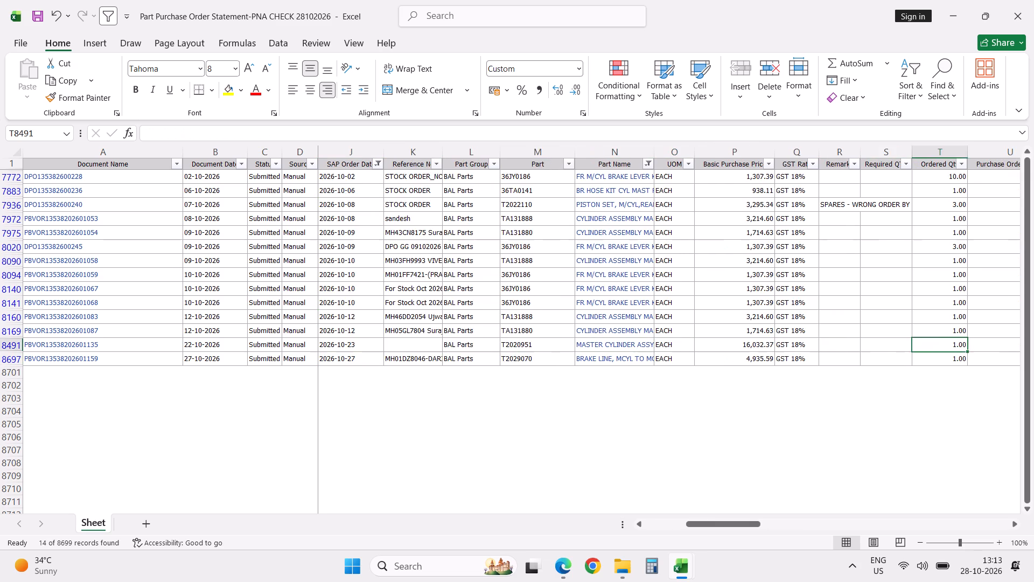
key("Right")
key("Right")
key("Right")
key("Right")
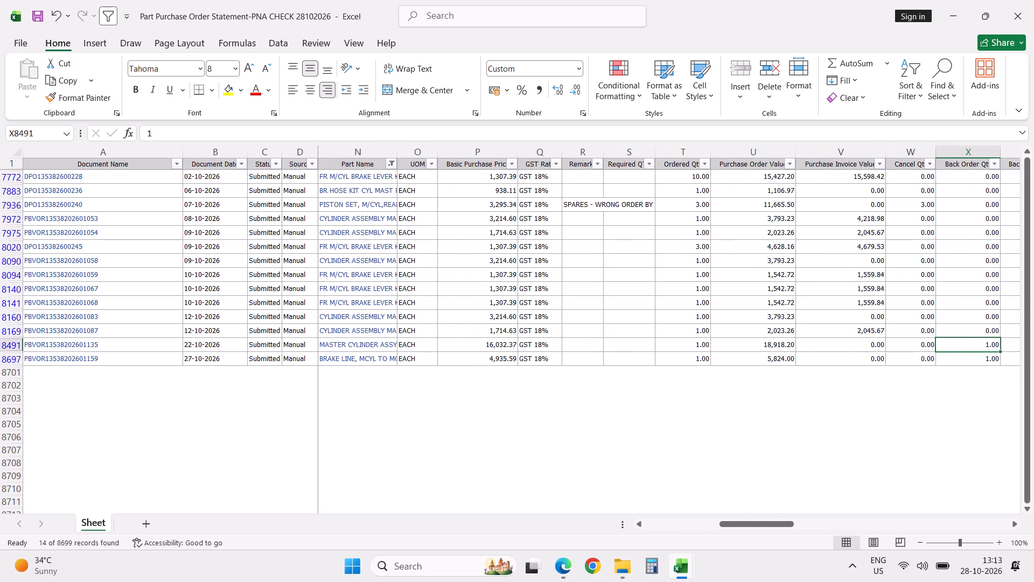
Check the part names of the last three filtered orders, from row 8697 up to row 8169.
key("Left")
key("Left")
key("Left")
key("Left")
key("Left")
key("Left")
key("Left")
key("Left")
key("Left")
key("Left")
key("Down")
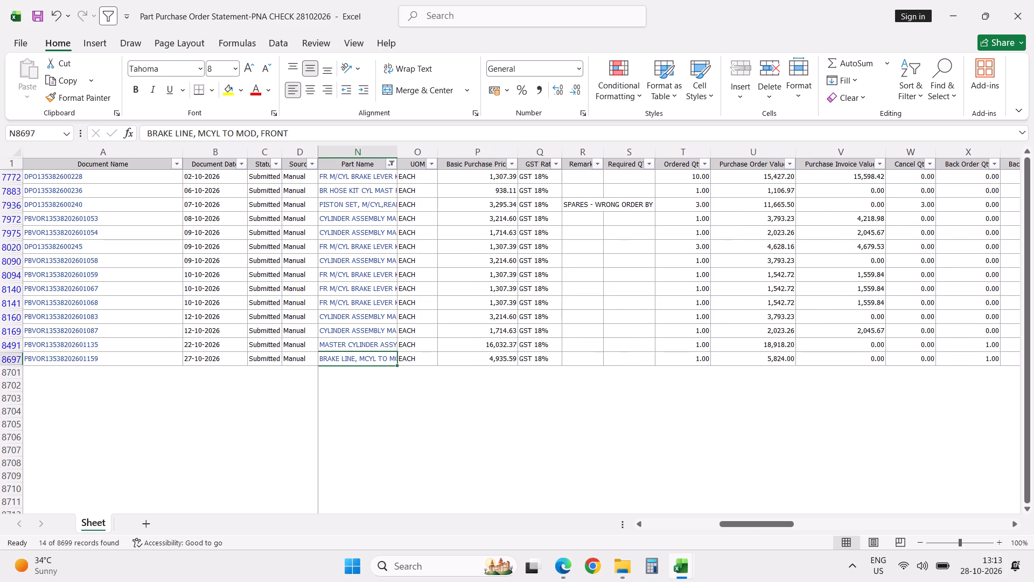
key("Up")
key("Up")
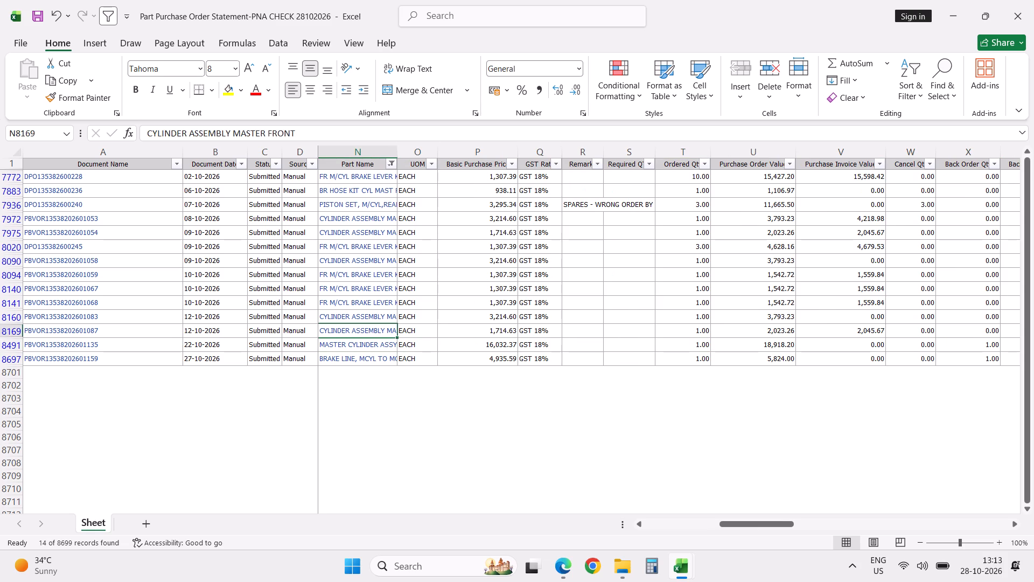
Examine the front master cylinder order dated 12-10-2026, row 8169, across its Back Order Qty and In Transit columns to GRN Value.
key("Right")
key("Right")
key("Right")
key("Right")
key("Right")
key("Right")
key("Right")
key("Right")
key("Right")
key("Right")
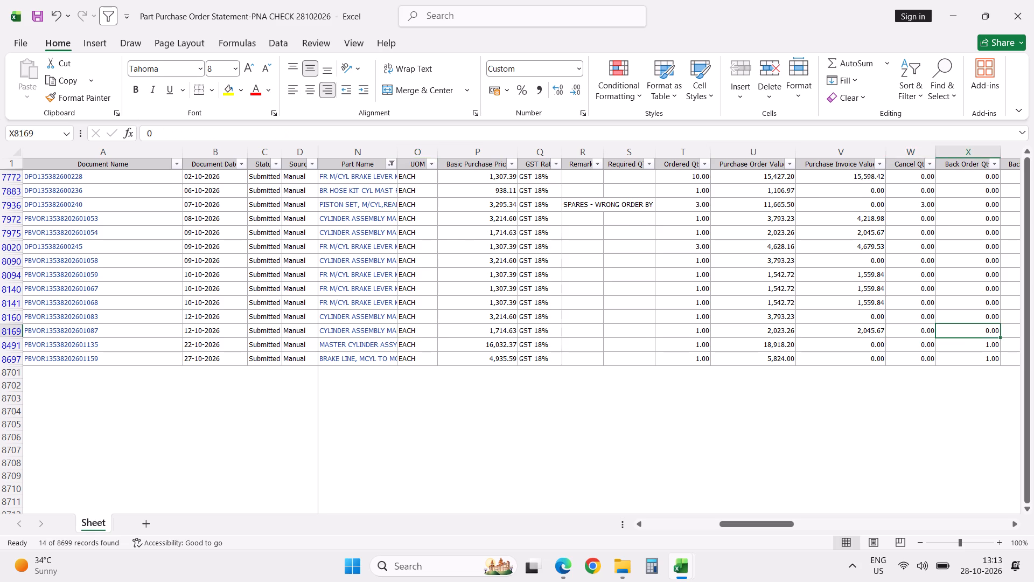
key("Right")
key("Right")
key("Right")
key("Right")
key("Right")
key("Right")
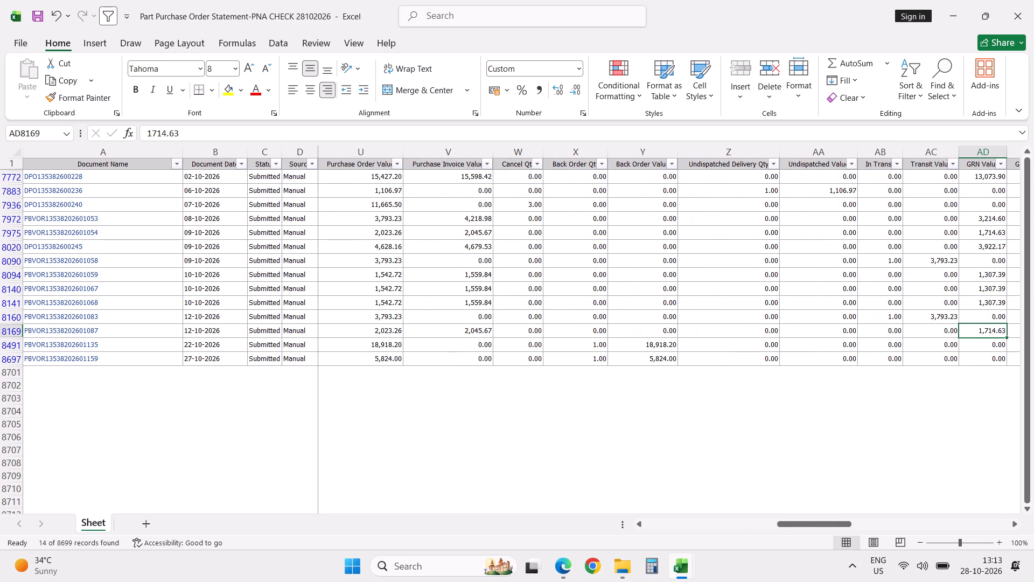
Bring up the Navi Mumbai stock count workbook and close it.
left_click(688, 558)
left_click(671, 486)
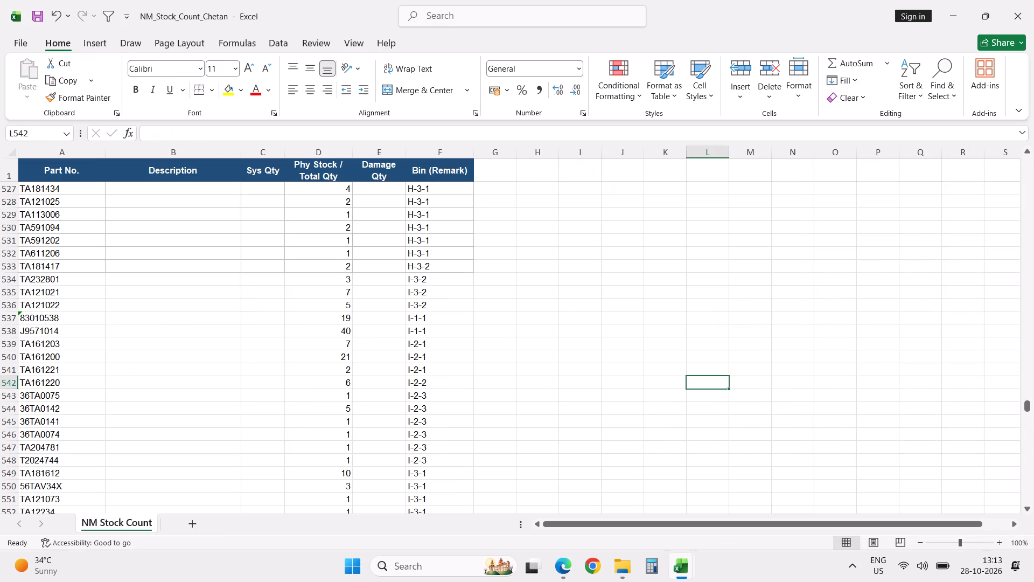
left_click(1023, 1)
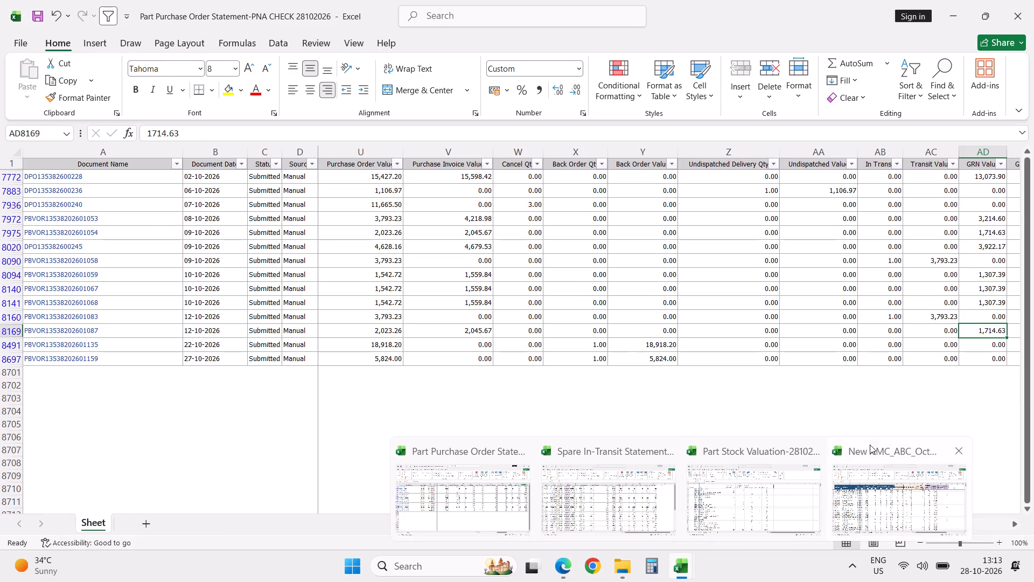
left_click(879, 461)
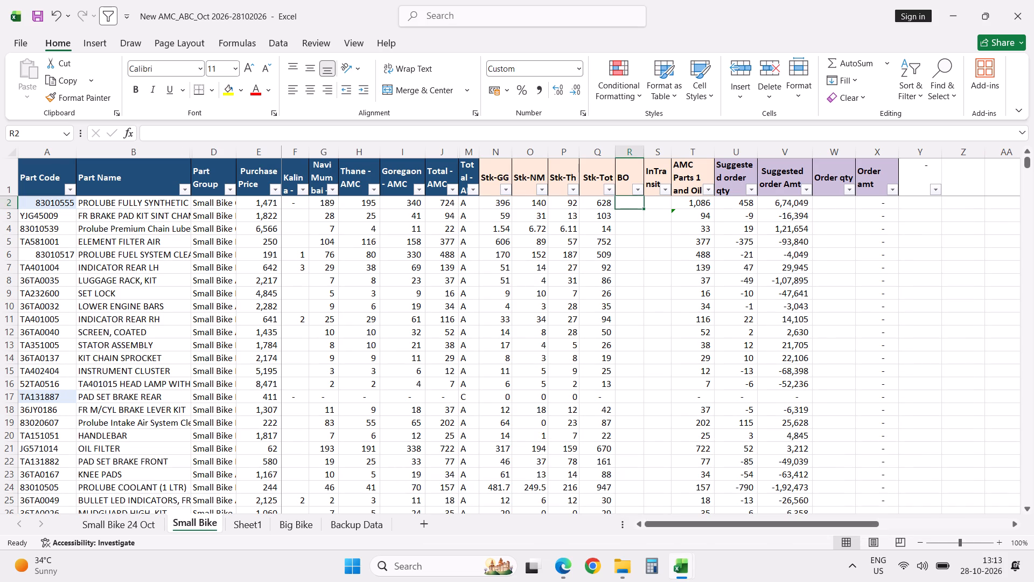
left_click(701, 205)
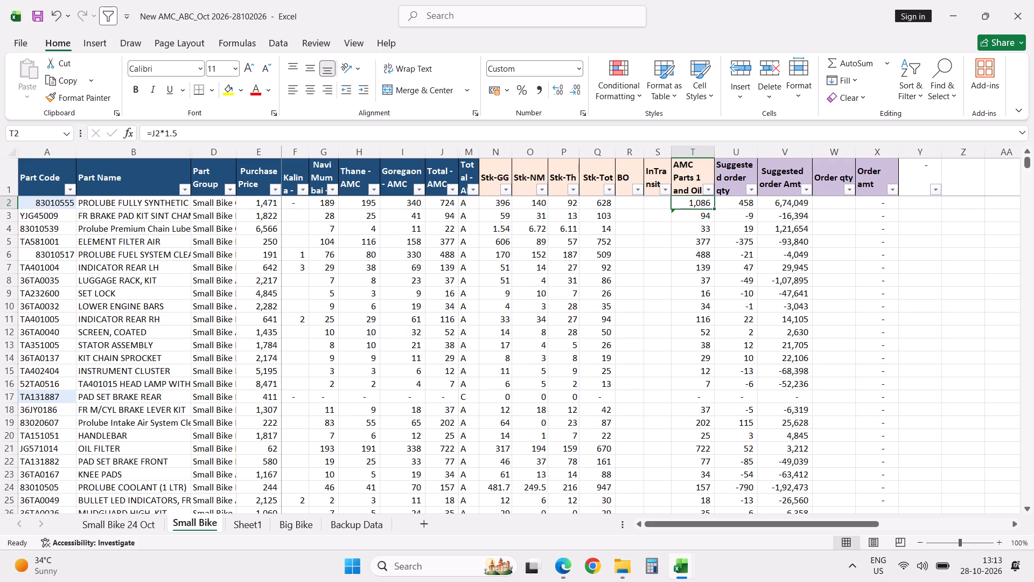
left_click(695, 215)
left_click(696, 203)
key("Down")
key("Up")
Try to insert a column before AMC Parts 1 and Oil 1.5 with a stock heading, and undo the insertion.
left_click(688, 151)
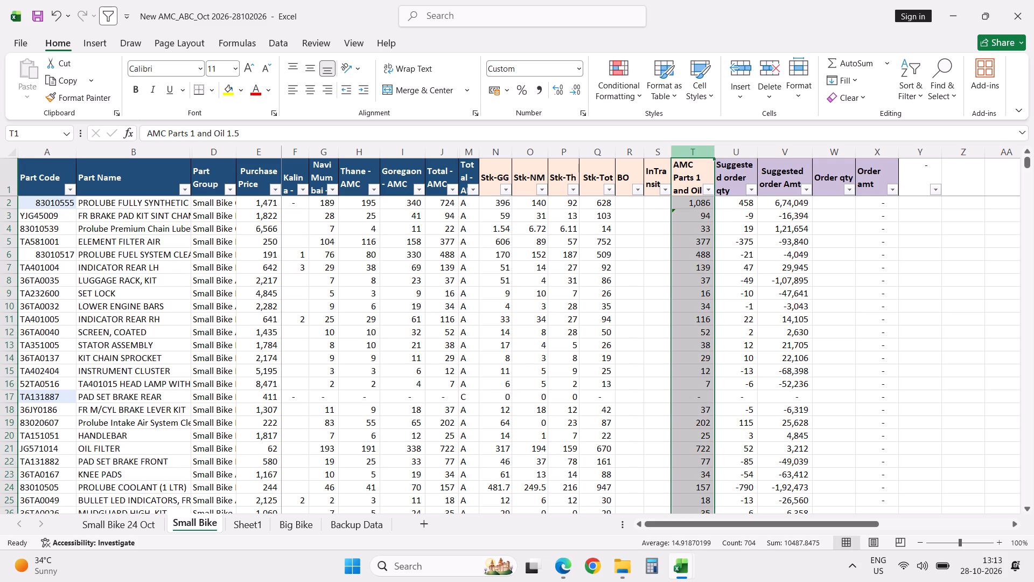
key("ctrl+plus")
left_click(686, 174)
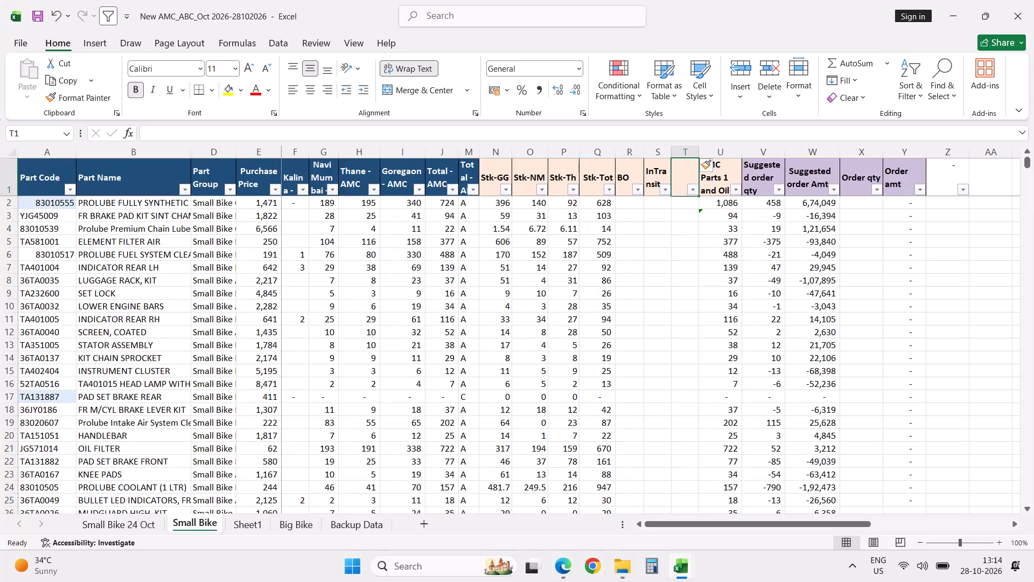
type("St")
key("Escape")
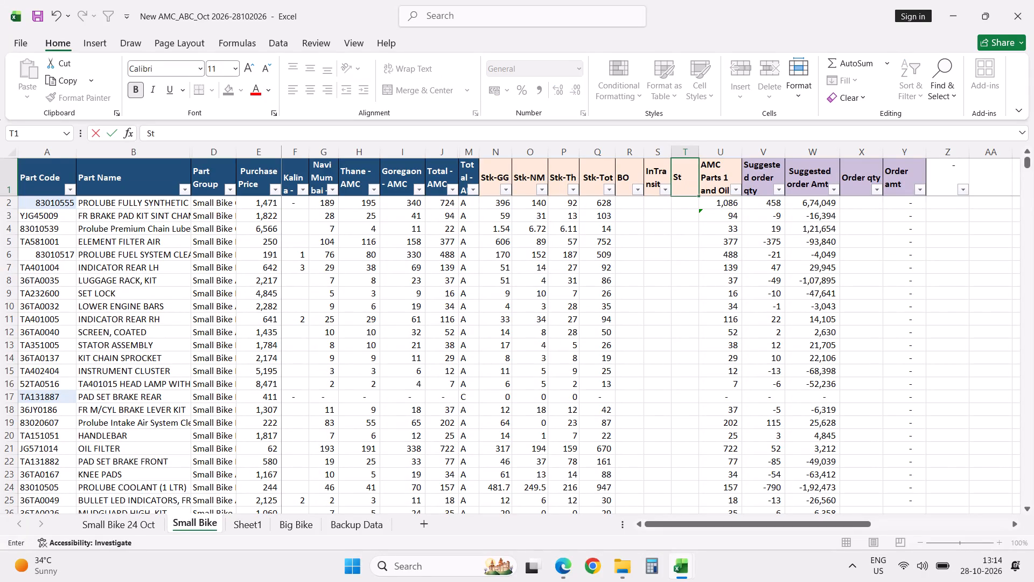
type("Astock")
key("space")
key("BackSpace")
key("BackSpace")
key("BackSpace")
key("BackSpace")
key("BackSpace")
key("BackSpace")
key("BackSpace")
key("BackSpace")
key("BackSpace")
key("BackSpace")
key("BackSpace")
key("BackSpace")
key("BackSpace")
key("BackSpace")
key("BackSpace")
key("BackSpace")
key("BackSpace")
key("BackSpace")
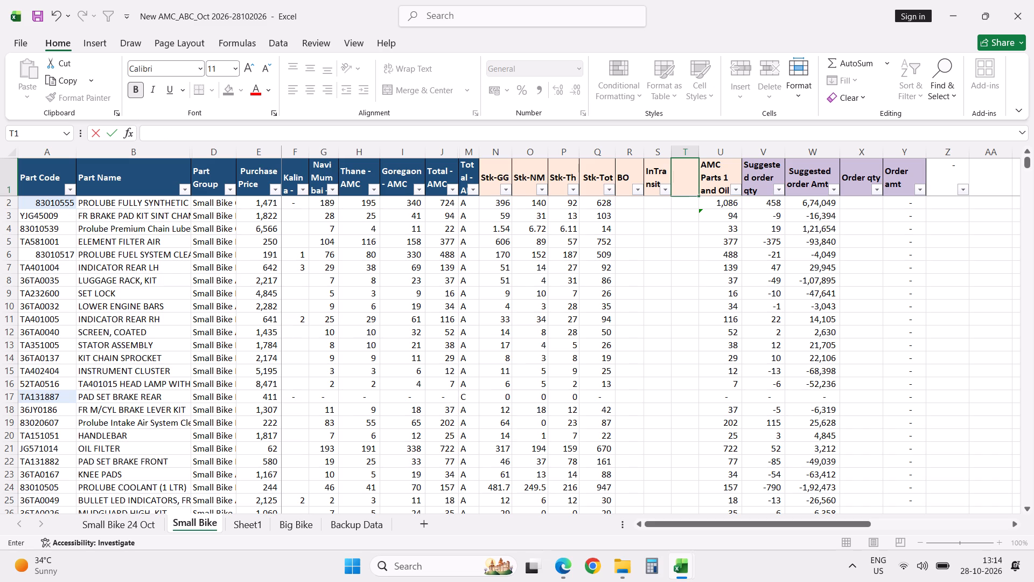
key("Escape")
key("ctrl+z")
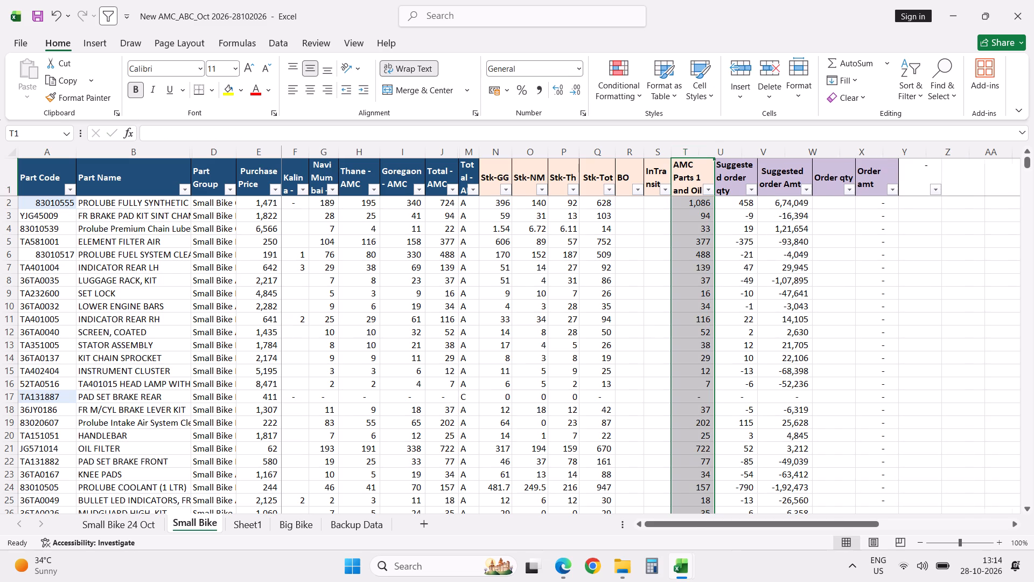
left_click(648, 330)
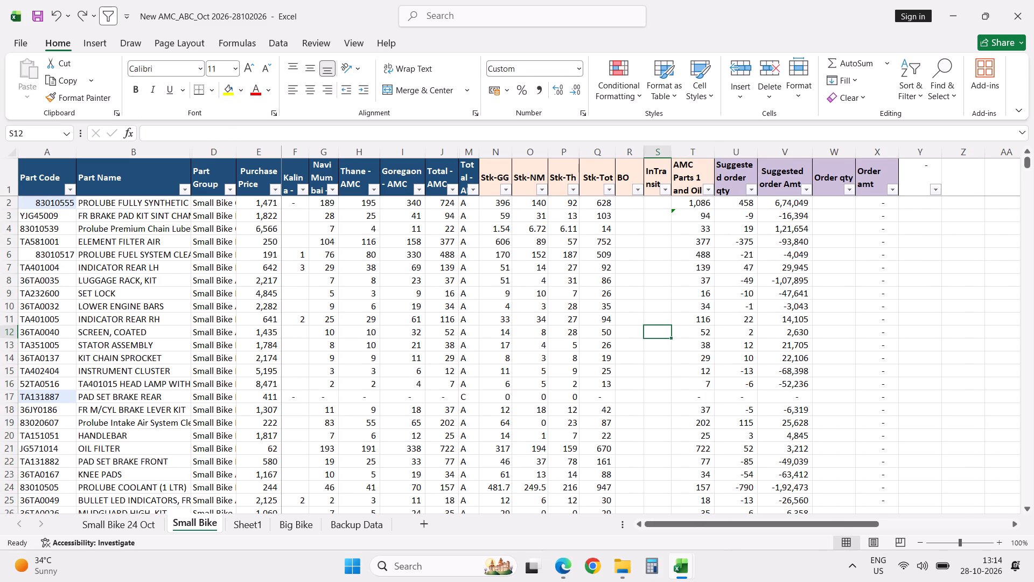
key("ctrl+s")
Open the recent workbook Back Order Statement-28102026 to source the figures for the BO column.
left_click(633, 176)
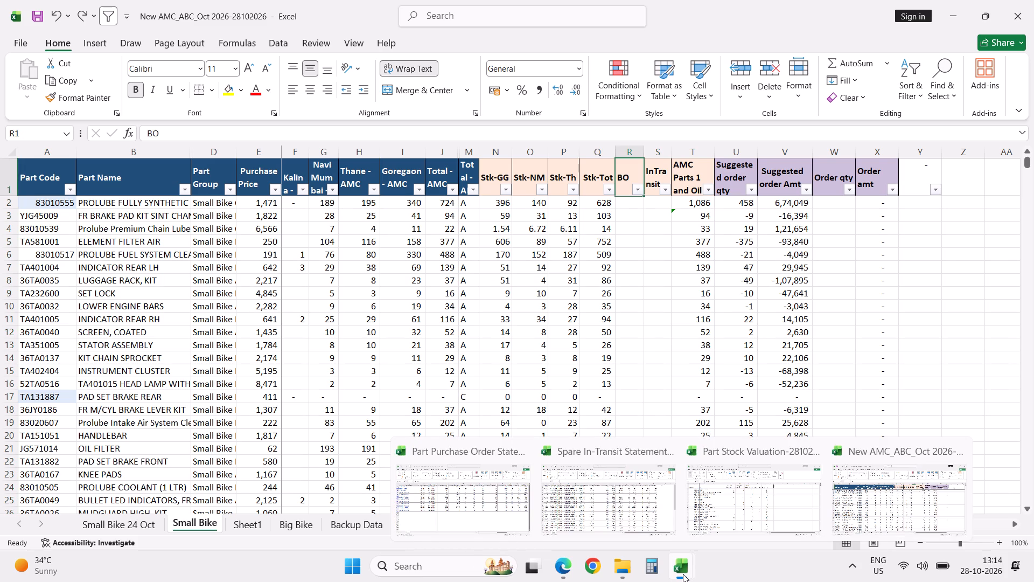
left_click(547, 307)
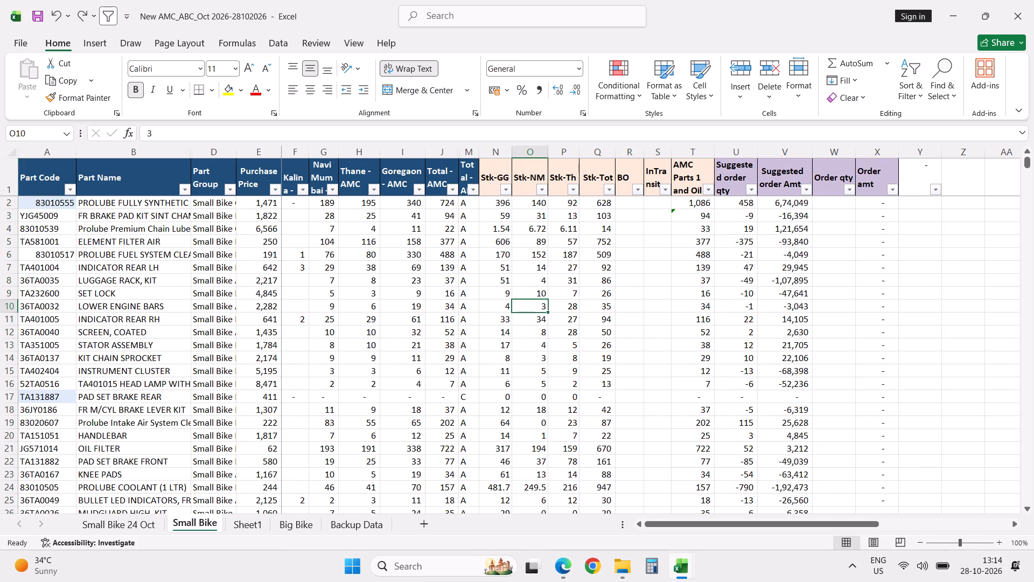
key("alt+f")
key("o")
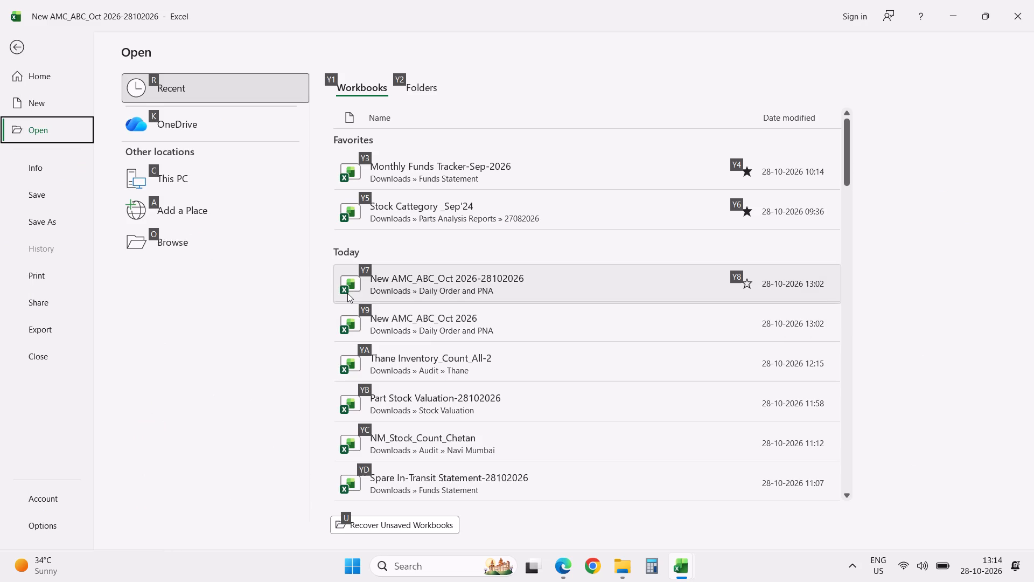
scroll(560, 454, "down", 3)
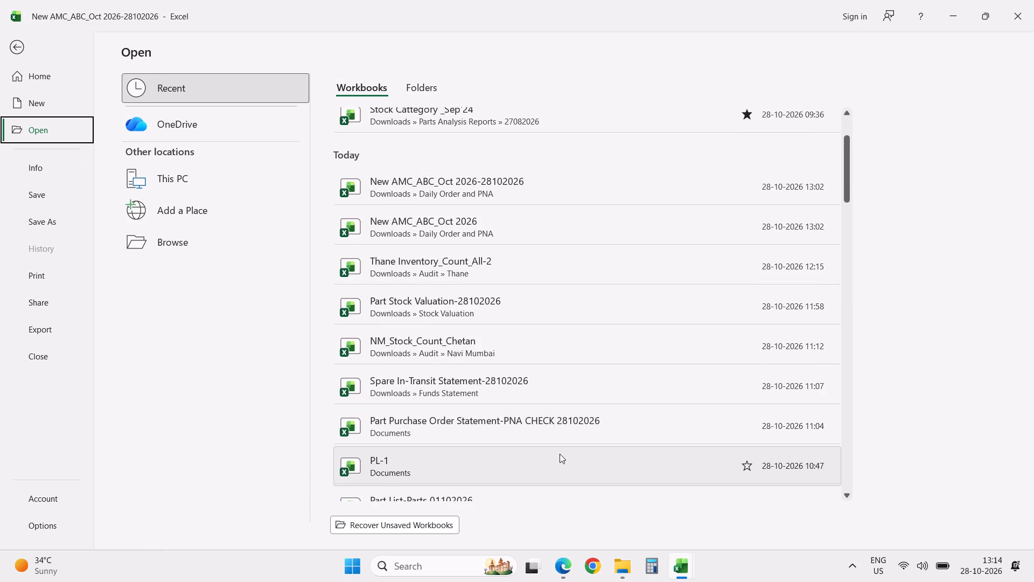
scroll(560, 454, "down", 6)
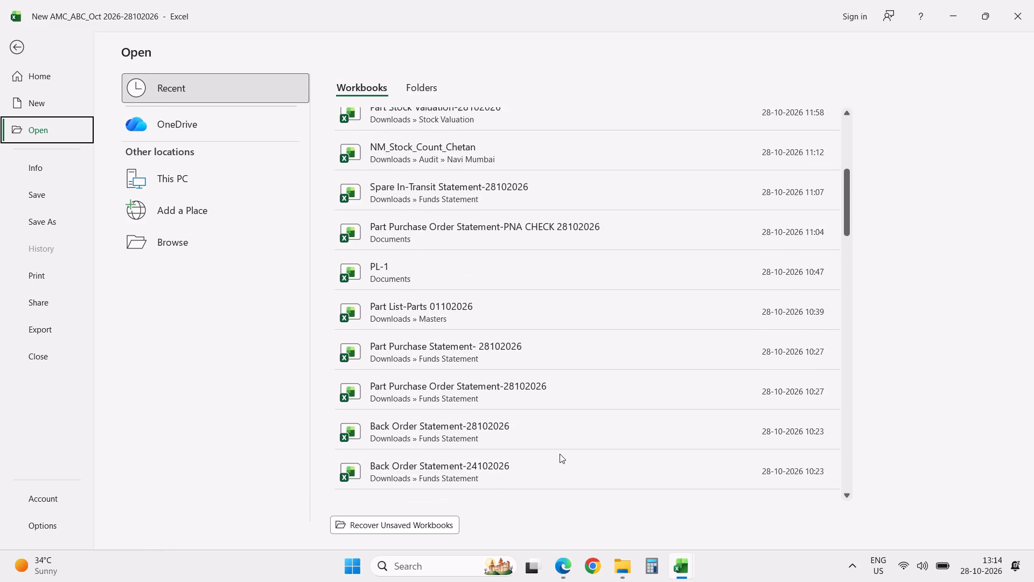
double_click(541, 437)
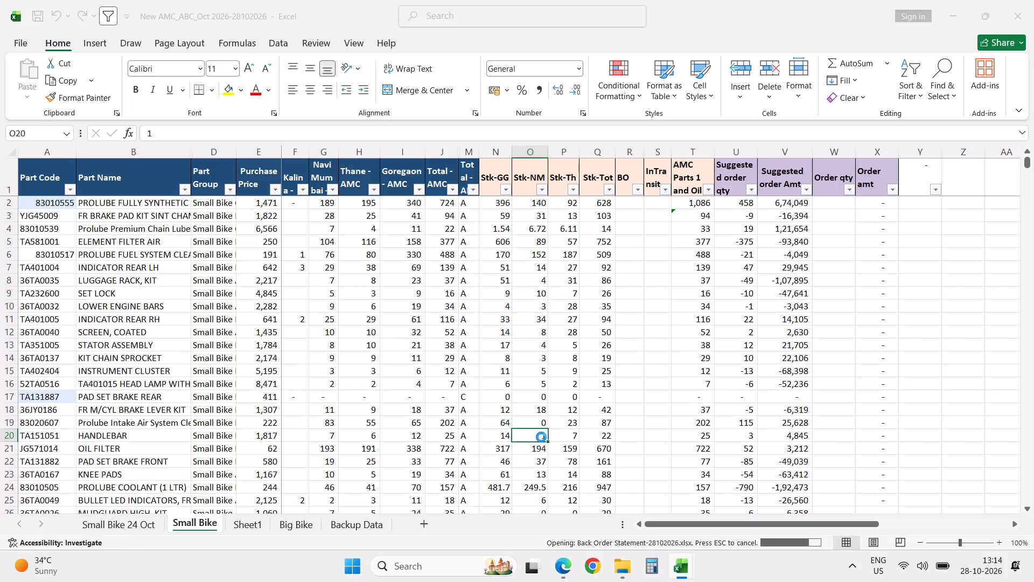
Create a PivotTable on a new worksheet from the back order data on the sheet named Sheet.
left_click(142, 519)
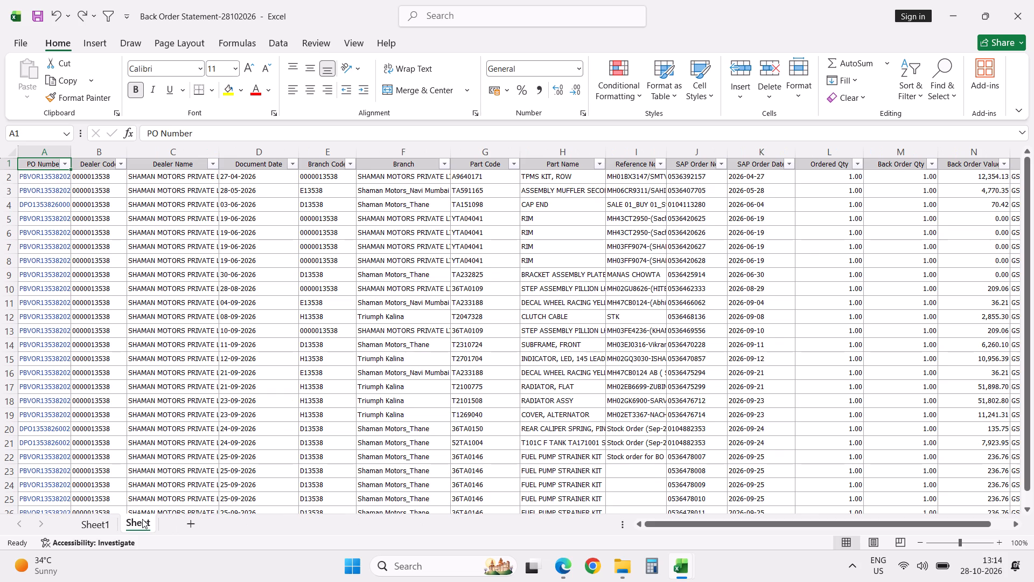
left_click(18, 330)
key("alt+d")
type("pn")
left_click(650, 278)
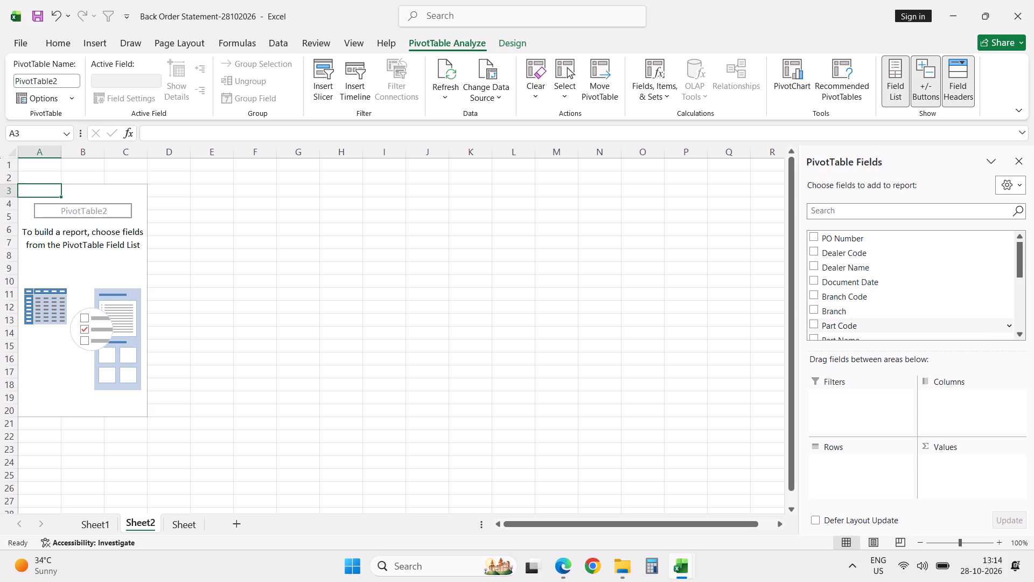
Lay out the PivotTable with Branch as columns, Part Code as rows and Sum of Back Order Qty as values.
left_click_drag(835, 313, 976, 407)
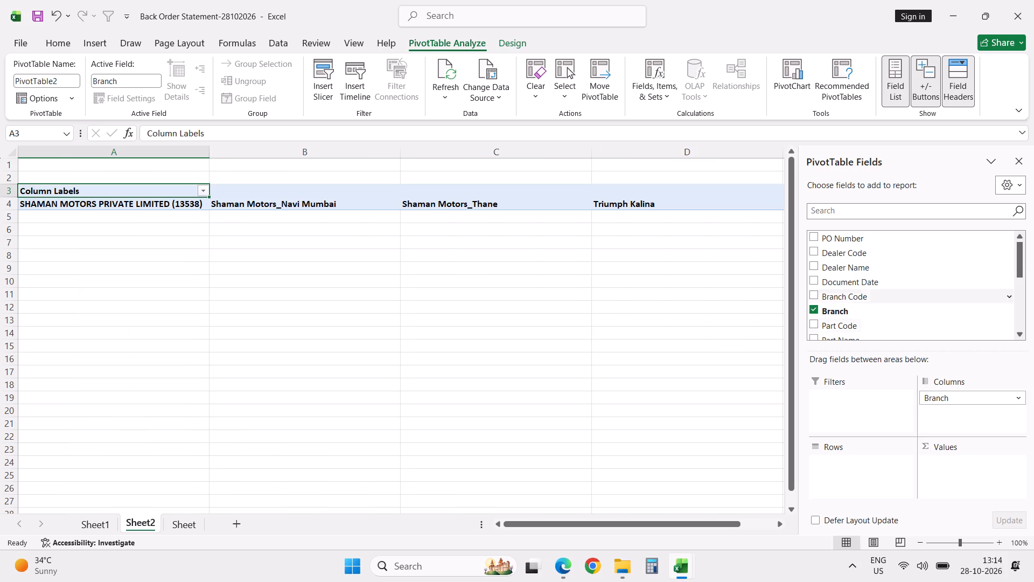
triple_click(1021, 335)
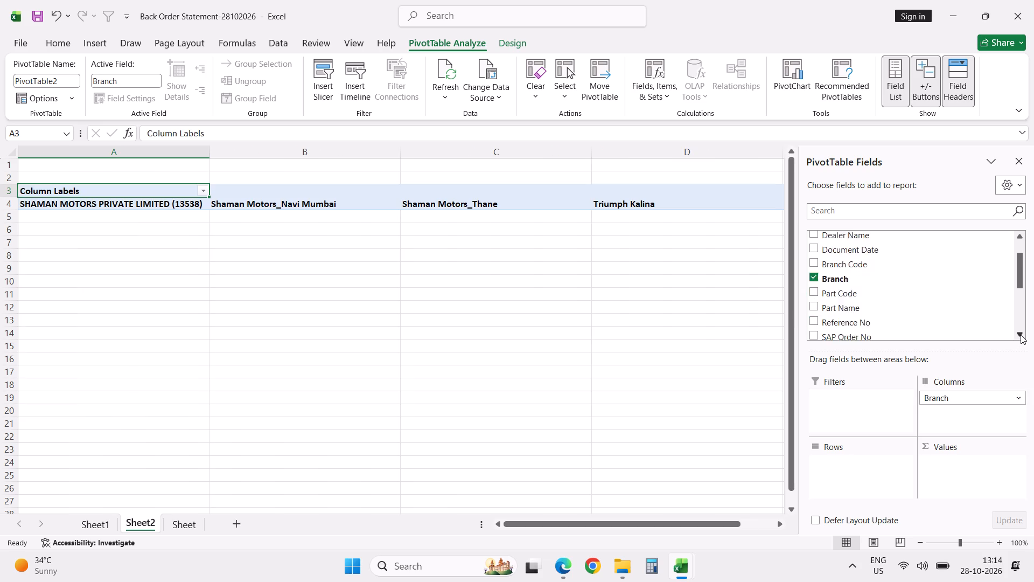
double_click(1021, 335)
left_click_drag(851, 271, 840, 468)
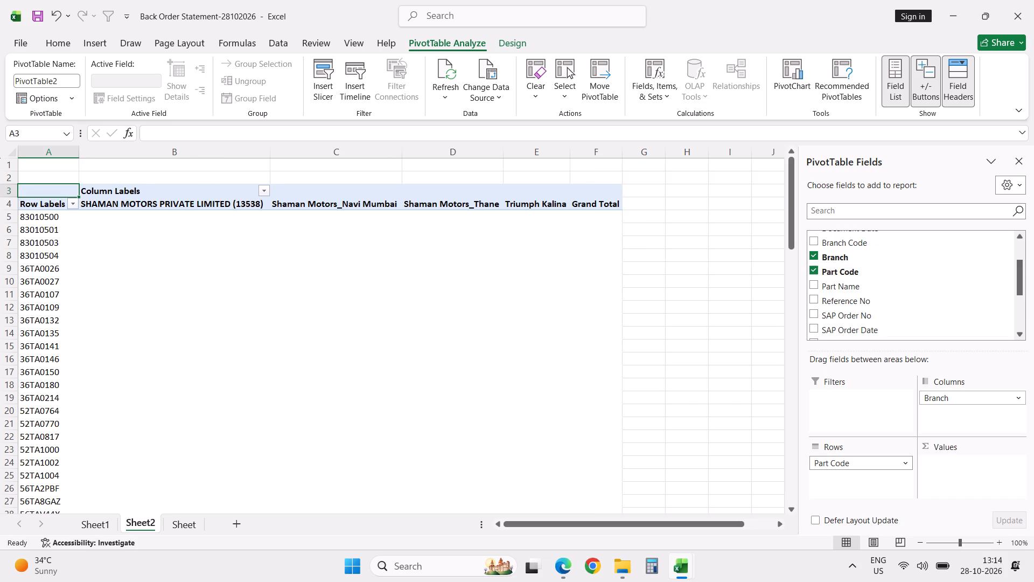
triple_click(1021, 335)
triple_click(1021, 335)
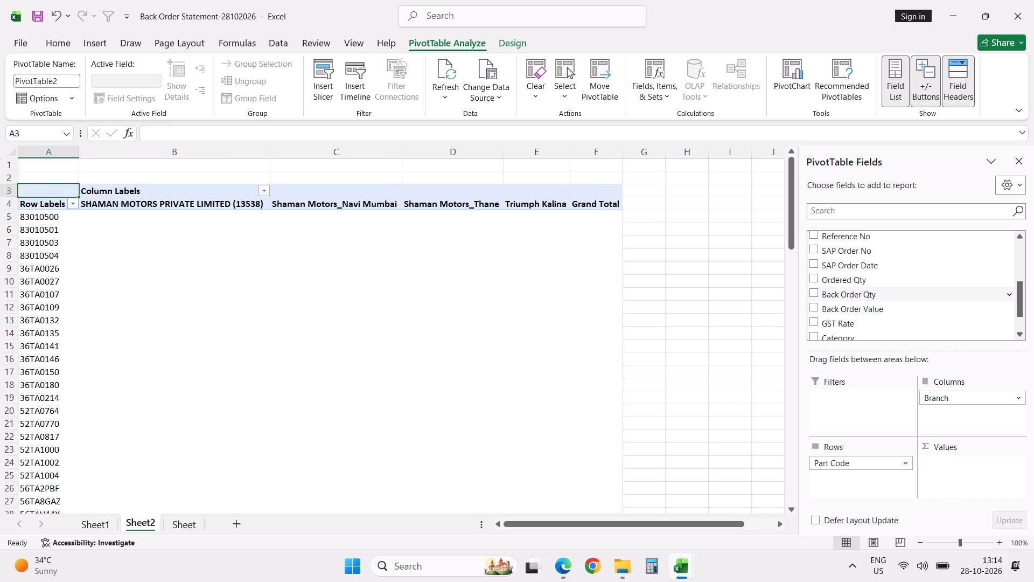
left_click_drag(854, 294, 978, 521)
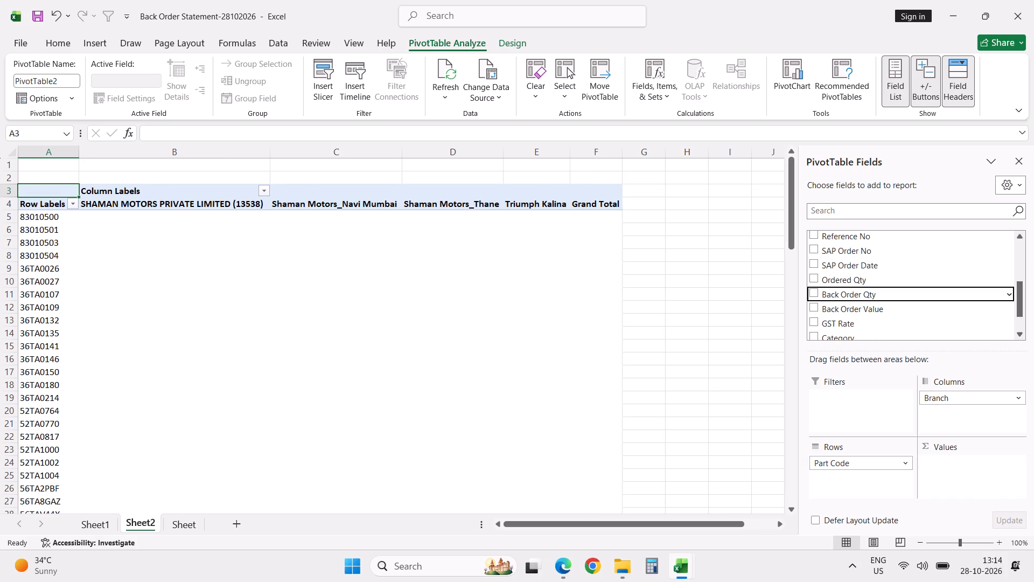
left_click_drag(978, 521, 975, 494)
Save the workbook and replace the entire PivotTable sheet with a values-only copy of itself.
key("ctrl+a")
key("ctrl+a")
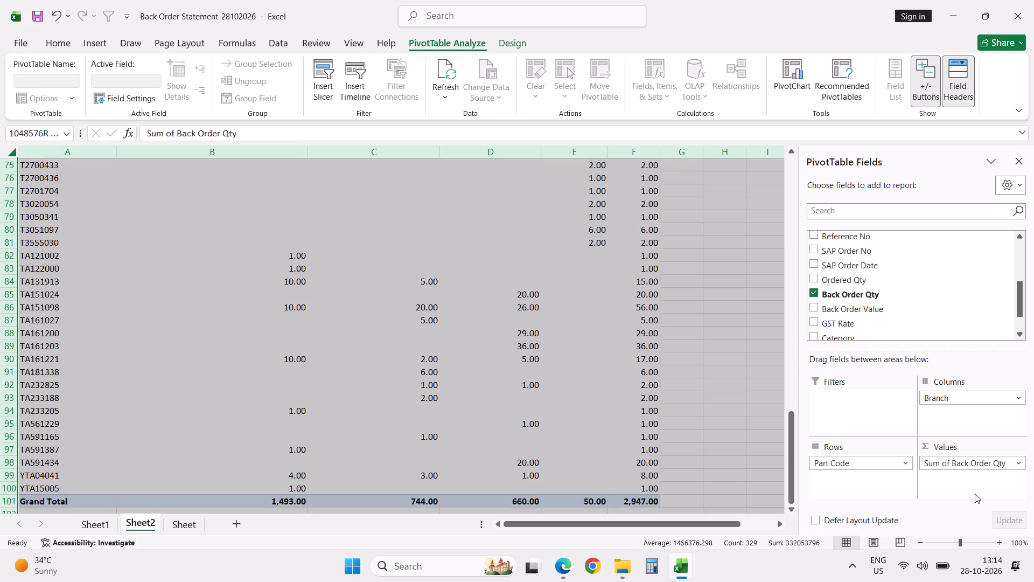
key("ctrl+s")
key("ctrl+c")
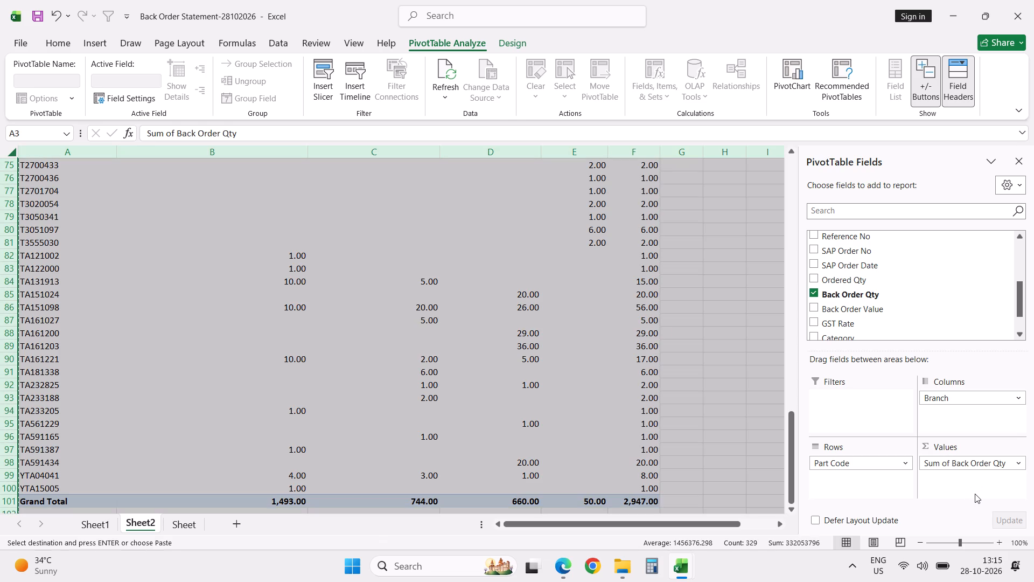
right_click(465, 355)
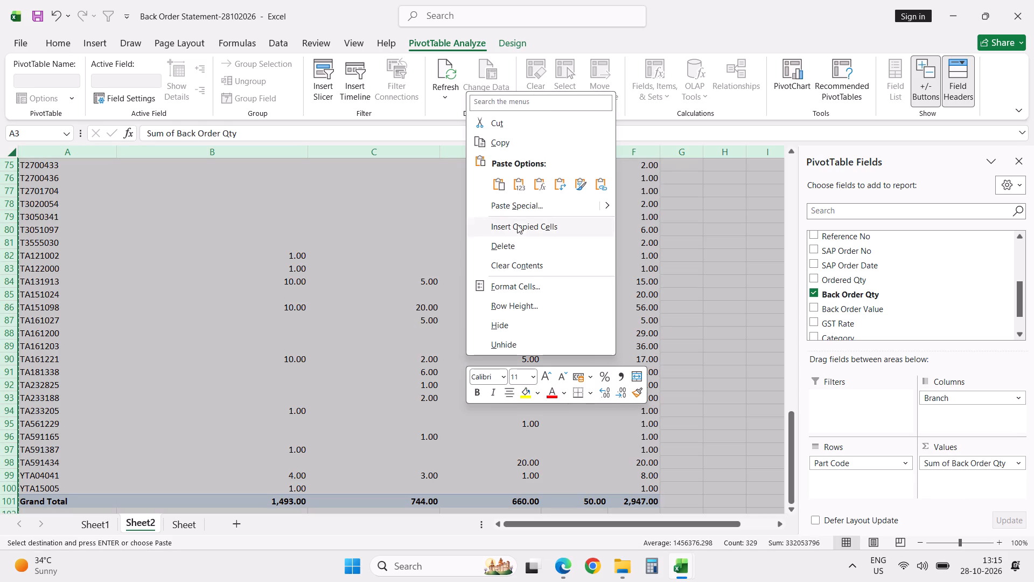
left_click(522, 187)
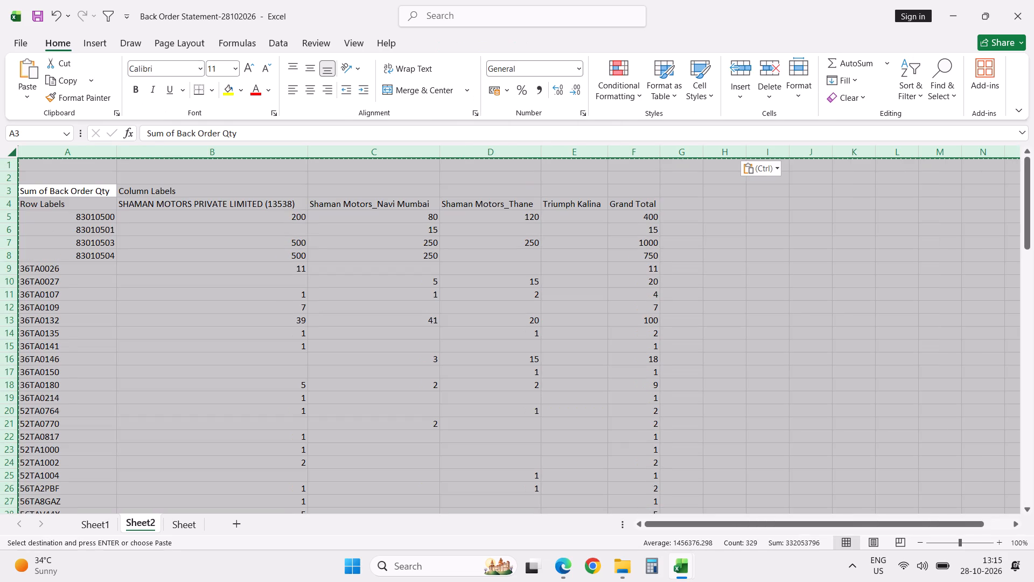
Freeze panes at cell B5 so the branch headings and part code column stay in view.
left_click(110, 219)
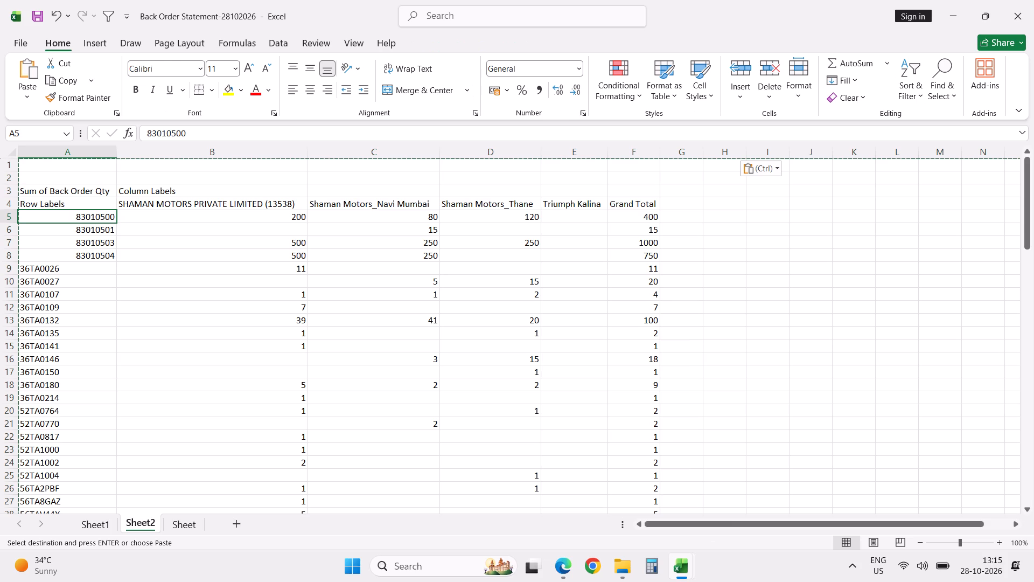
left_click(193, 218)
key("alt+w")
type("ff")
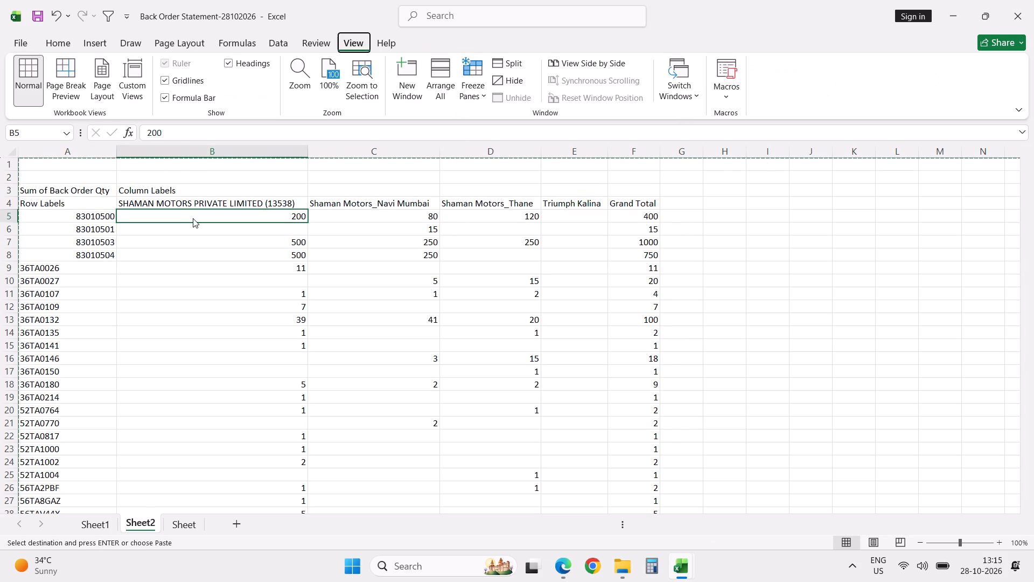
In the AMC workbook's Small Bike sheet, enter a VLOOKUP in R2 matching A2 against back order Sheet2 $A$5:$F$101, column 6, exact match (0).
key("alt+Tab")
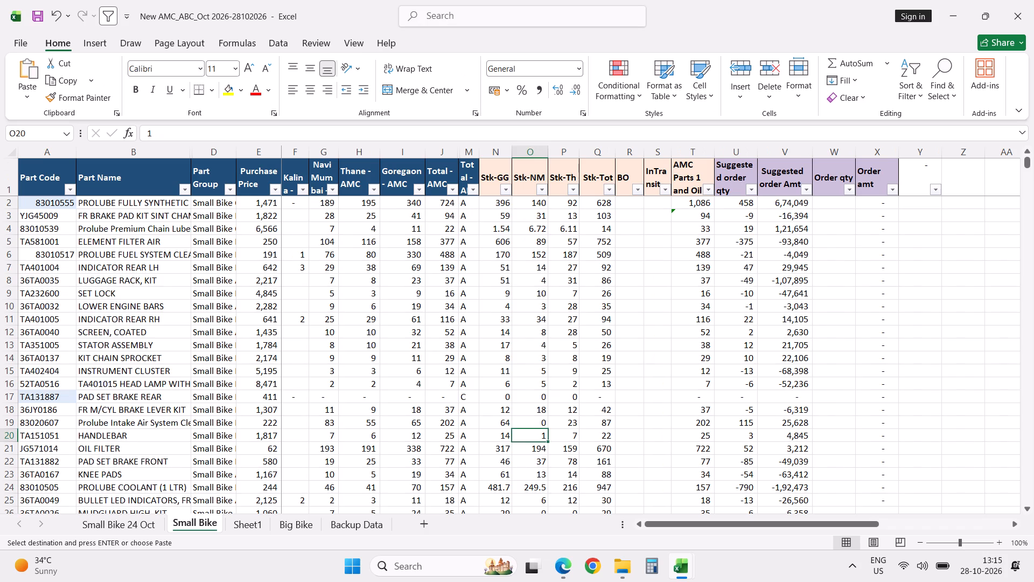
left_click(831, 180)
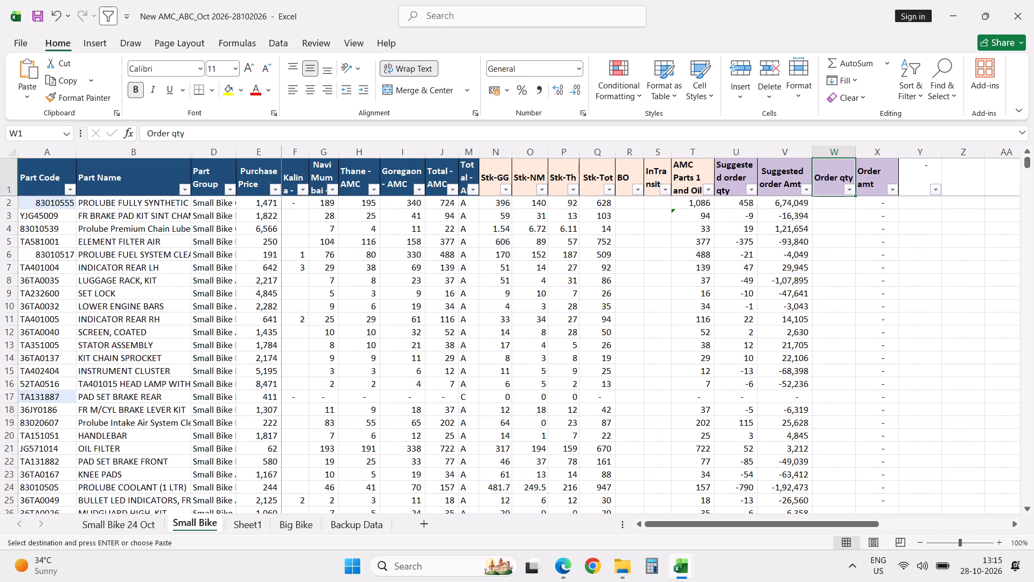
key("Left")
key("Left")
key("Left")
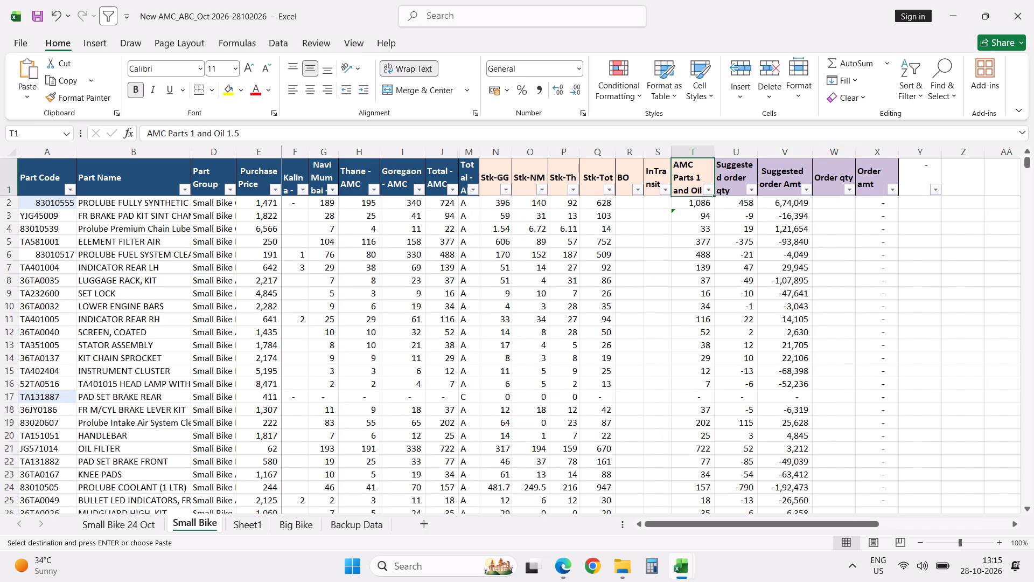
key("Escape")
key("Left")
key("Left")
key("Down")
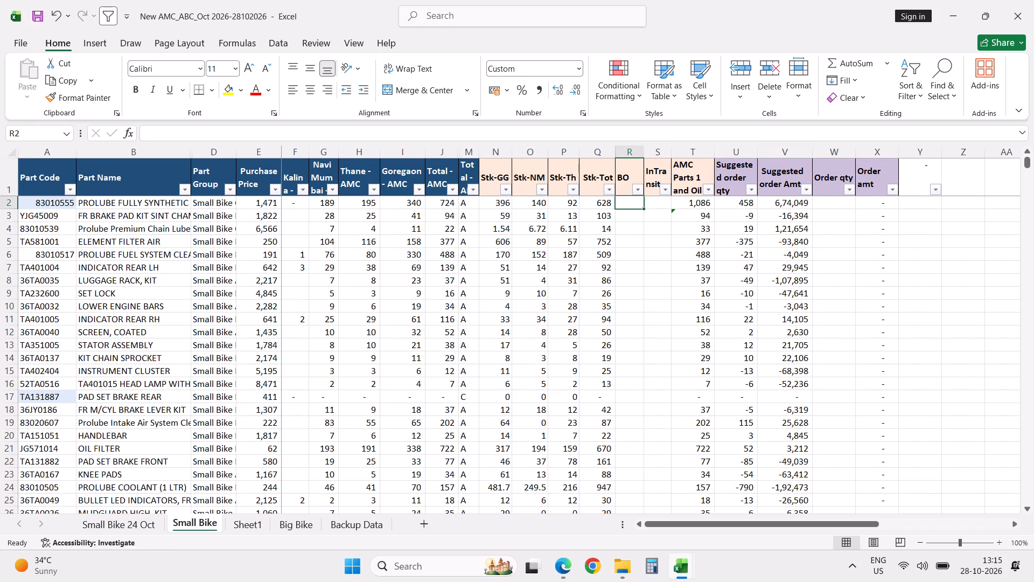
type("=vlo")
key("Tab")
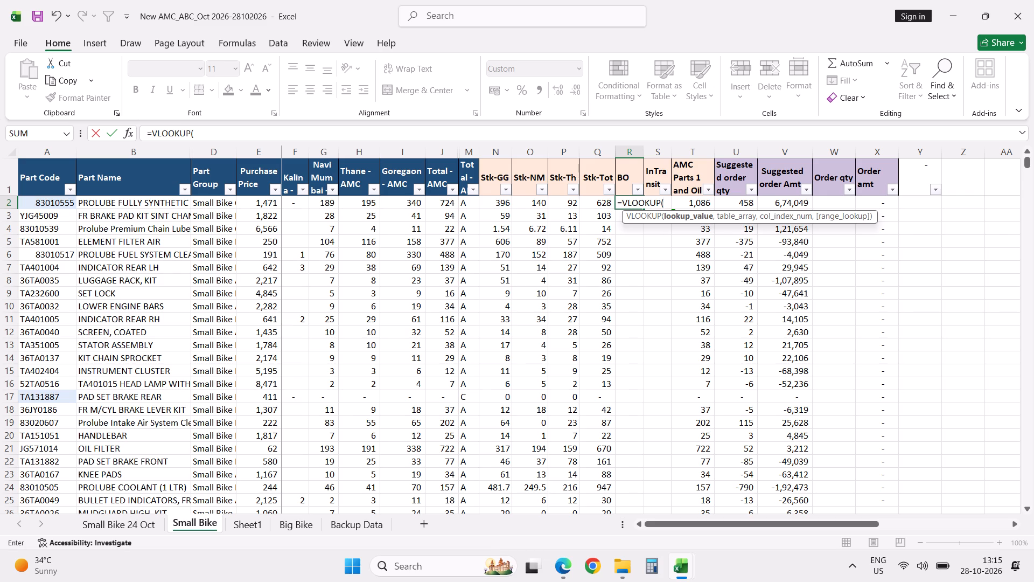
left_click(60, 202)
key("comma")
key("alt+Tab")
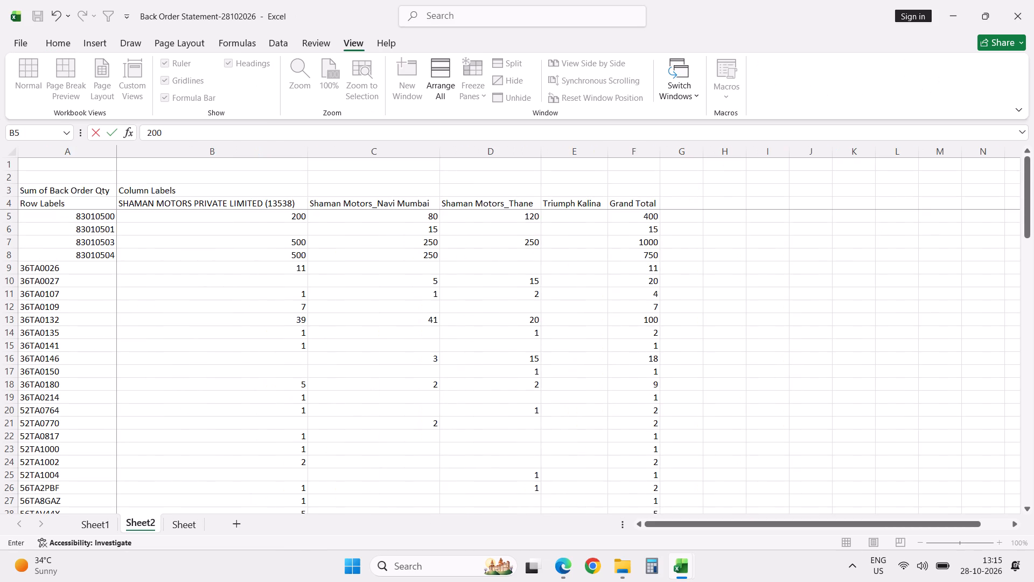
left_click(64, 216)
key("shift+Right")
key("shift+Right")
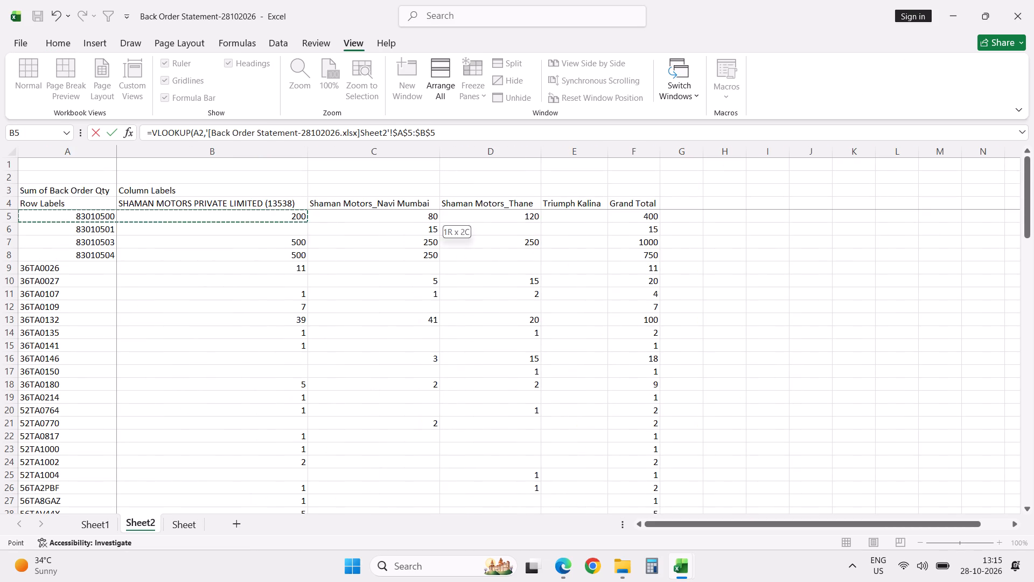
key("shift+Right")
key("shift+Right")
key("shift+Right")
key("ctrl+shift+Down")
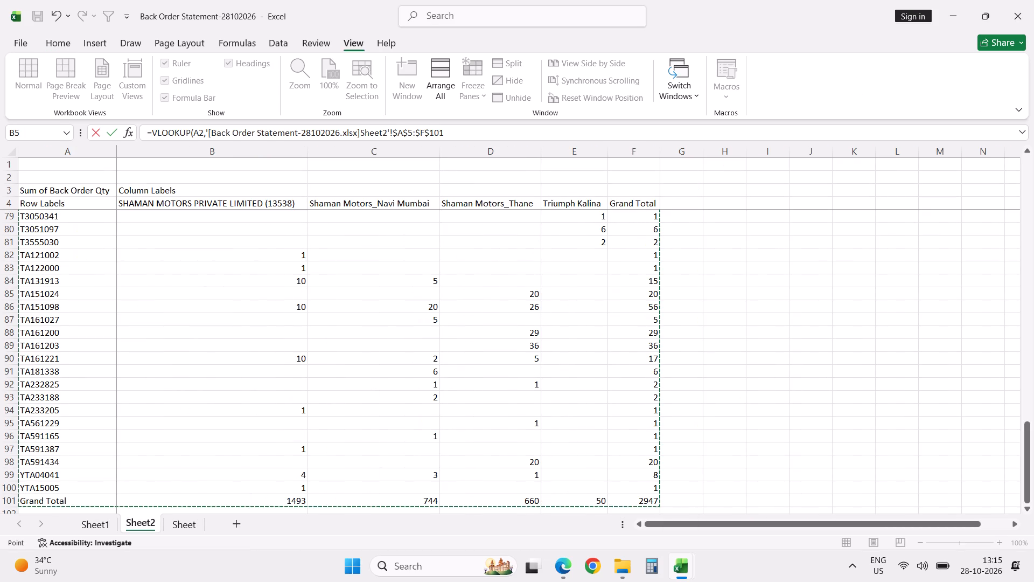
type(",6,0")
key("Return")
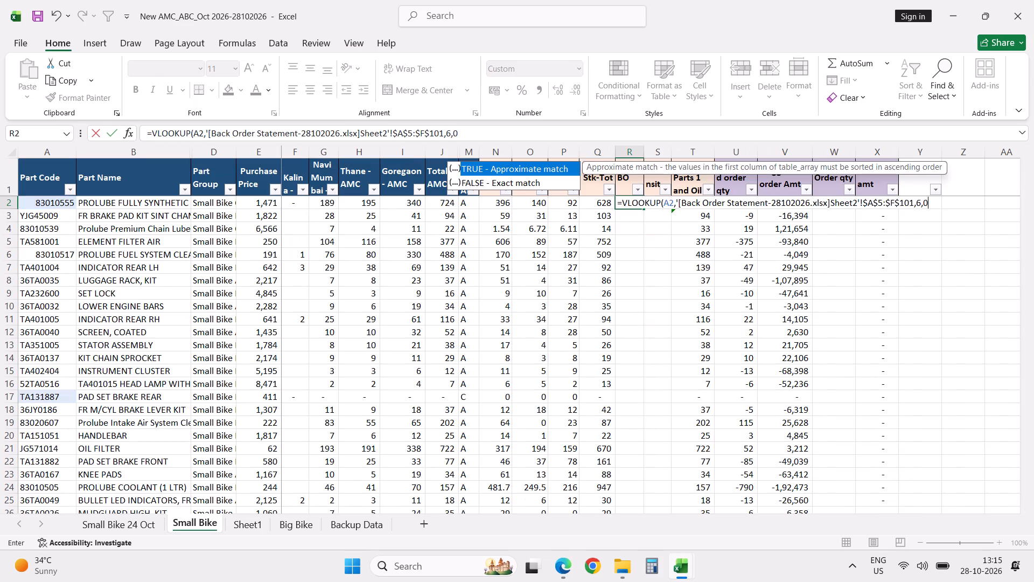
Fill the BO lookup formula from R2 down the whole column.
left_click(635, 201)
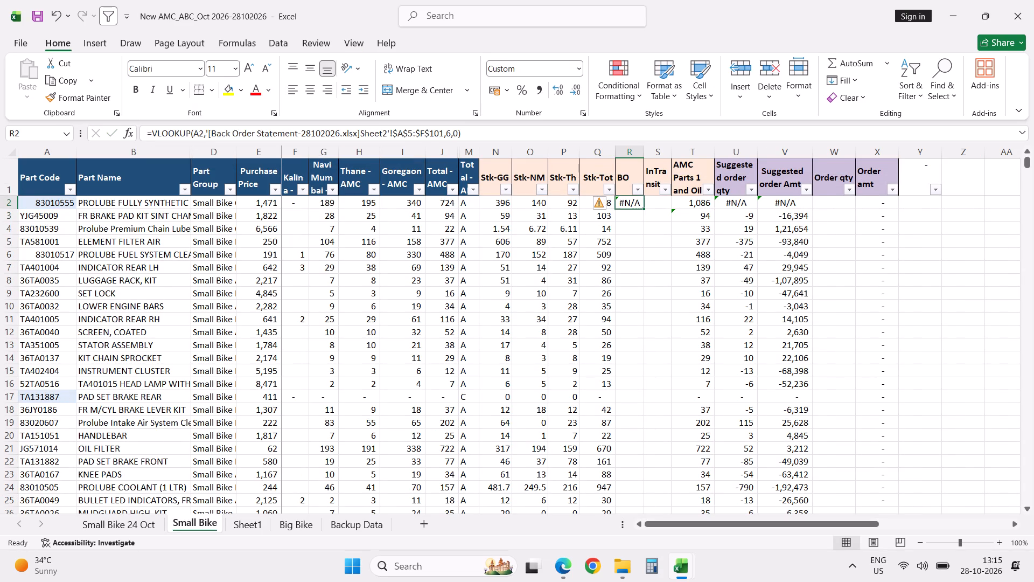
double_click(643, 210)
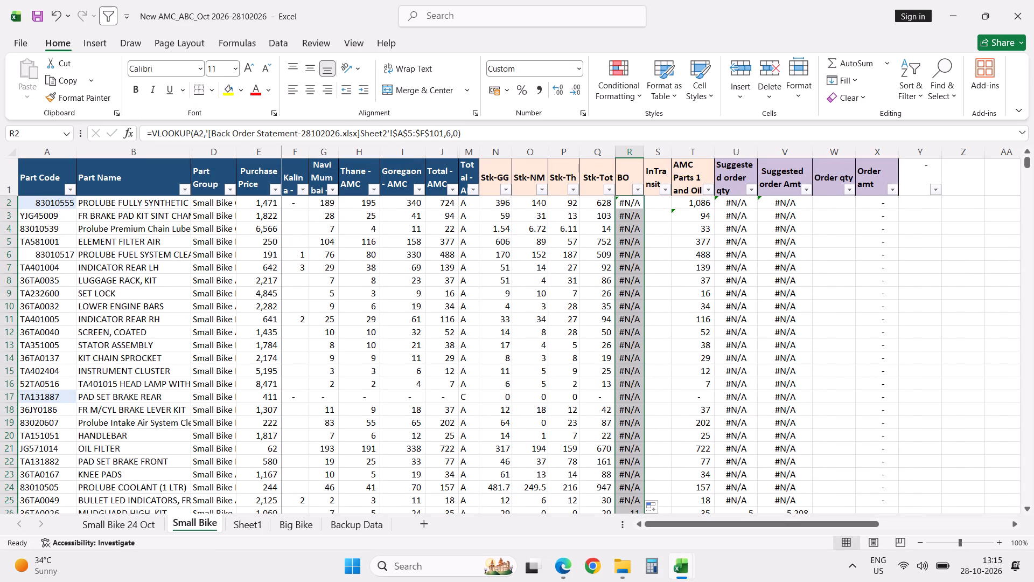
Filter the BO column to show only blank entries and check which rows lack a lookup.
left_click(62, 199)
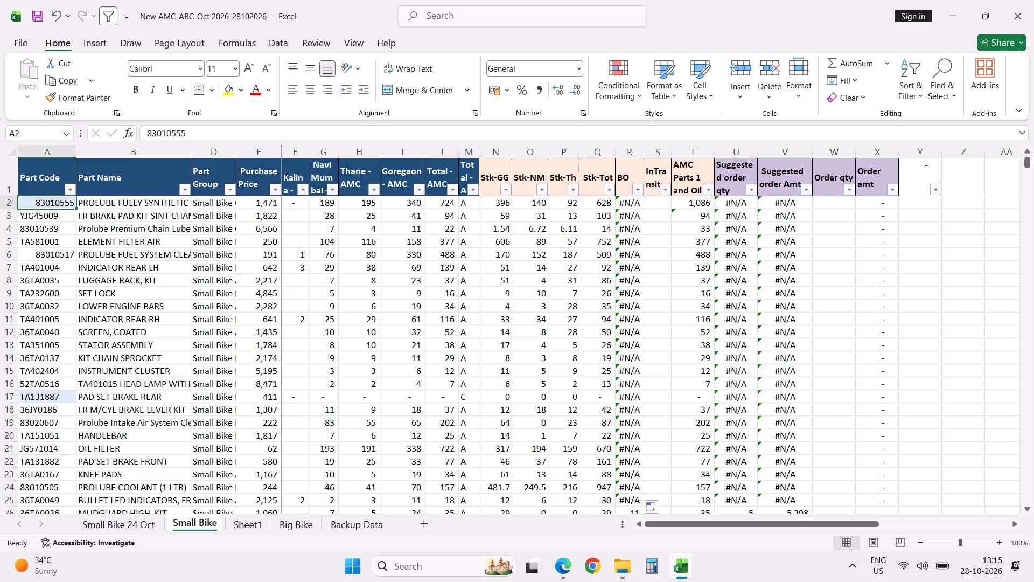
left_click(640, 190)
left_click(542, 361)
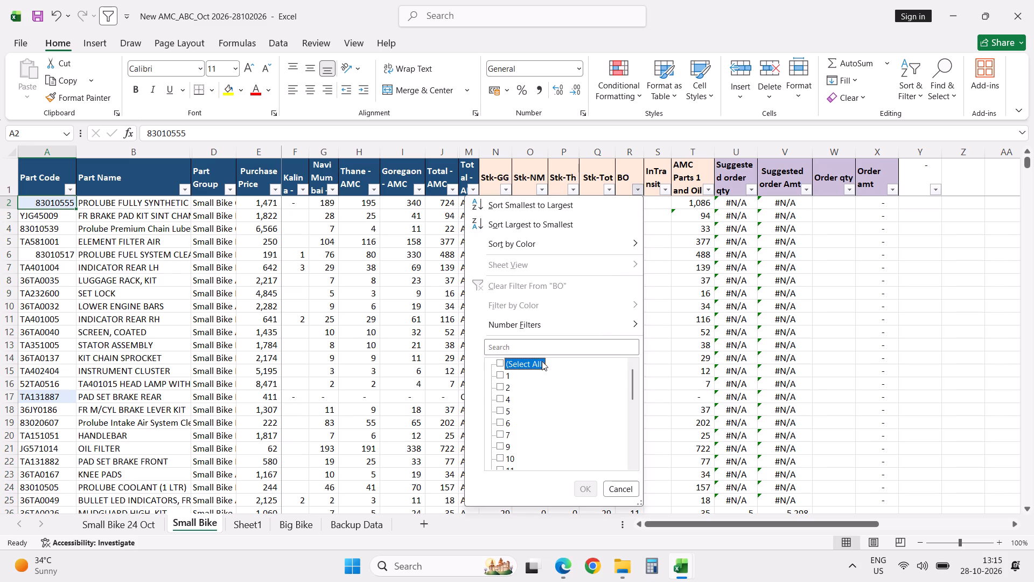
left_click_drag(632, 383, 639, 489)
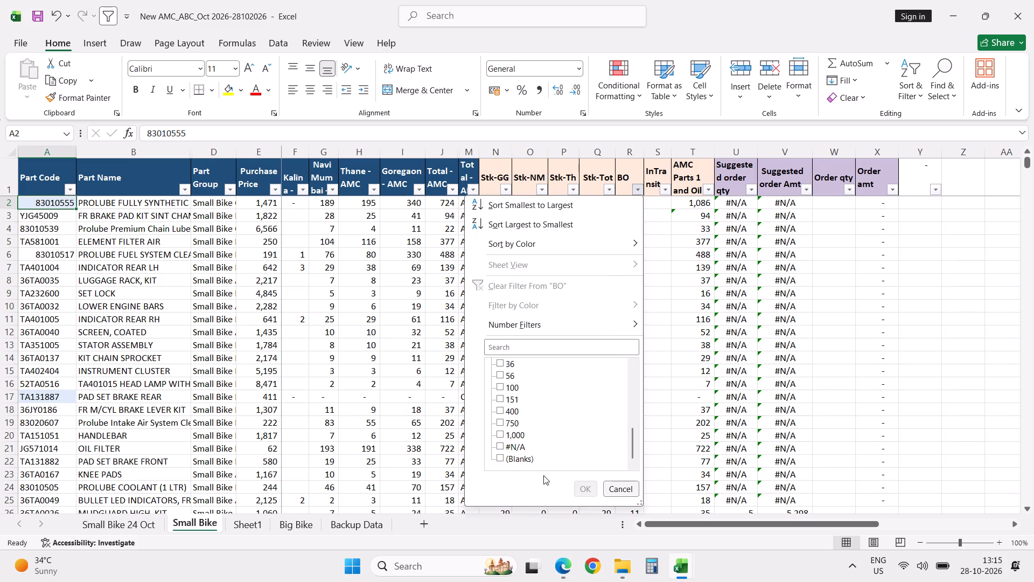
left_click(525, 456)
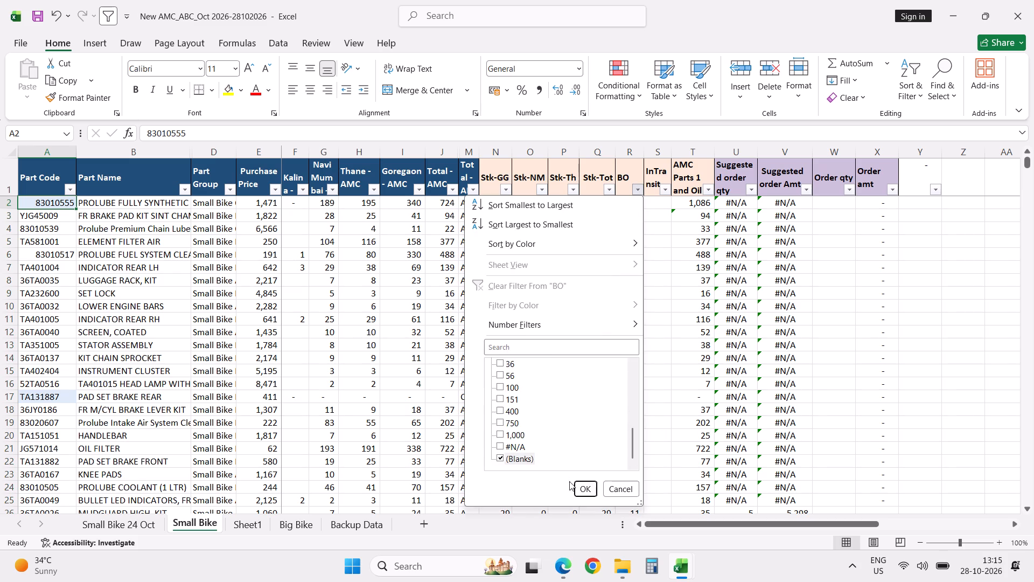
left_click(579, 488)
scroll(579, 488, "up", 7)
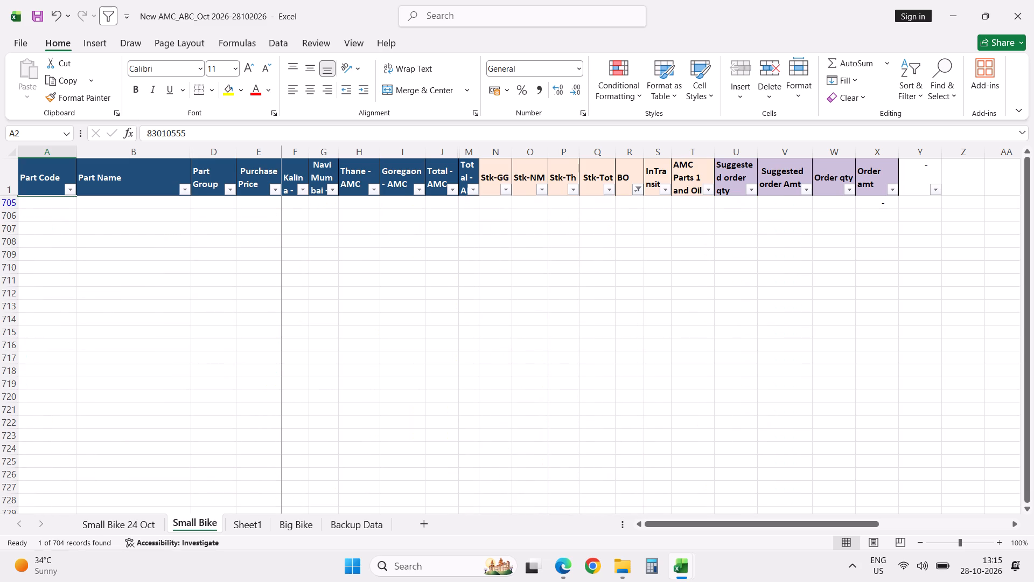
Change the BO filter to show only the #N/A rows.
left_click(639, 189)
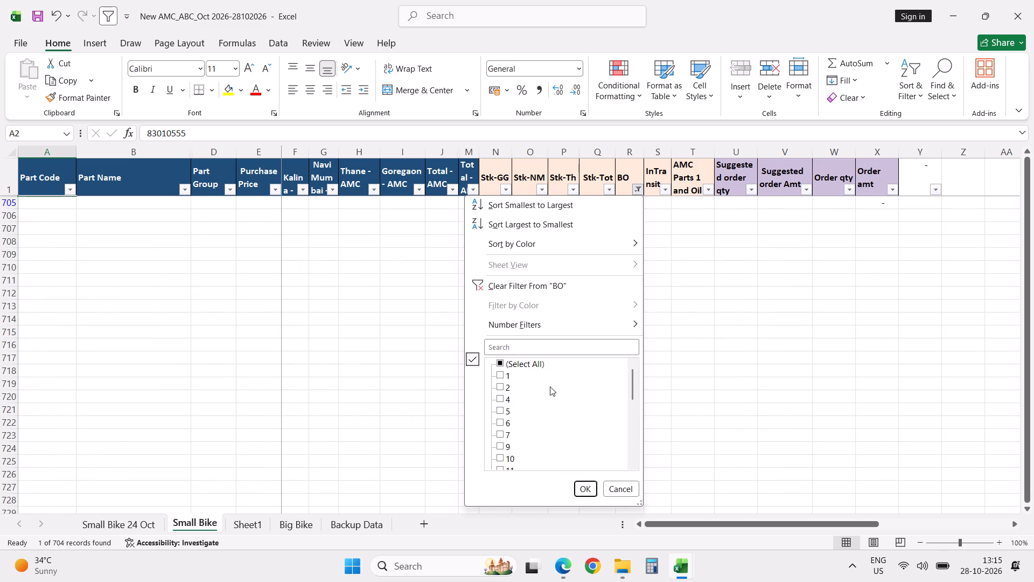
left_click(533, 366)
left_click(532, 359)
left_click_drag(633, 386, 643, 456)
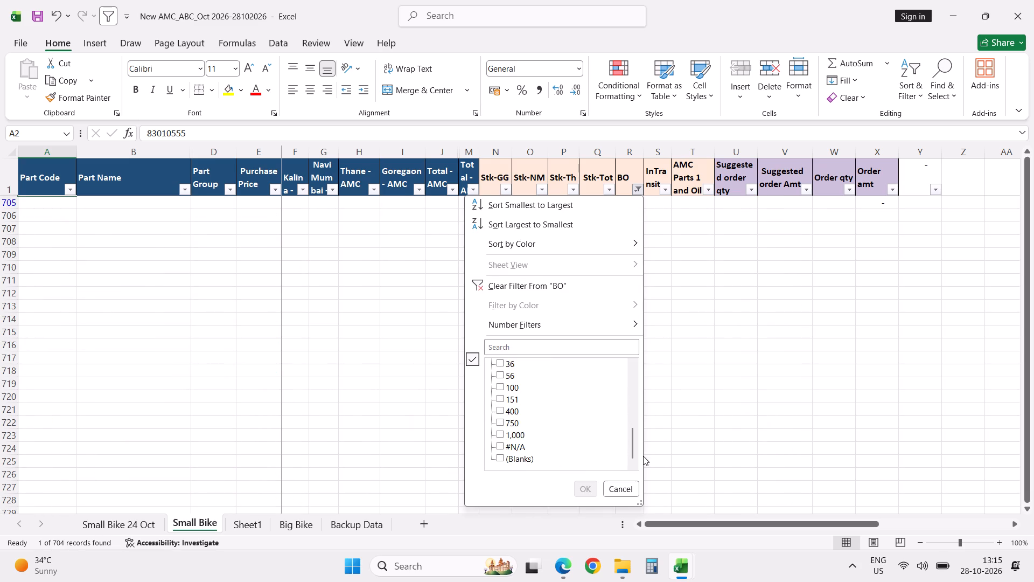
left_click(519, 448)
left_click(583, 488)
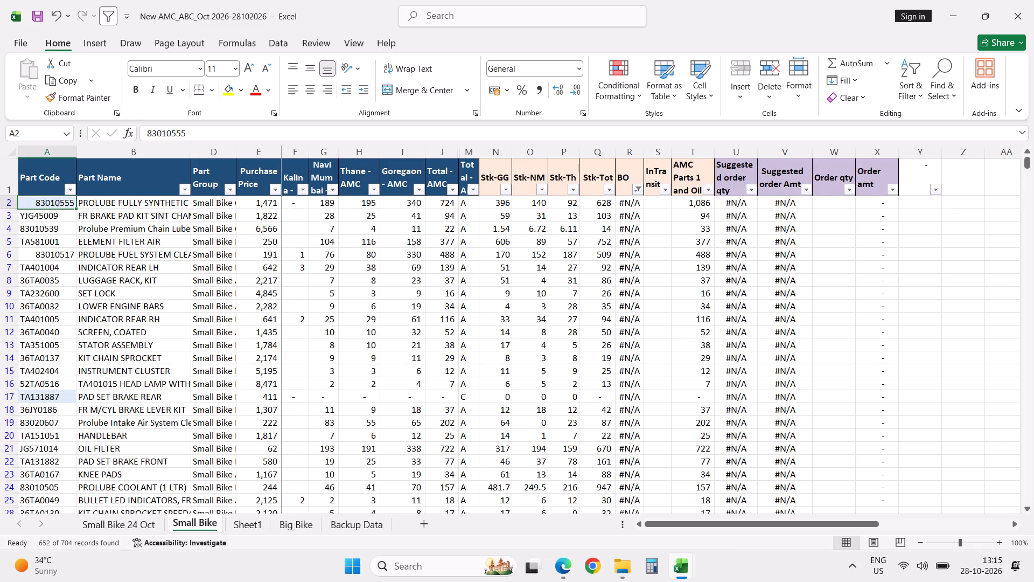
Copy part code 83010555 from A2 and search for it in the back order summary, then return to the Small Bike sheet.
left_click(73, 237)
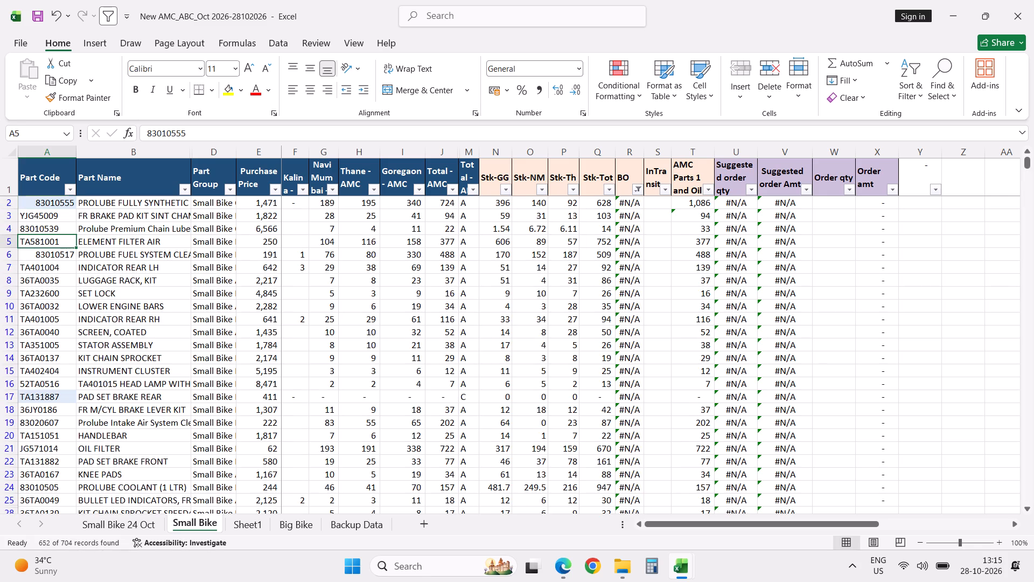
left_click(64, 204)
key("ctrl+c")
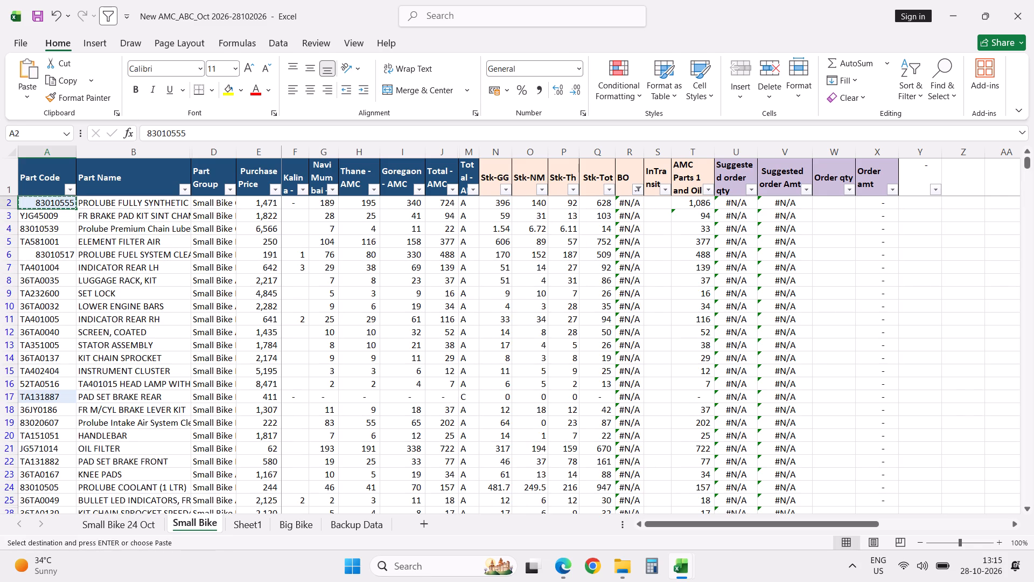
key("alt+Tab")
key("ctrl+f")
key("ctrl+v")
key("Return")
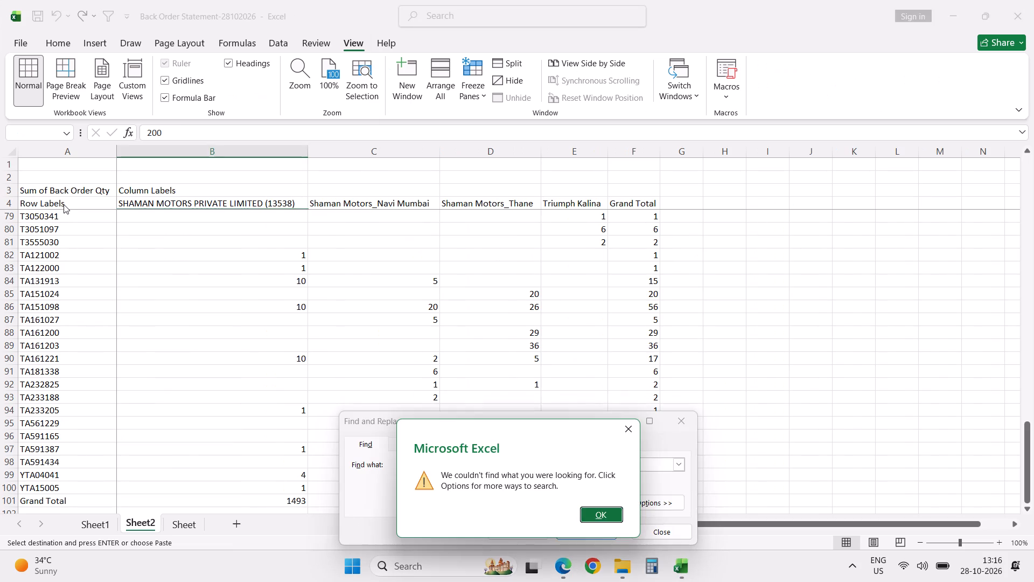
key("Return")
key("Escape")
key("alt+Tab")
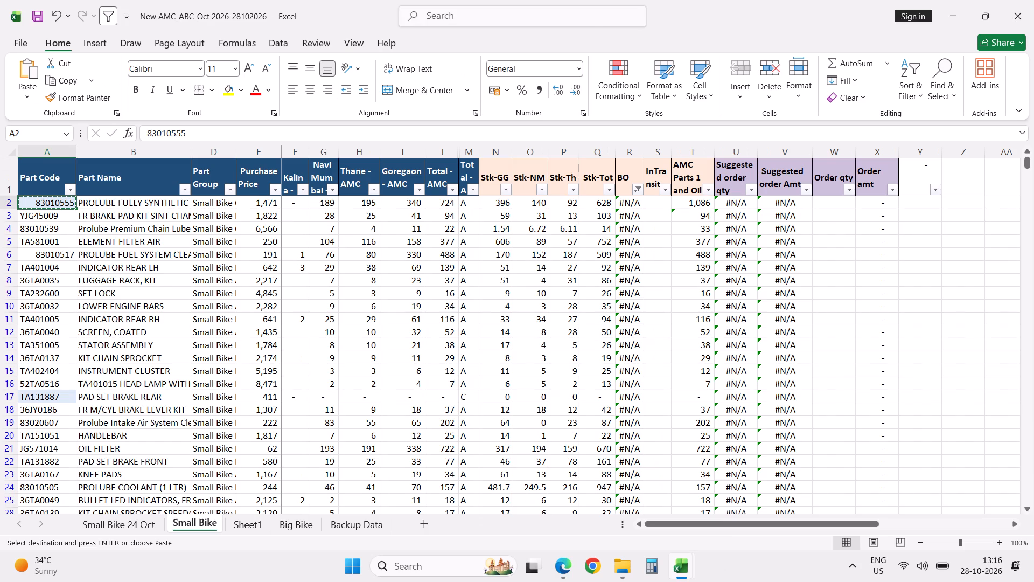
Turn off the filter on the Small Bike sheet.
key("alt+d")
type("ff")
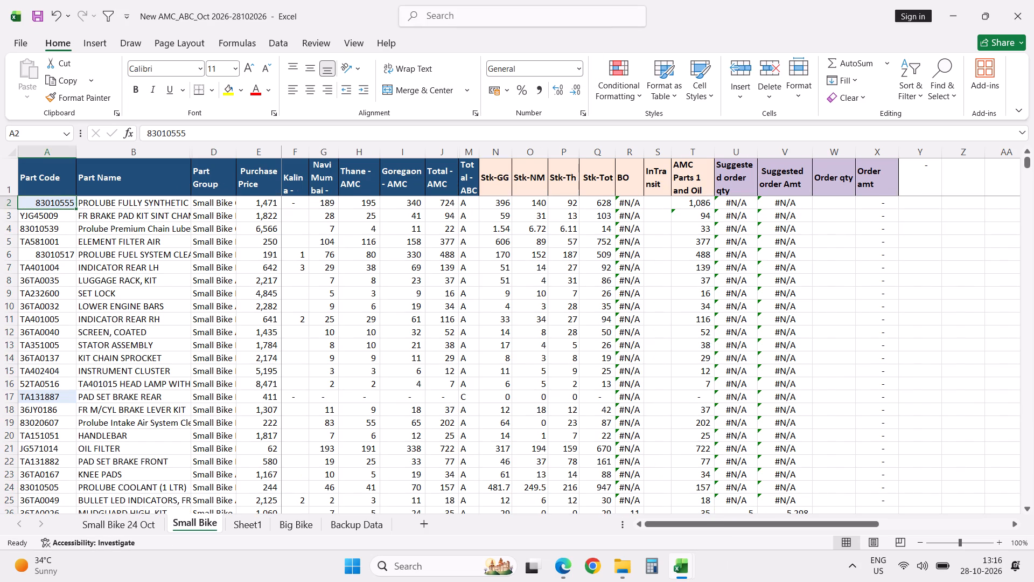
Convert the BO column formulas from R2 down to the last part row into static values.
left_click(722, 186)
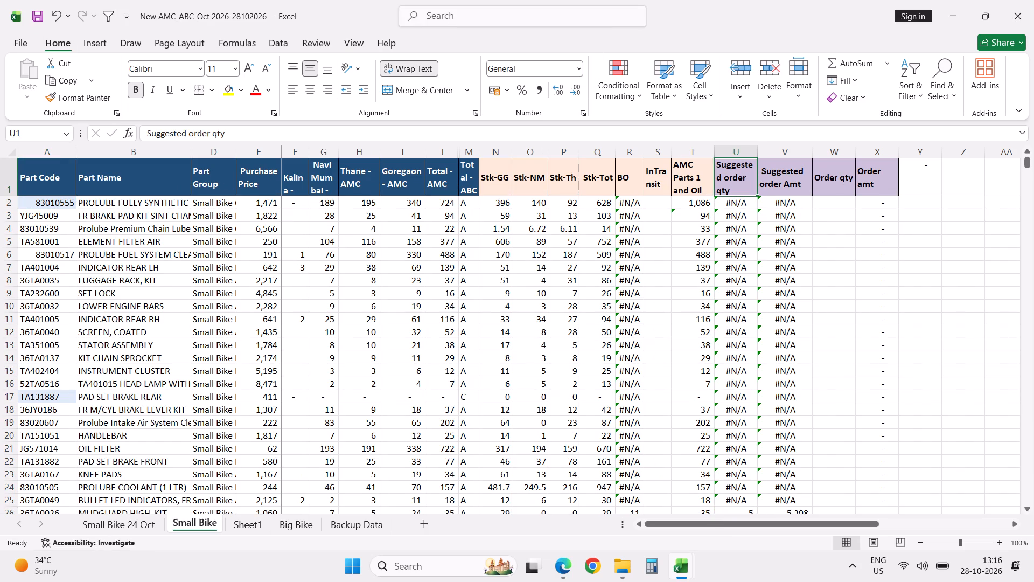
key("Escape")
key("Left")
key("Left")
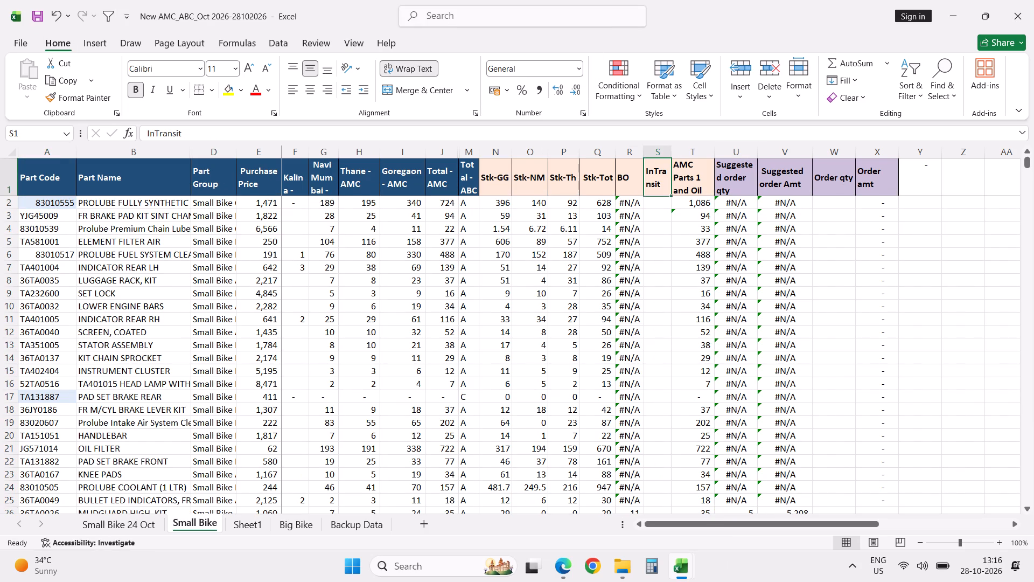
key("Left")
key("Down")
key("ctrl+shift+Down")
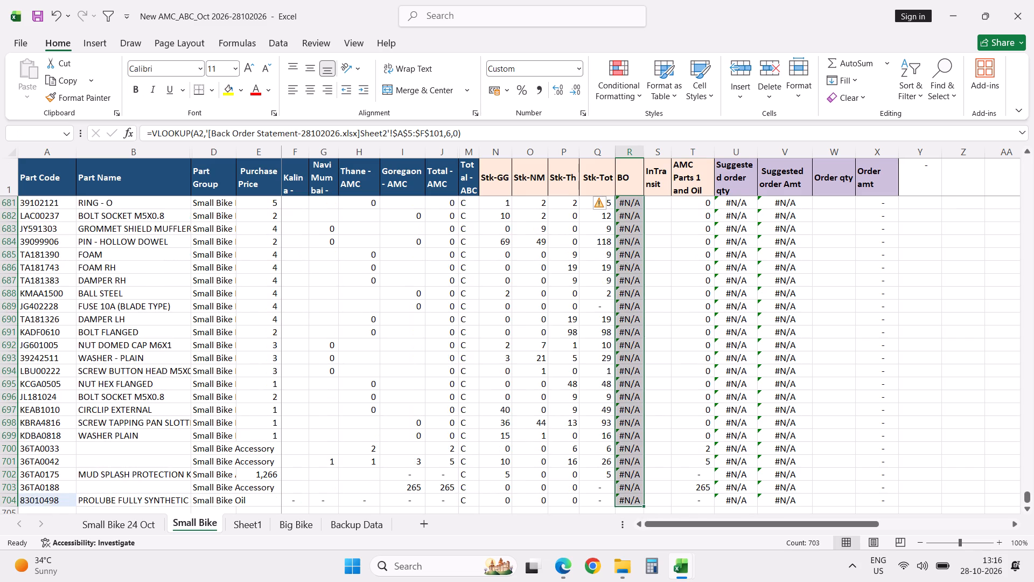
key("ctrl+c")
key("Up")
key("Down")
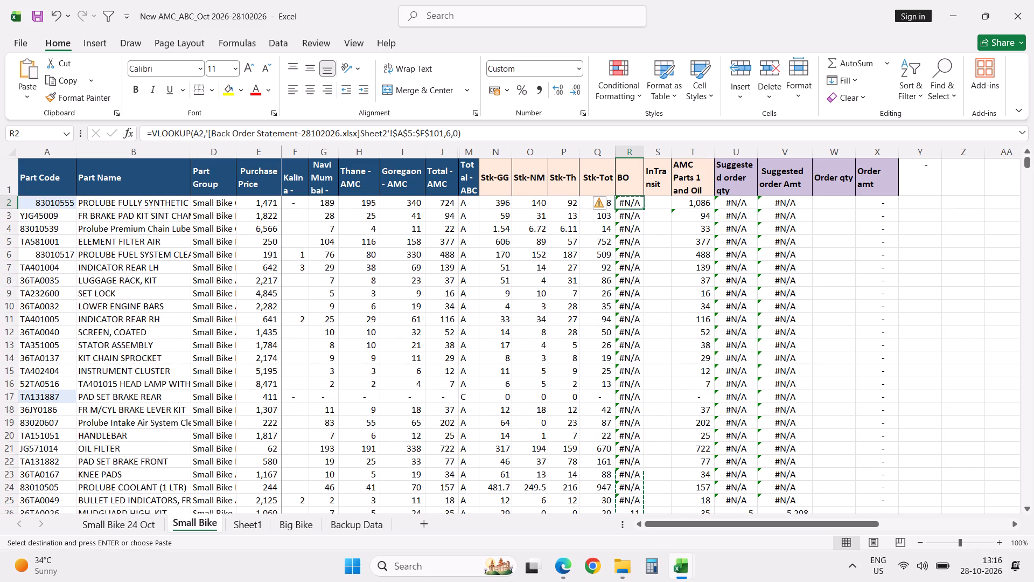
right_click(630, 201)
left_click(686, 262)
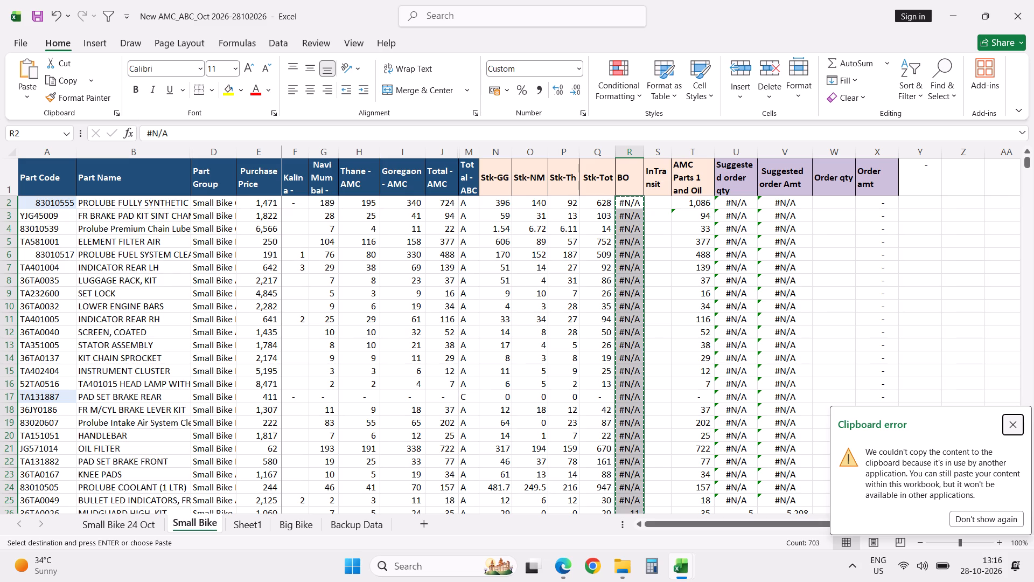
Dismiss the clipboard notice and replace every #N/A in the BO column with 0.
key("ctrl+h")
left_click(991, 522)
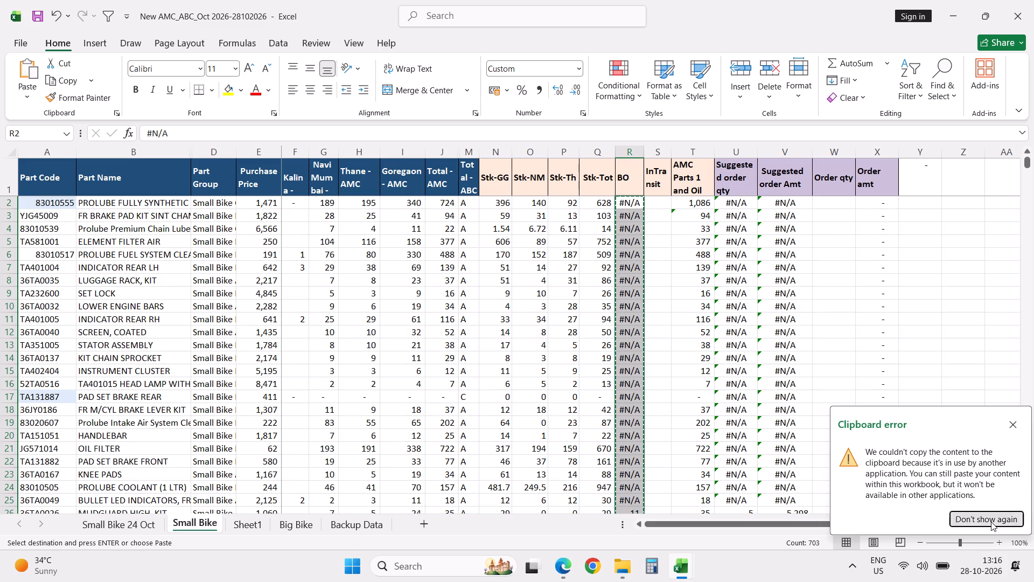
key("ctrl+h")
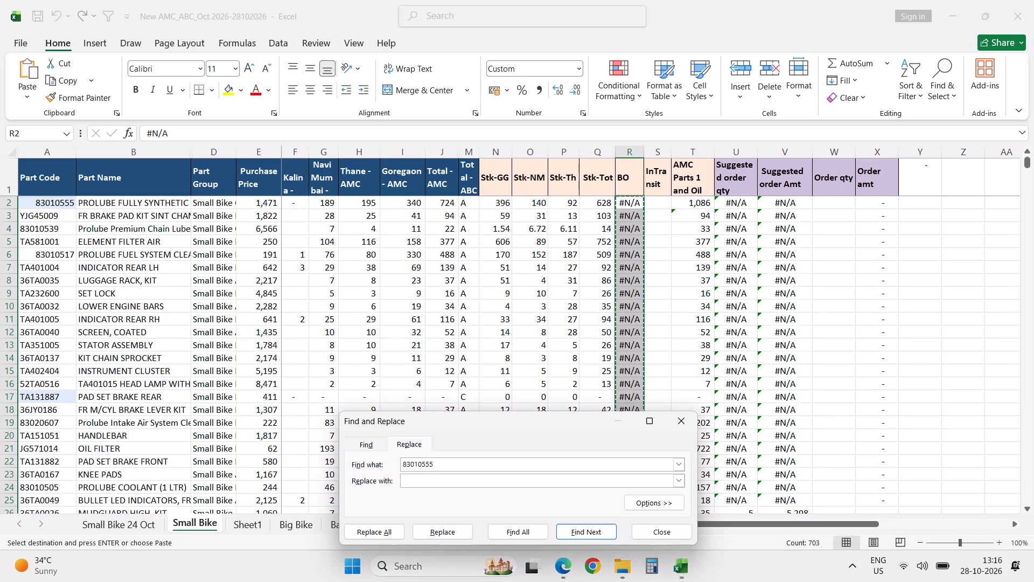
key("shift+Tab")
type("#n/a")
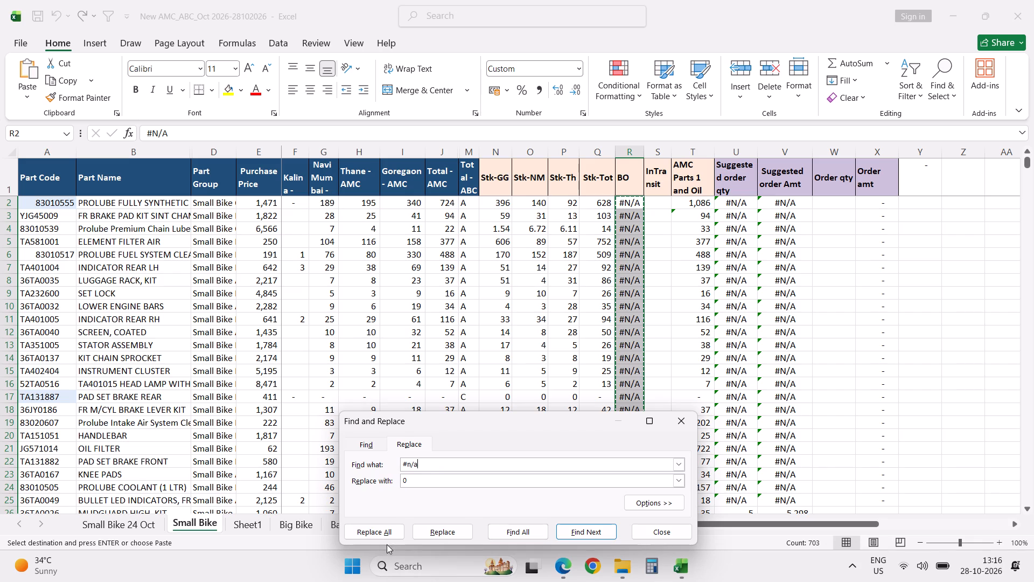
left_click(391, 536)
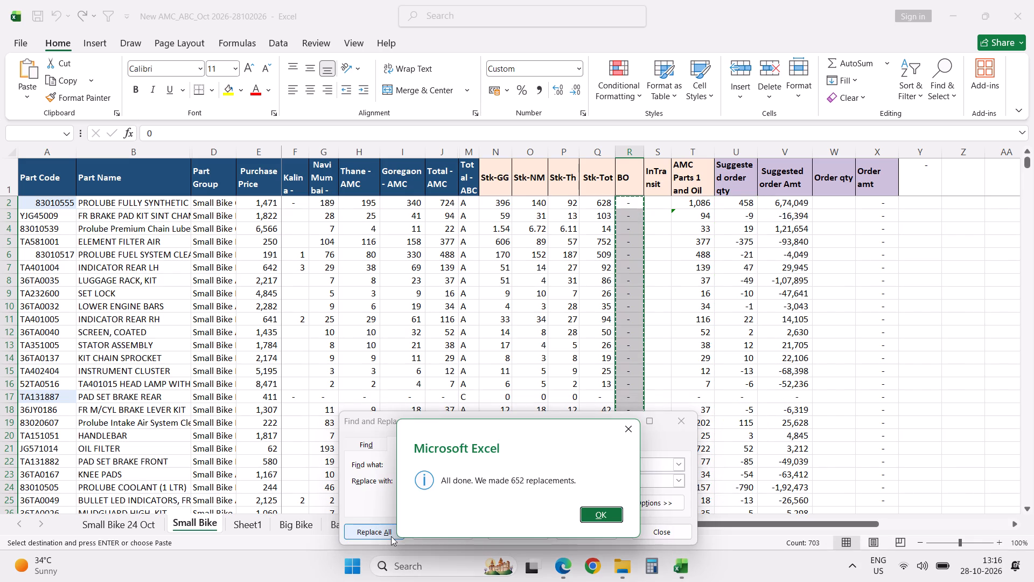
Dismiss the replacement notice and close Find and Replace.
key("Escape")
key("Escape")
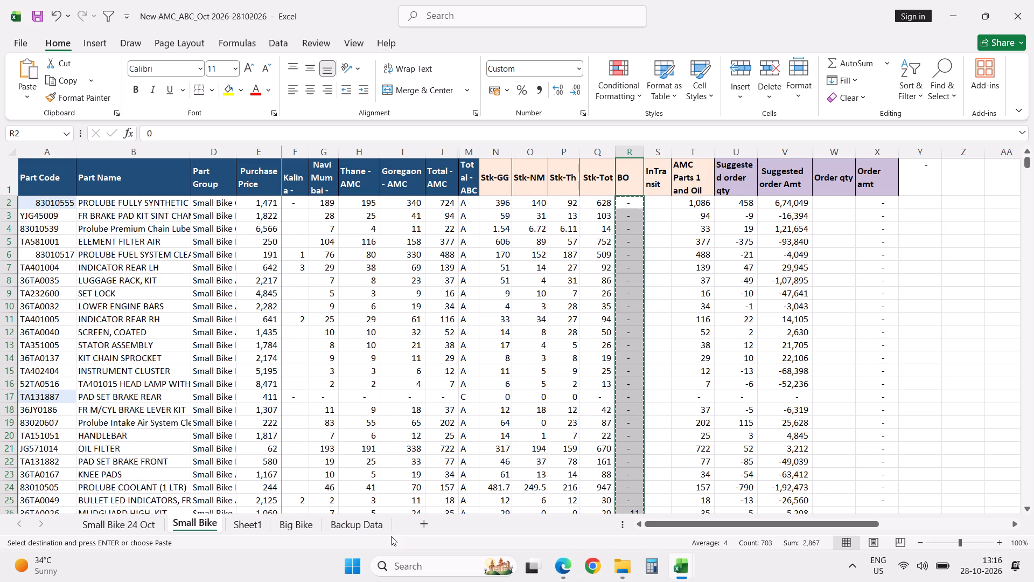
Check the Grand Total column of the back order summary from its bottom row to its first entry, then return to the Small Bike sheet.
key("alt+Tab")
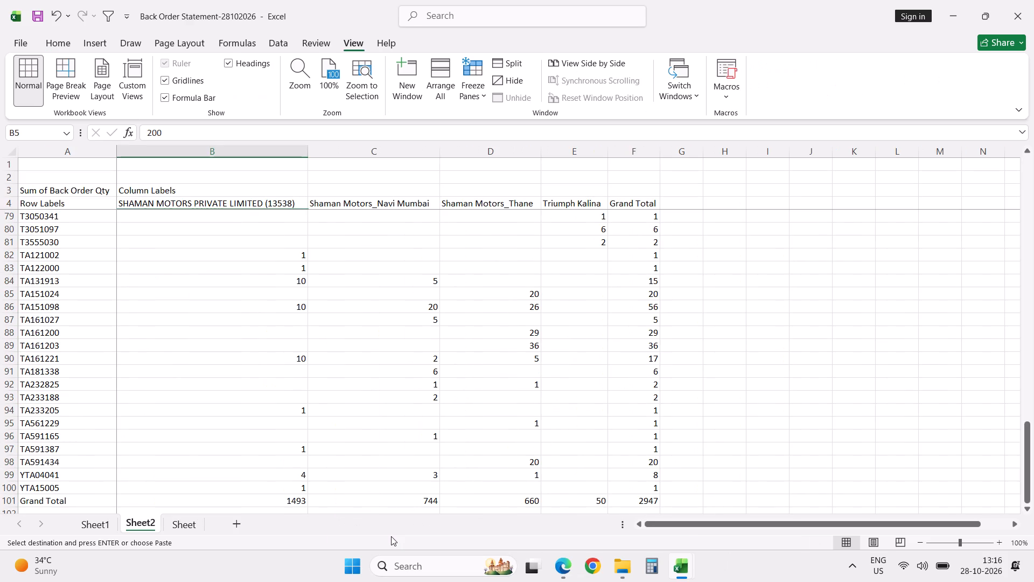
left_click(638, 373)
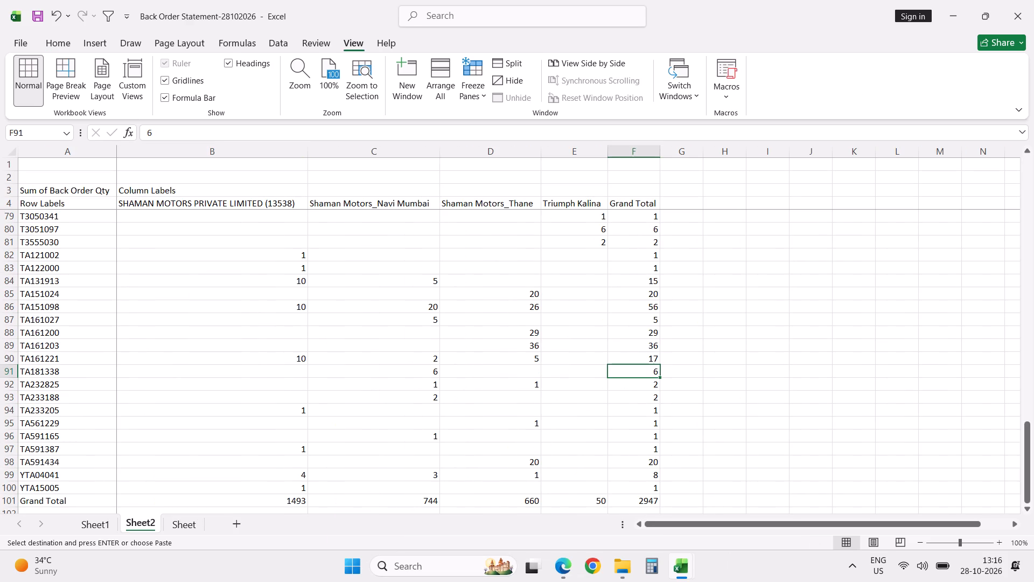
key("ctrl+Down")
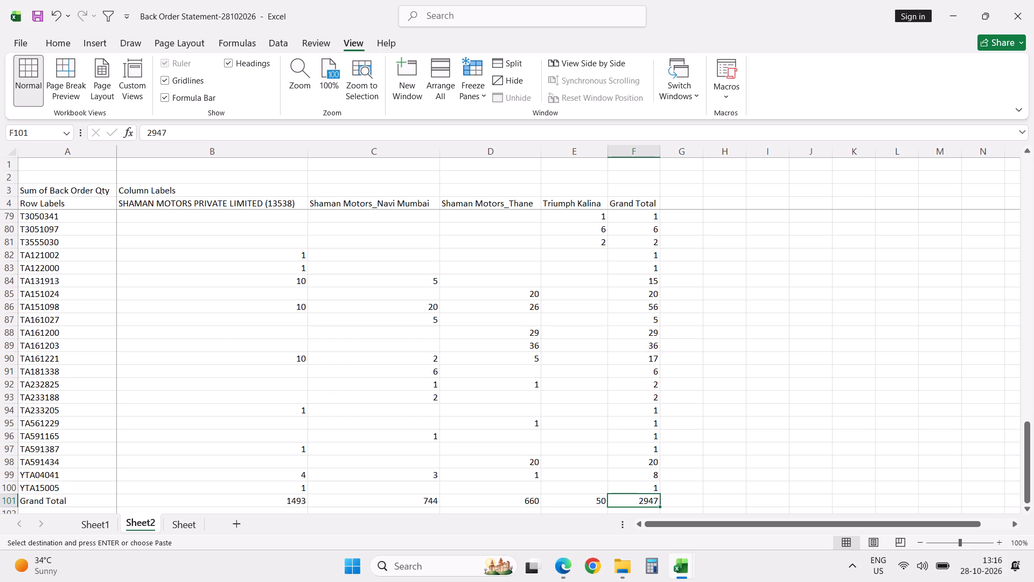
key("ctrl+Up")
key("Down")
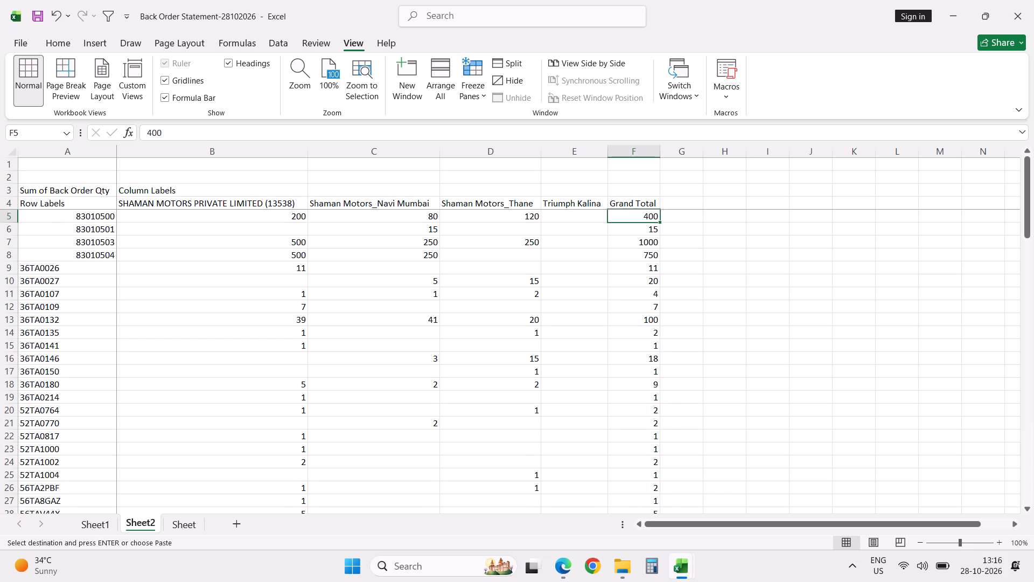
key("alt+Tab")
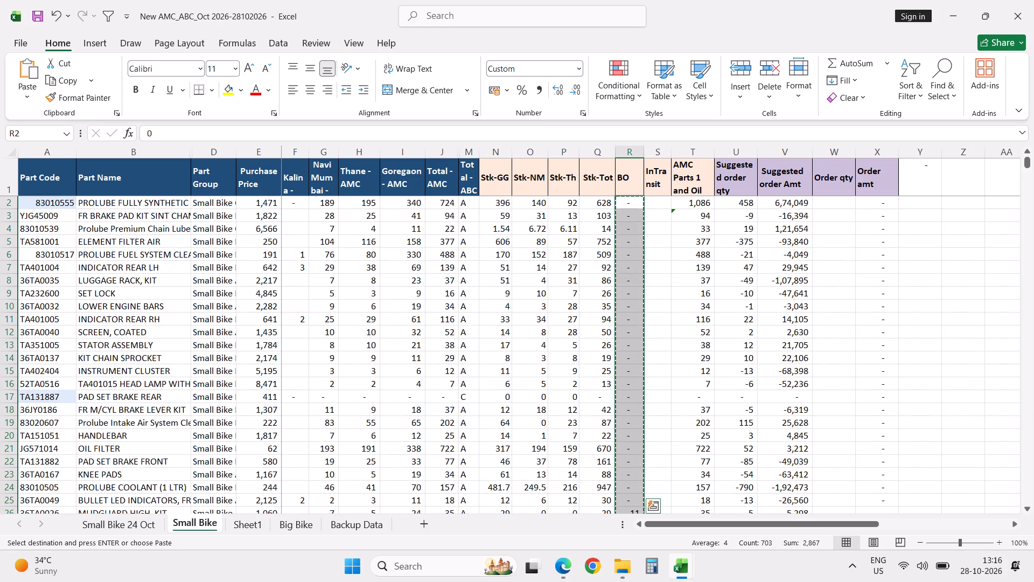
Go to the first InTransit cell, S2, on the Small Bike sheet and save the workbook.
left_click(660, 184)
key("Down")
key("ctrl+s")
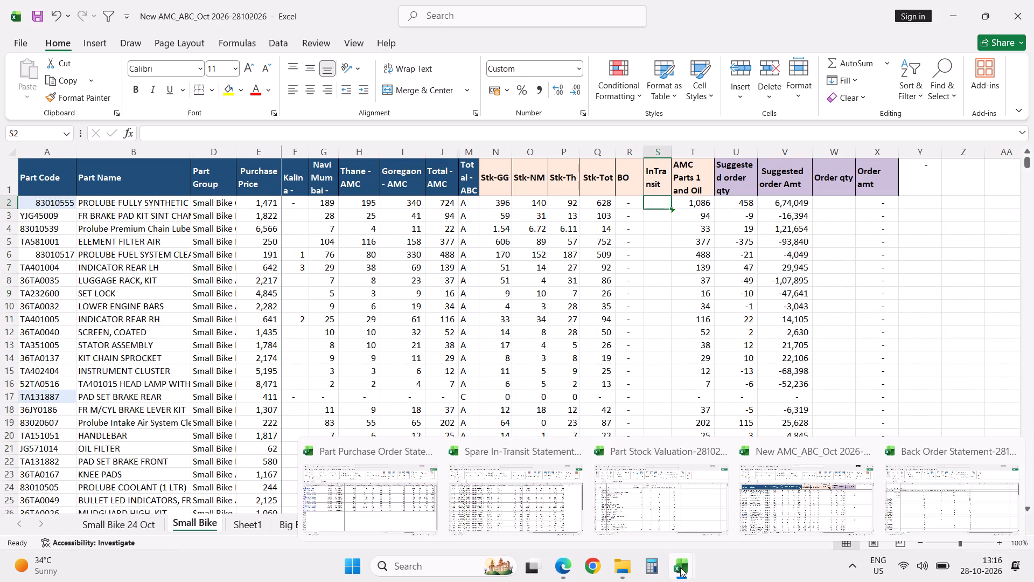
In the Spare In-Transit Statement-28102026 workbook, build a new-sheet pivot table with Item Code as rows and the sum of In Transit Qty as values.
left_click(514, 501)
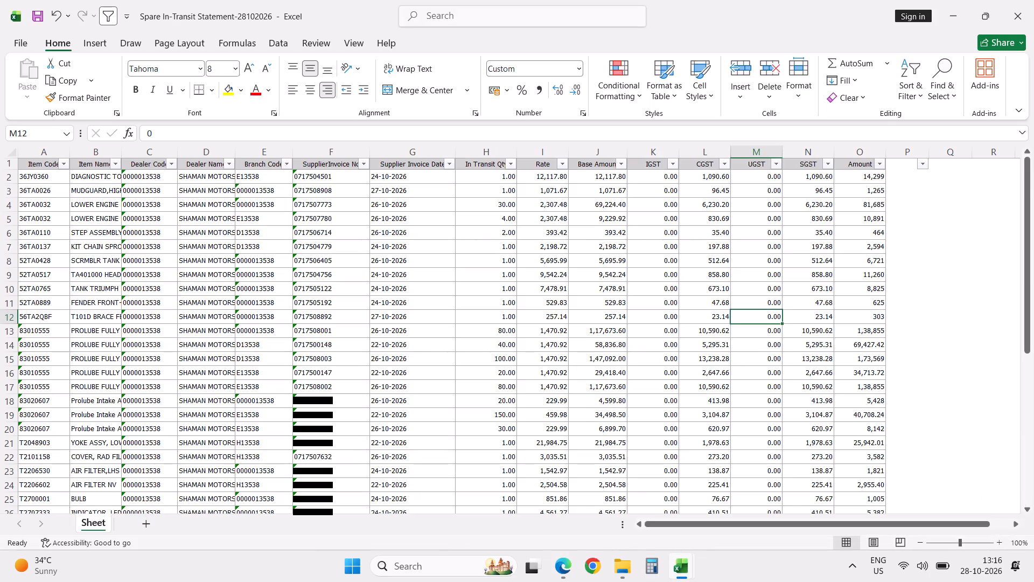
left_click(40, 169)
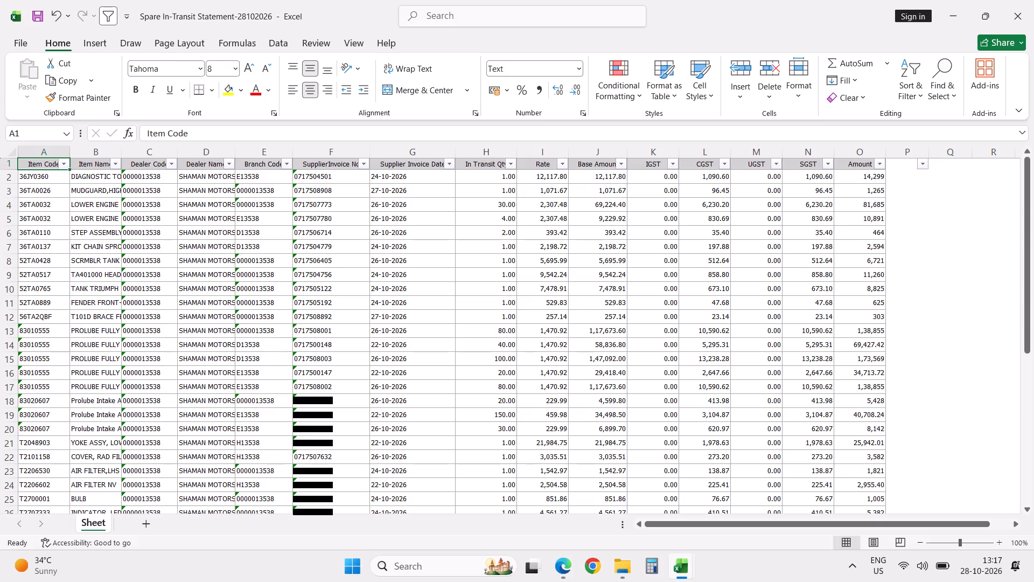
key("alt+d")
type("pn")
left_click(647, 283)
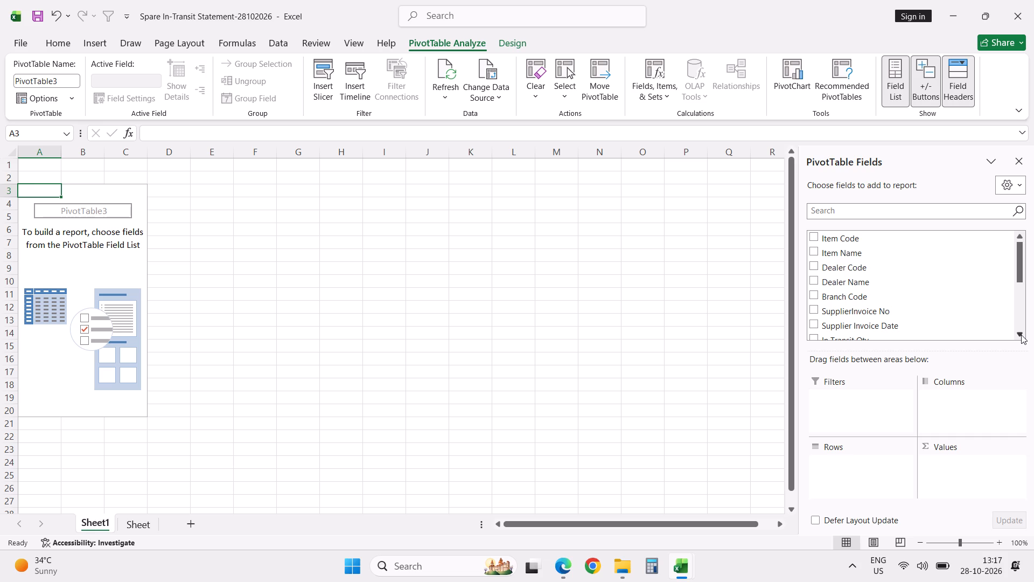
left_click(814, 240)
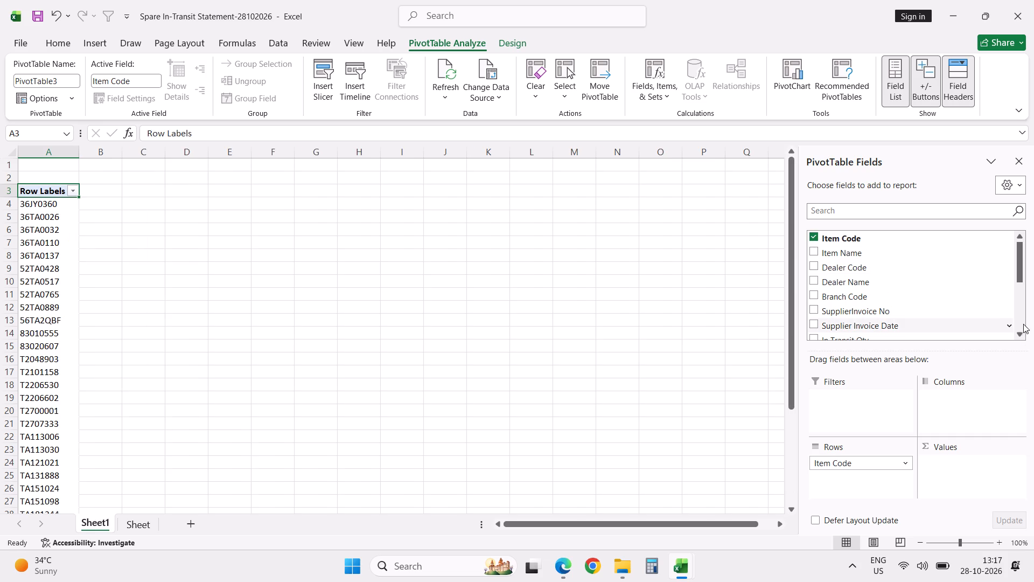
triple_click(1019, 332)
triple_click(1019, 332)
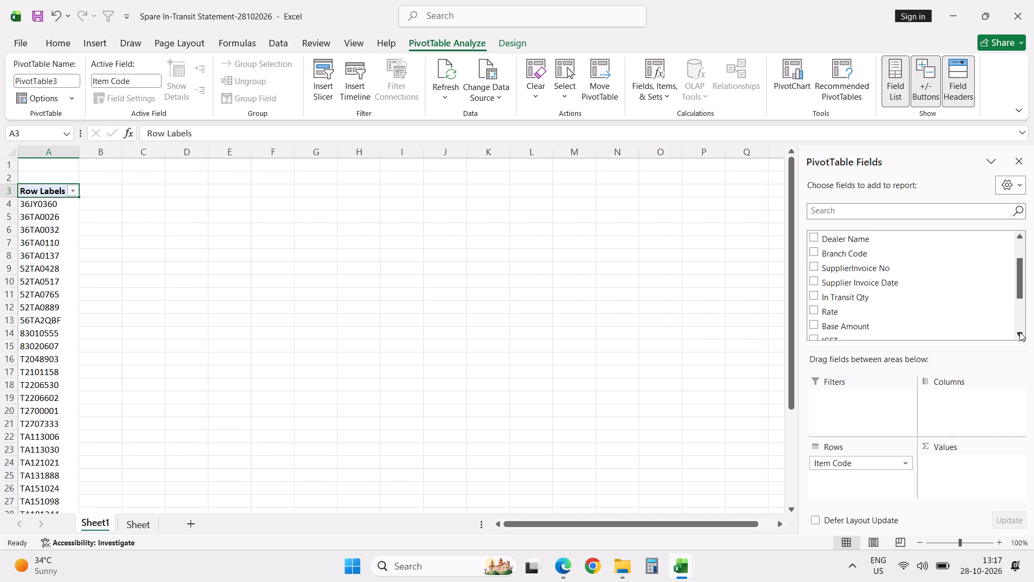
left_click_drag(826, 276, 974, 473)
left_click(558, 394)
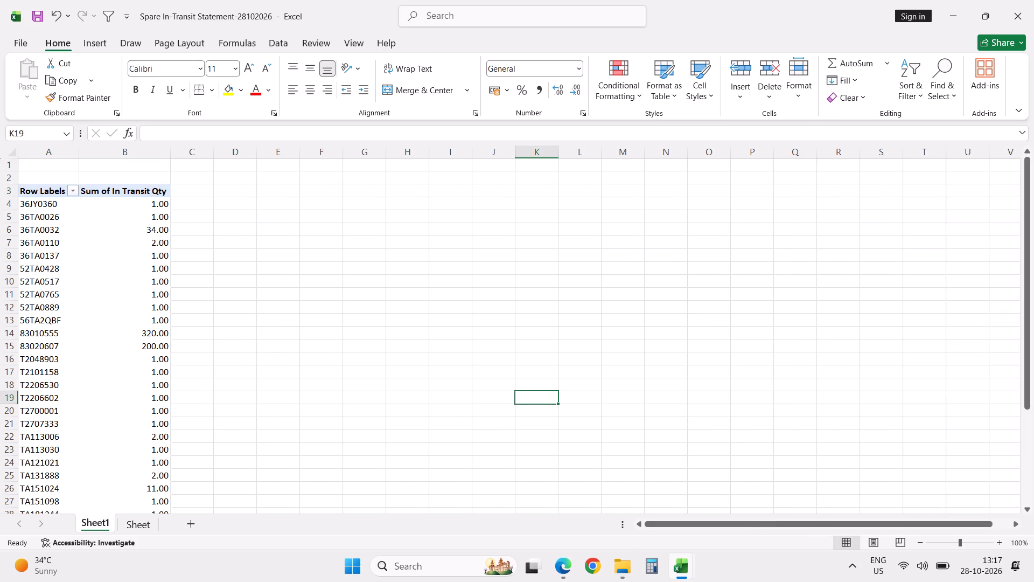
Convert the whole in-transit pivot sheet to static values and save the Spare In-Transit Statement workbook.
key("ctrl+a")
key("ctrl+a")
key("ctrl+a")
key("ctrl+c")
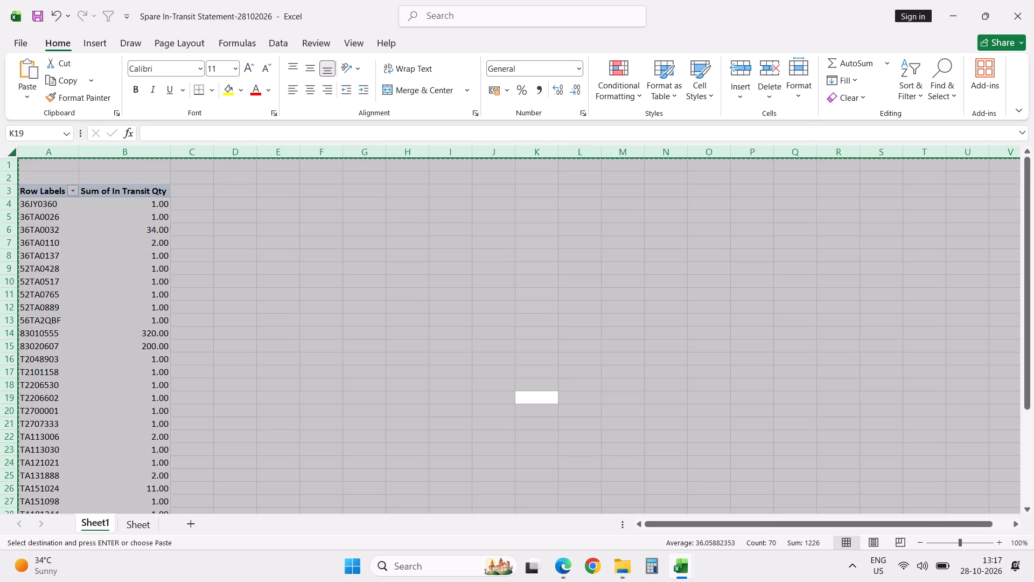
right_click(46, 168)
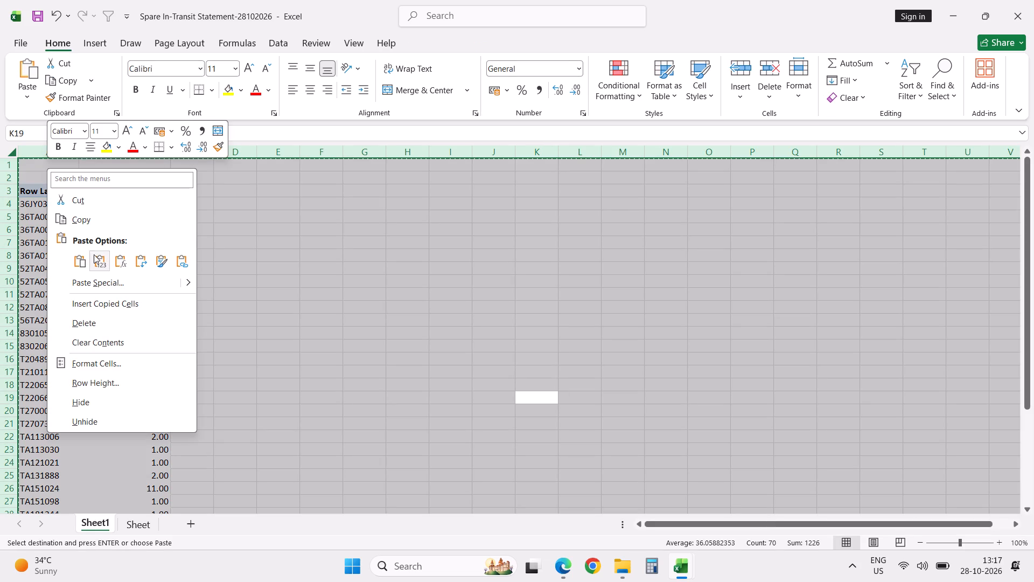
left_click(101, 264)
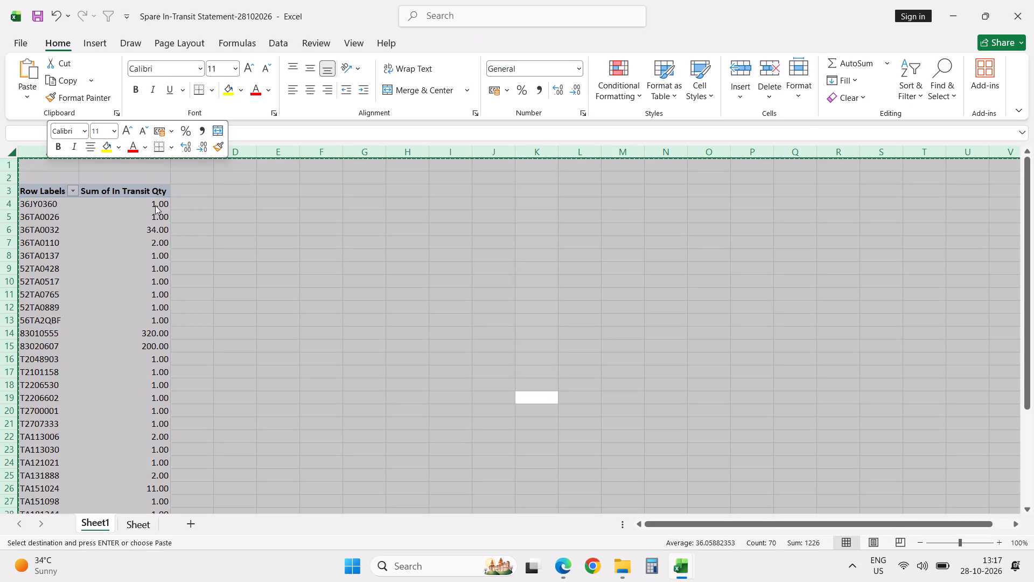
left_click(155, 205)
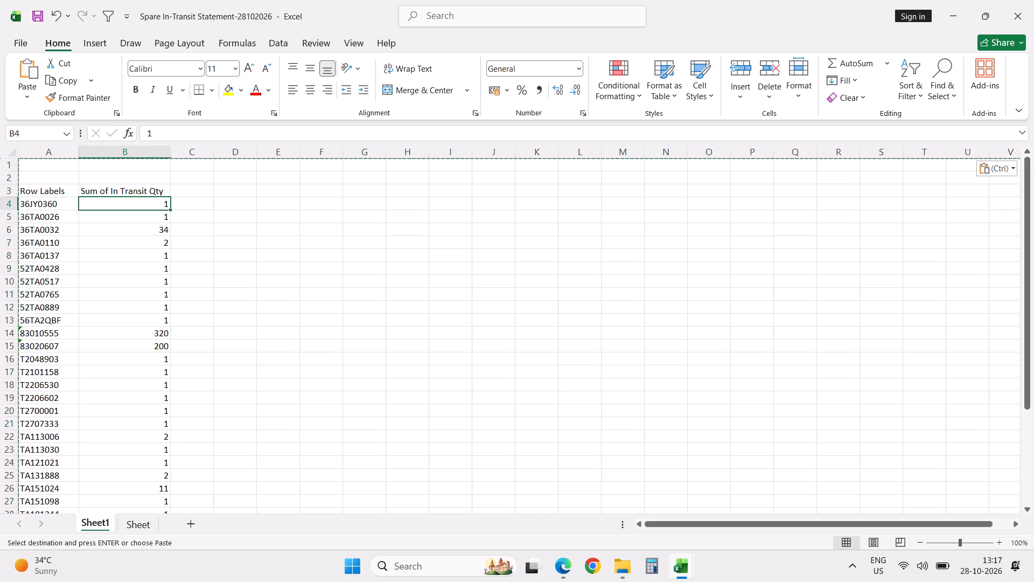
key("ctrl+s")
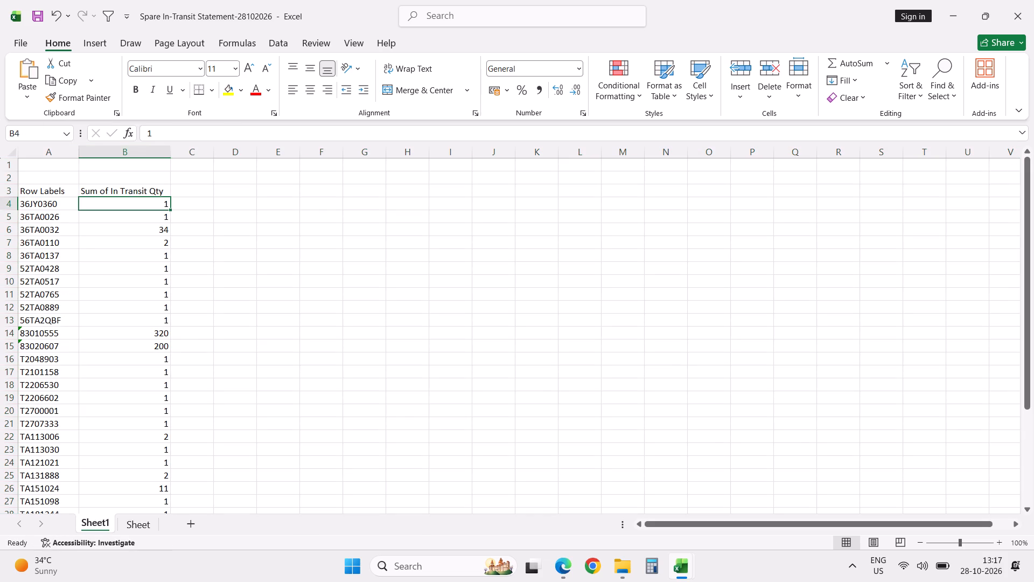
In Small Bike cell S2, enter an exact-match VLOOKUP of A2 against the in-transit summary range $A$4:$B$37, returning column 2.
key("alt+Tab")
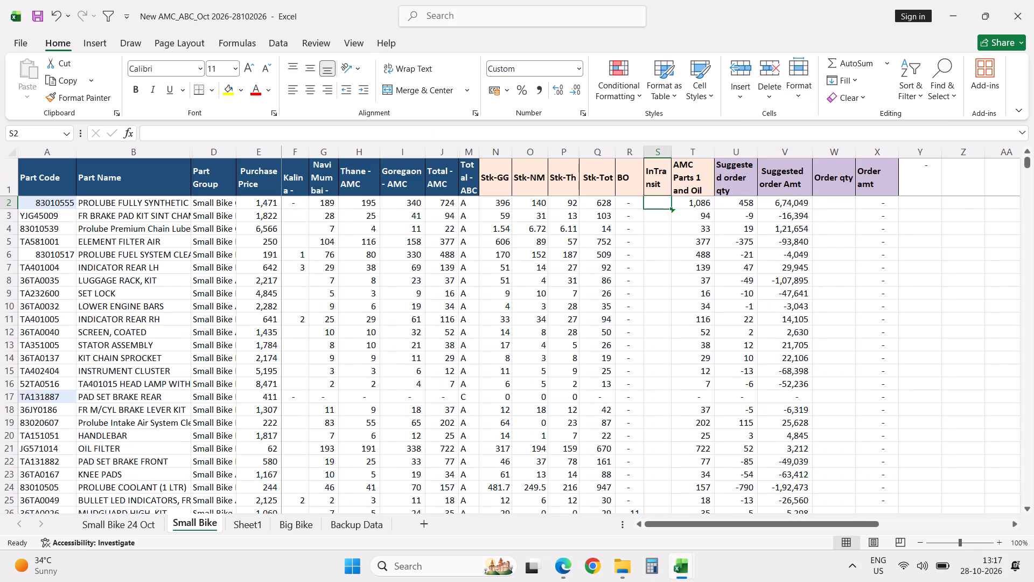
type("=vlo")
key("Tab")
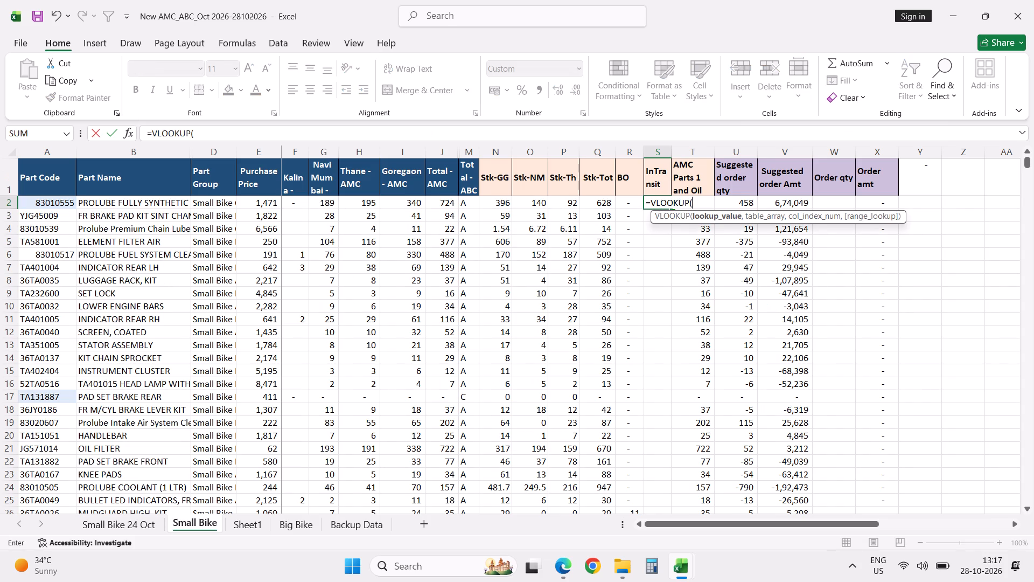
left_click(70, 206)
key("comma")
key("alt+Tab")
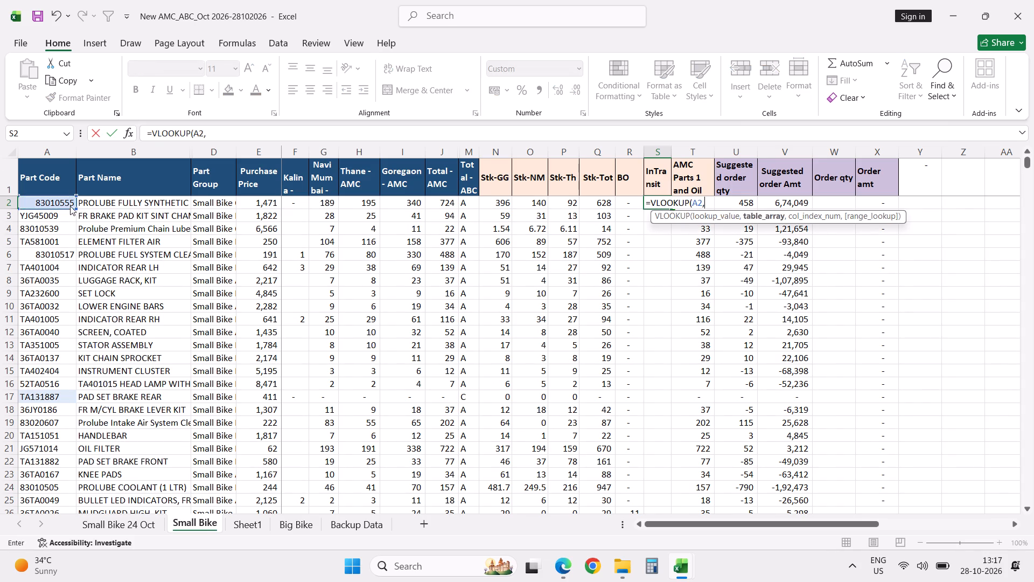
left_click(57, 204)
key("shift+Right")
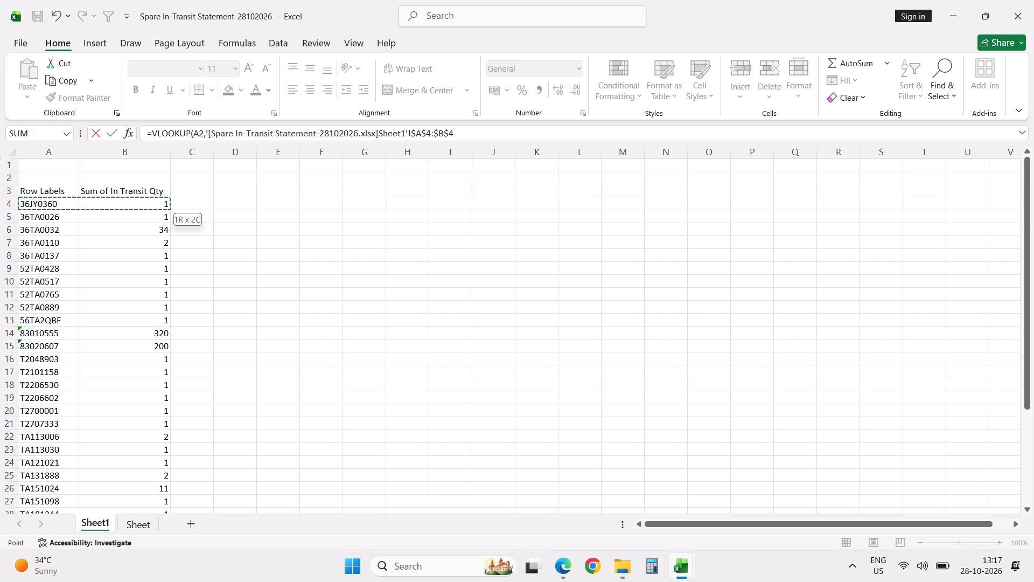
key("ctrl+shift+Down")
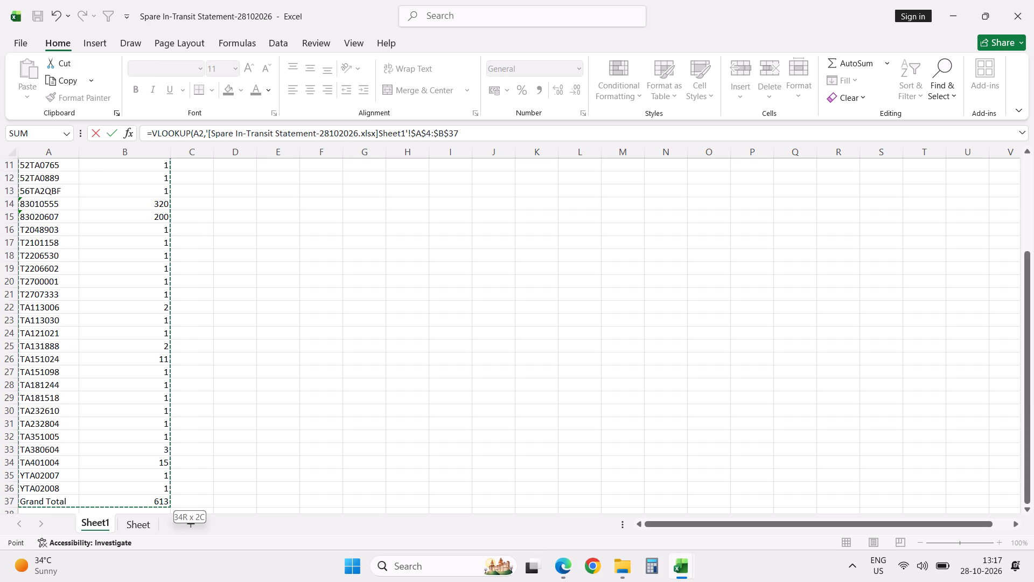
type(",2,0")
key("Return")
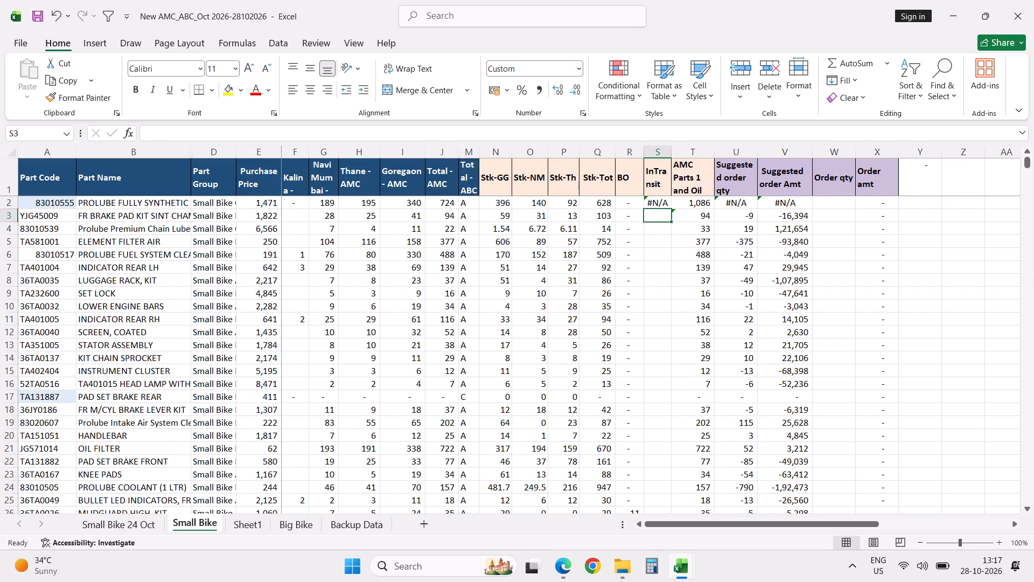
Fill the S2 lookup down the InTransit column to the last part row and convert the results to static values.
left_click(661, 204)
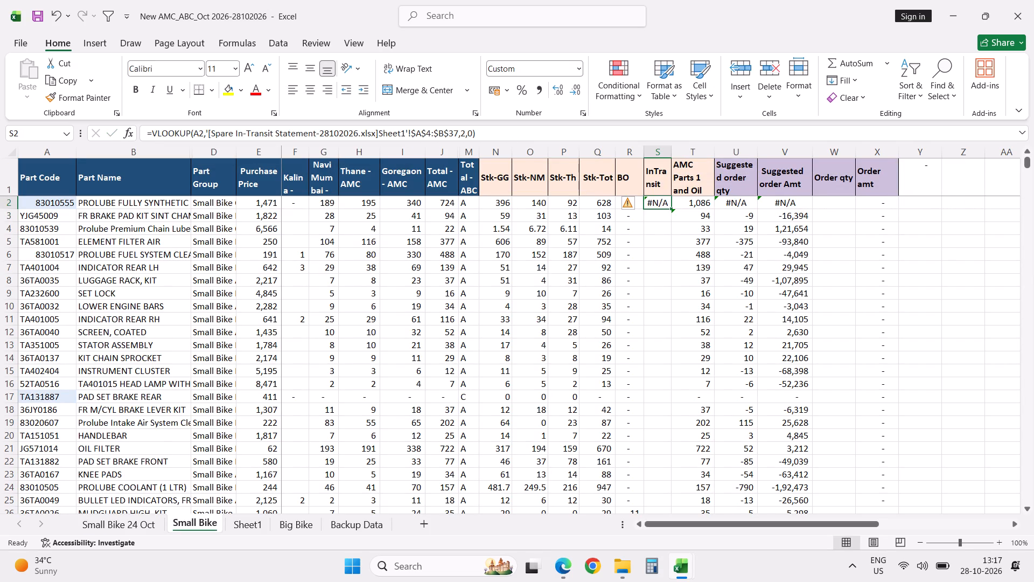
double_click(671, 209)
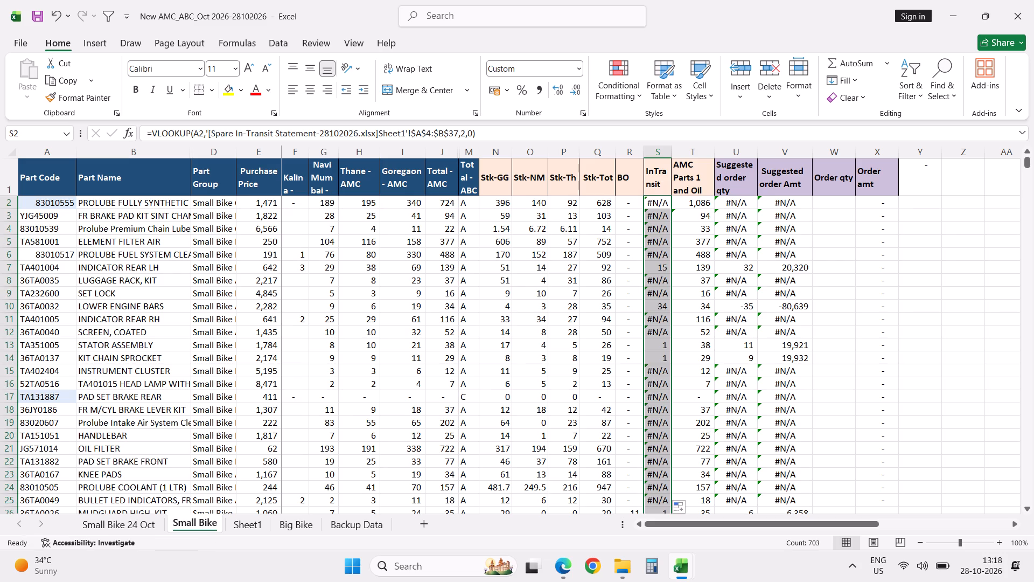
key("ctrl+c")
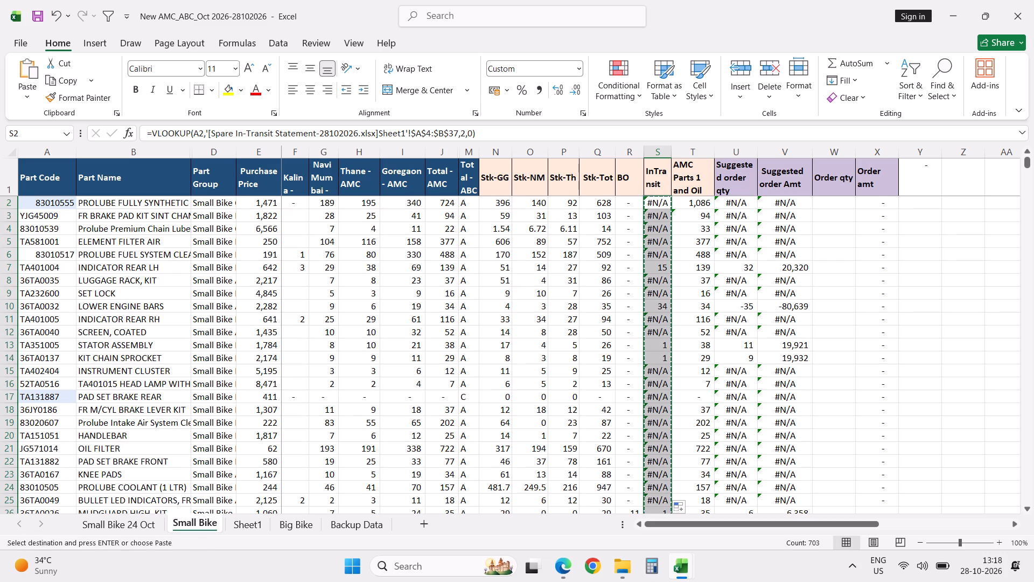
right_click(657, 203)
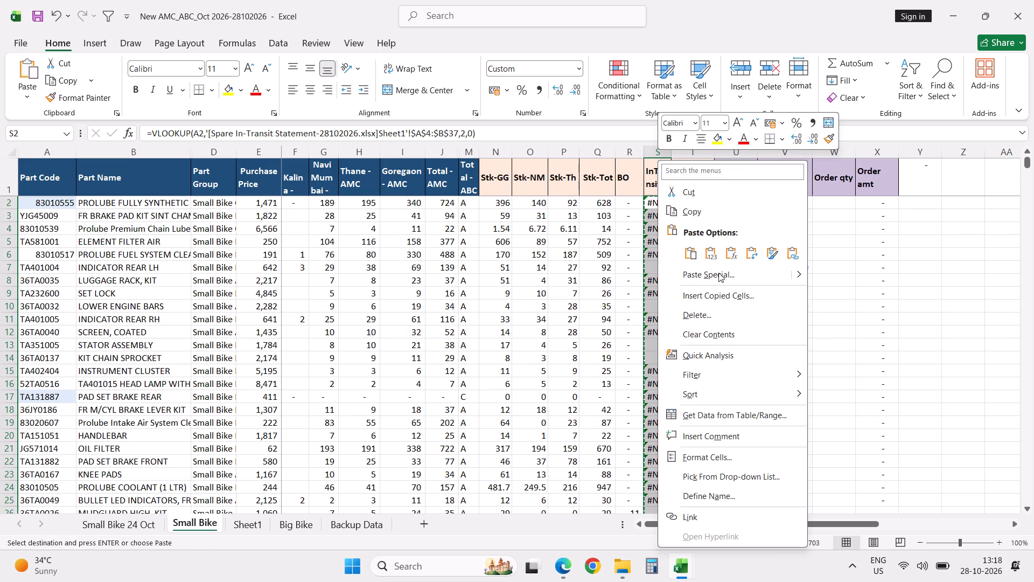
left_click(714, 254)
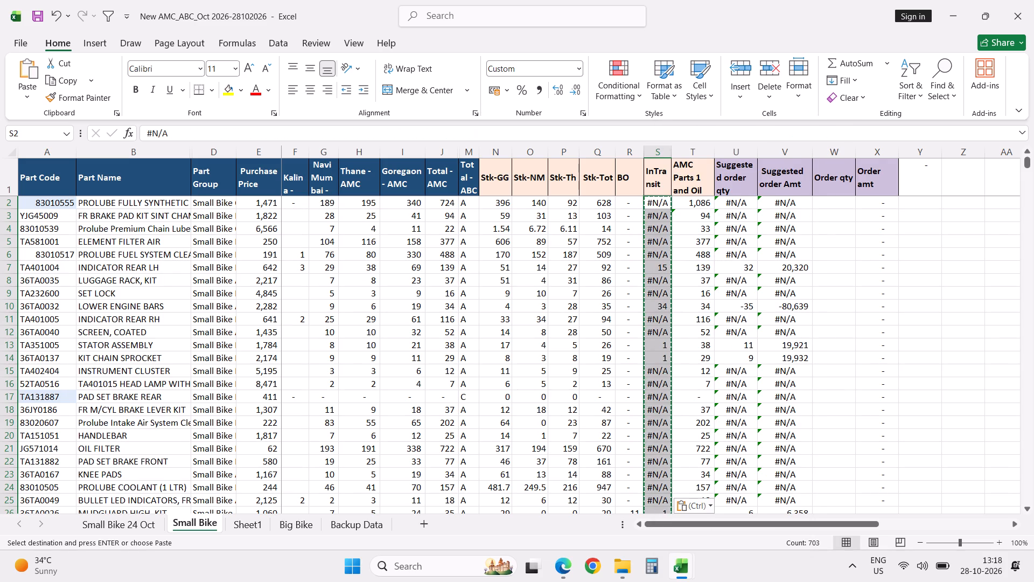
Replace every #N/A in the InTransit column with 0 and save the workbook.
key("ctrl+h")
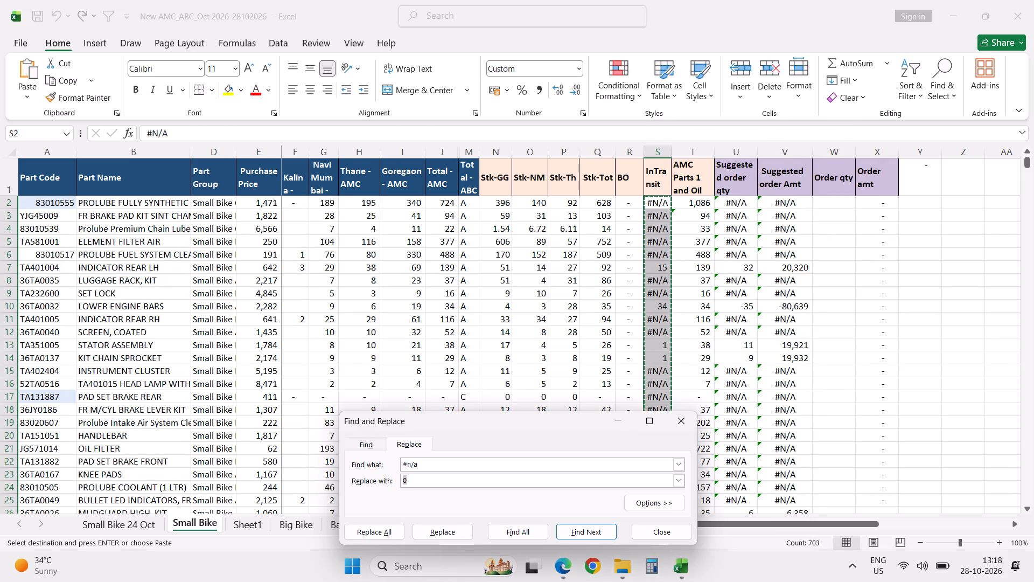
left_click(368, 531)
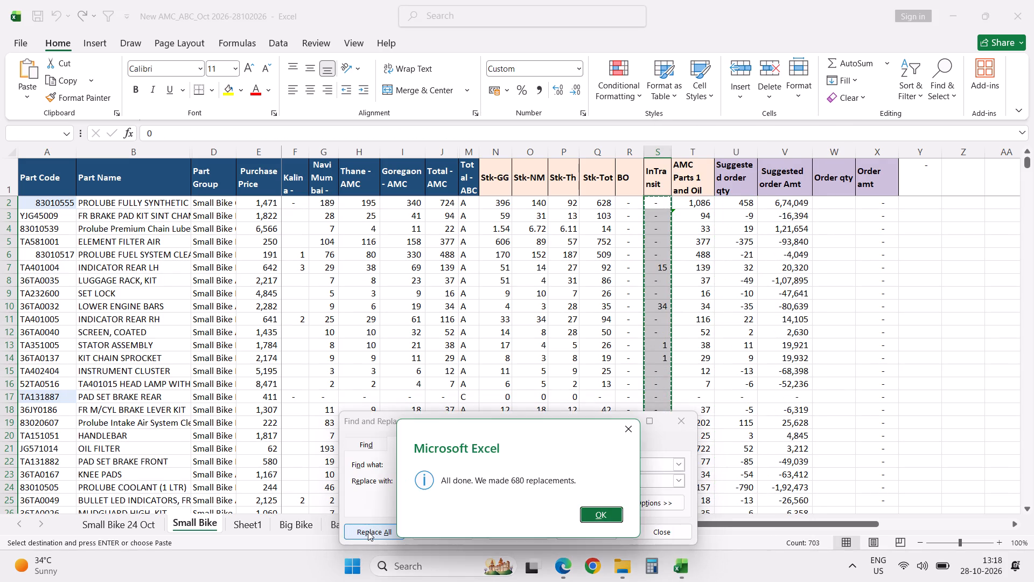
key("Escape")
key("Escape")
key("Up")
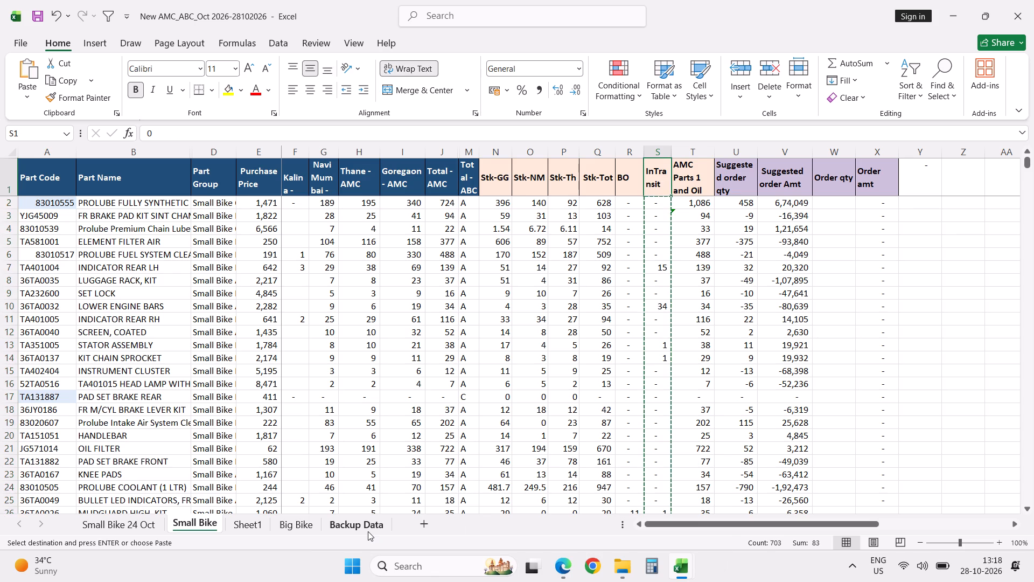
key("Down")
key("Up")
key("Down")
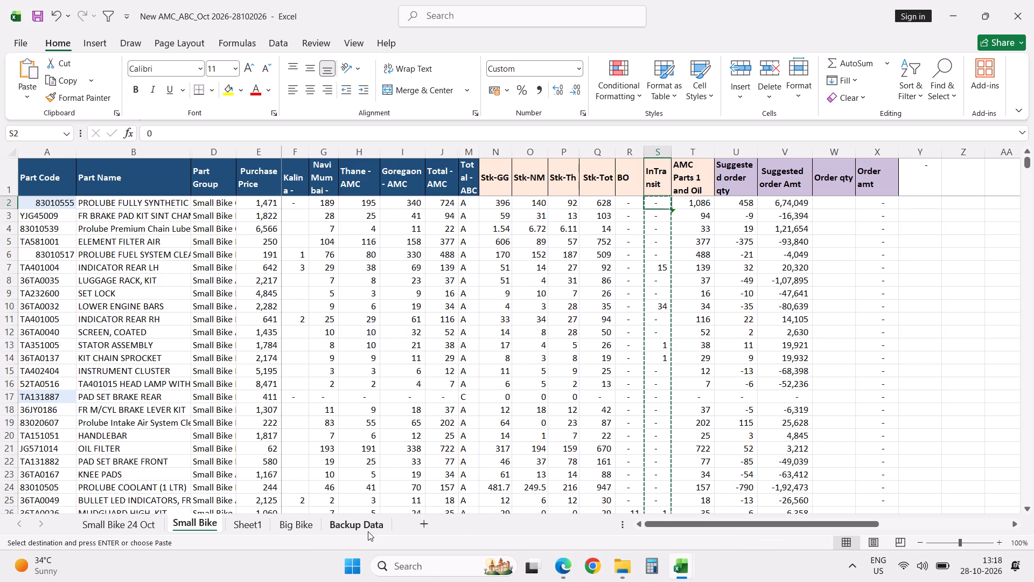
key("ctrl+s")
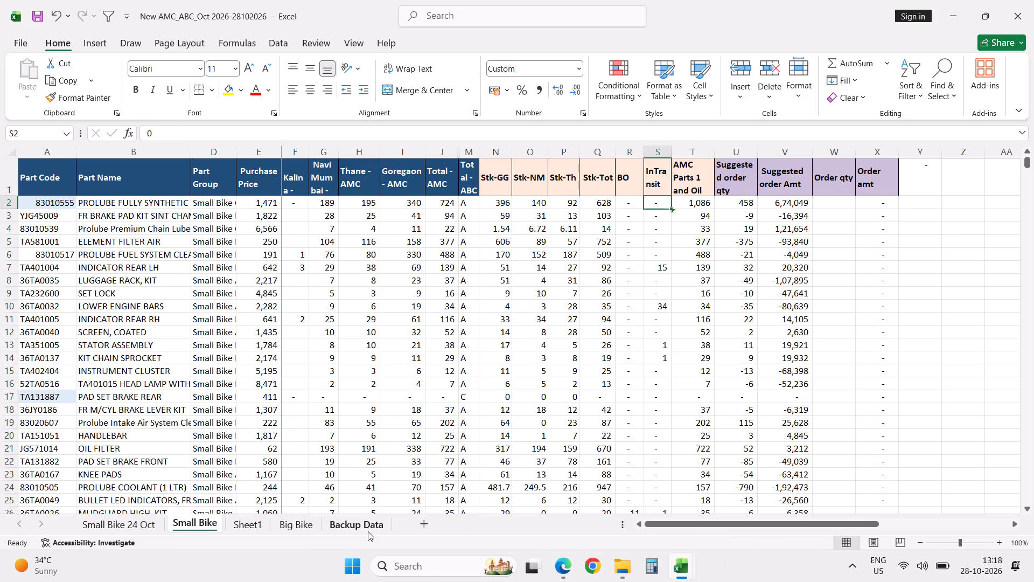
Move to the first Order qty cell, W2, and save the workbook again.
key("Right")
key("Right")
key("Right")
key("Right")
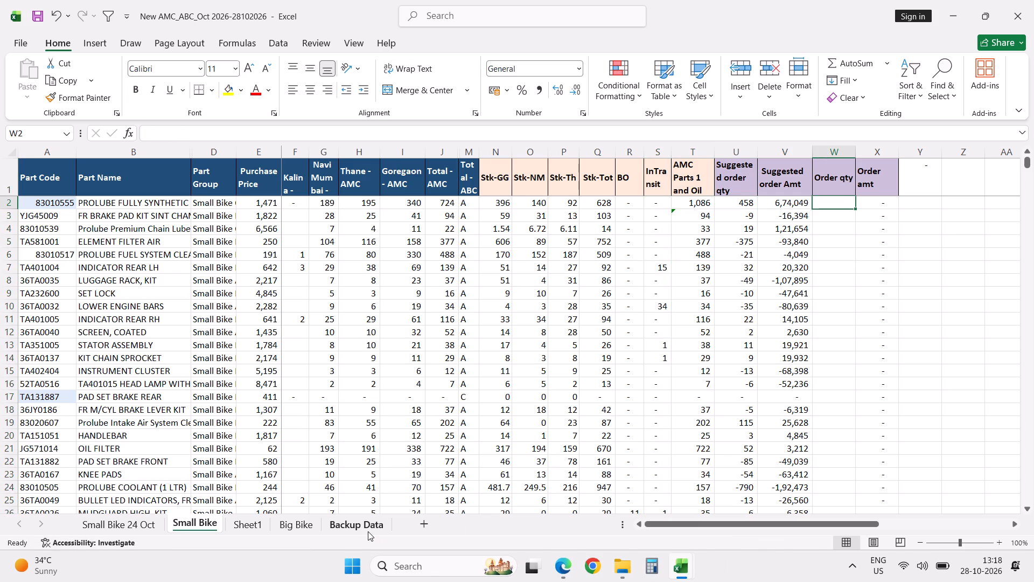
key("ctrl+s")
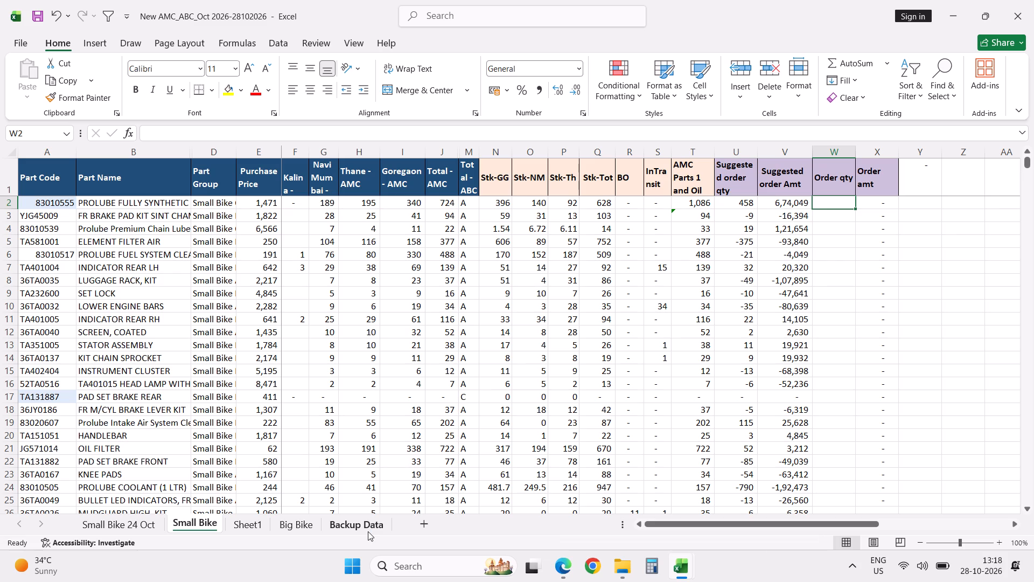
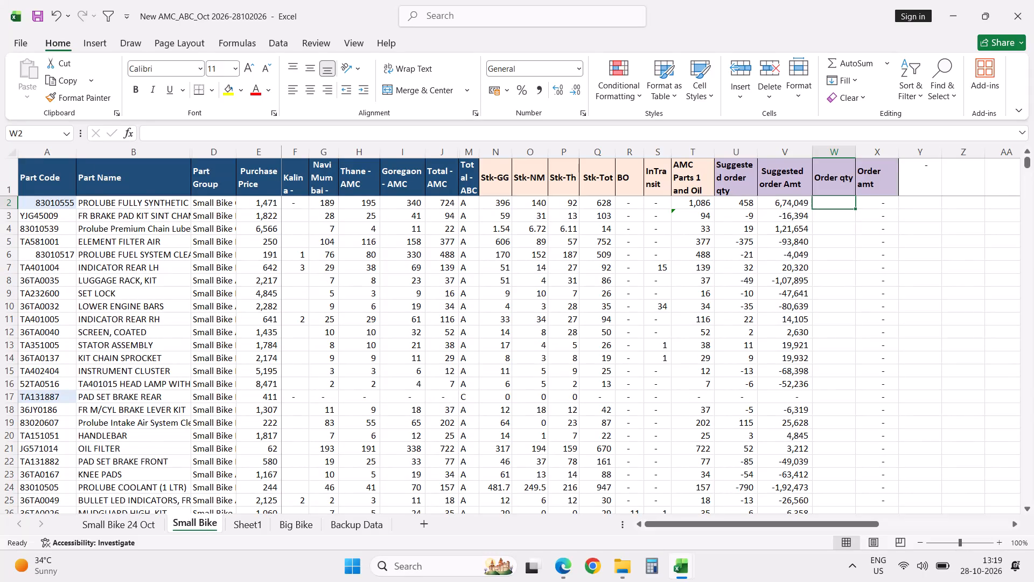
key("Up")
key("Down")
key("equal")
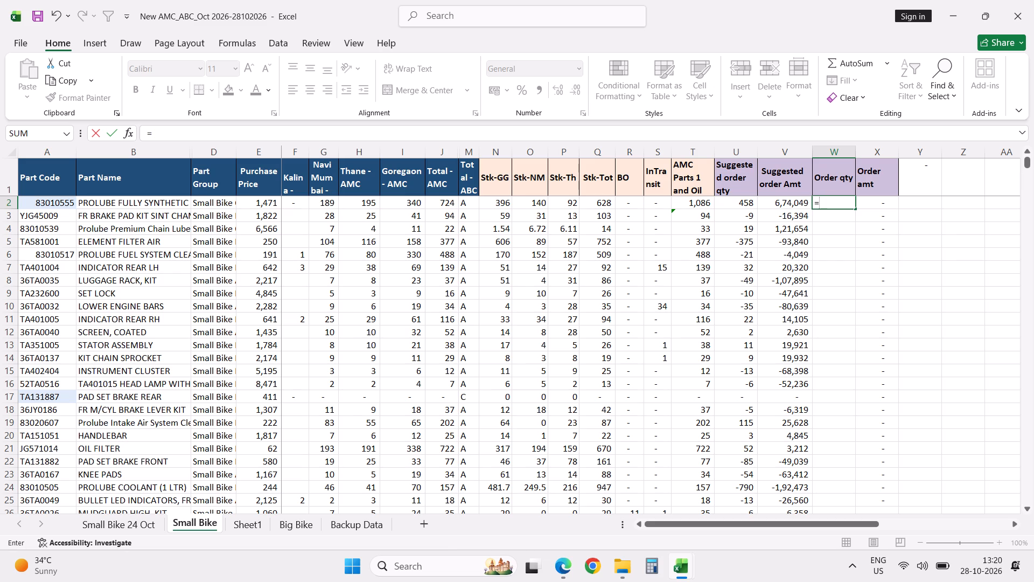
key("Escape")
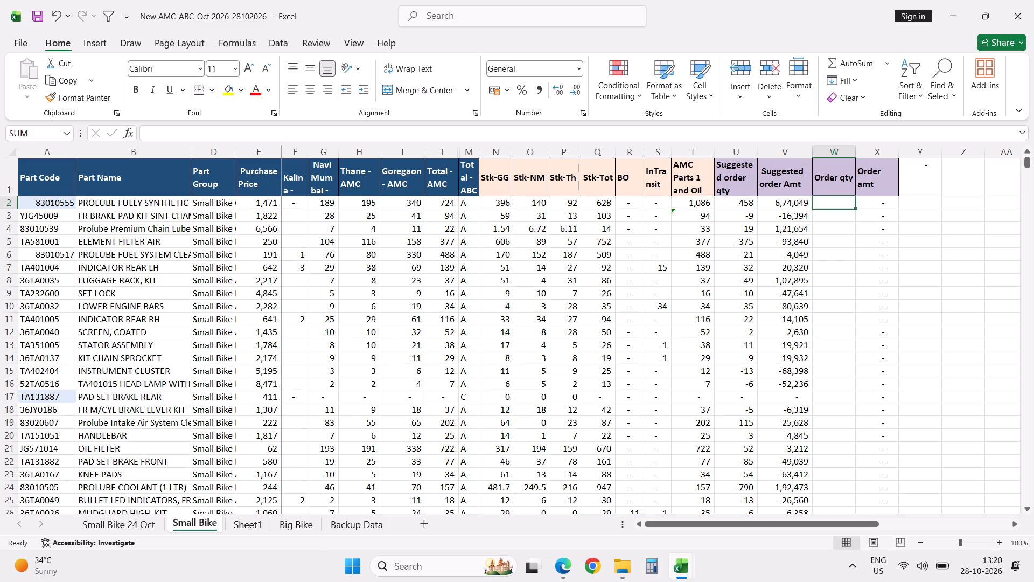
Find part code 83010555 in the Spare In-Transit Statement summary and enter its in-transit quantity, 320, in Small Bike cell S2.
left_click(50, 208)
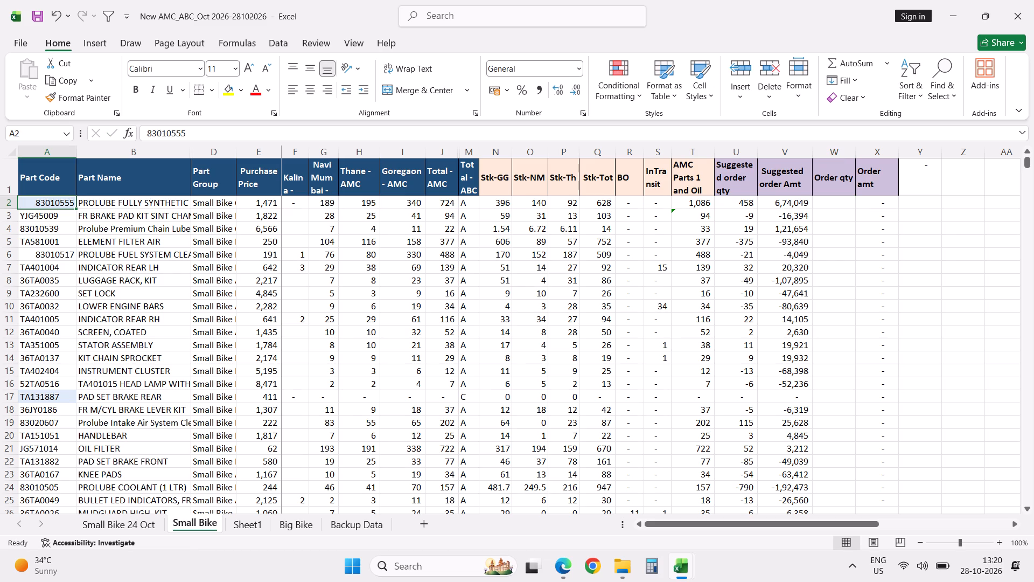
key("ctrl+c")
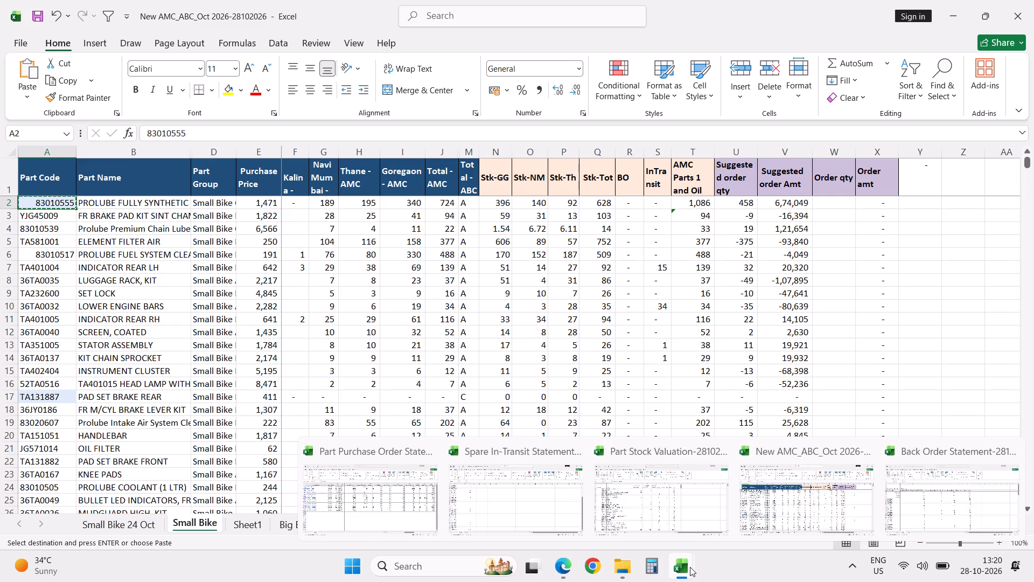
left_click(531, 502)
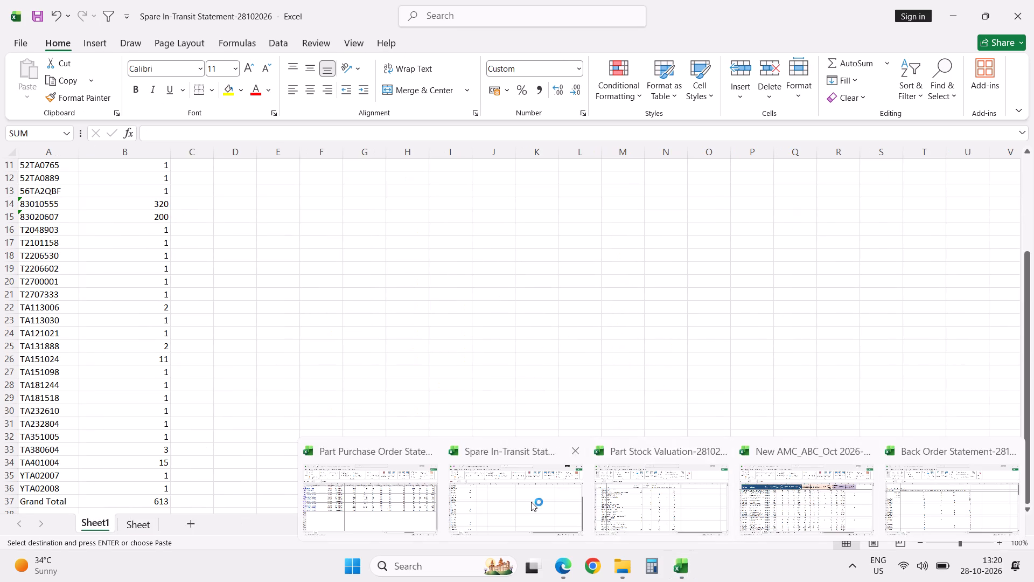
left_click(353, 313)
key("ctrl+f")
key("ctrl+v")
key("Return")
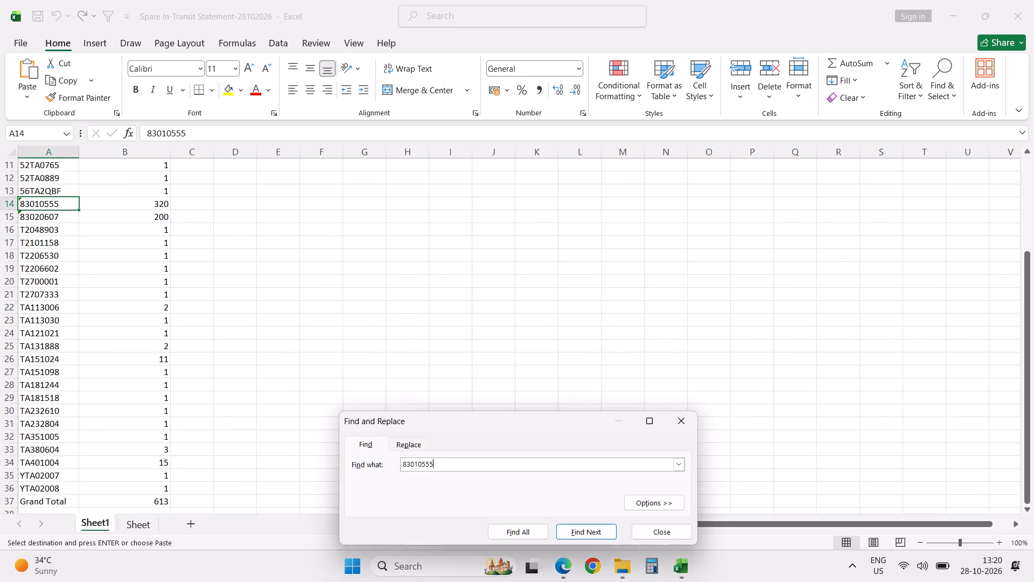
key("Return")
key("Escape")
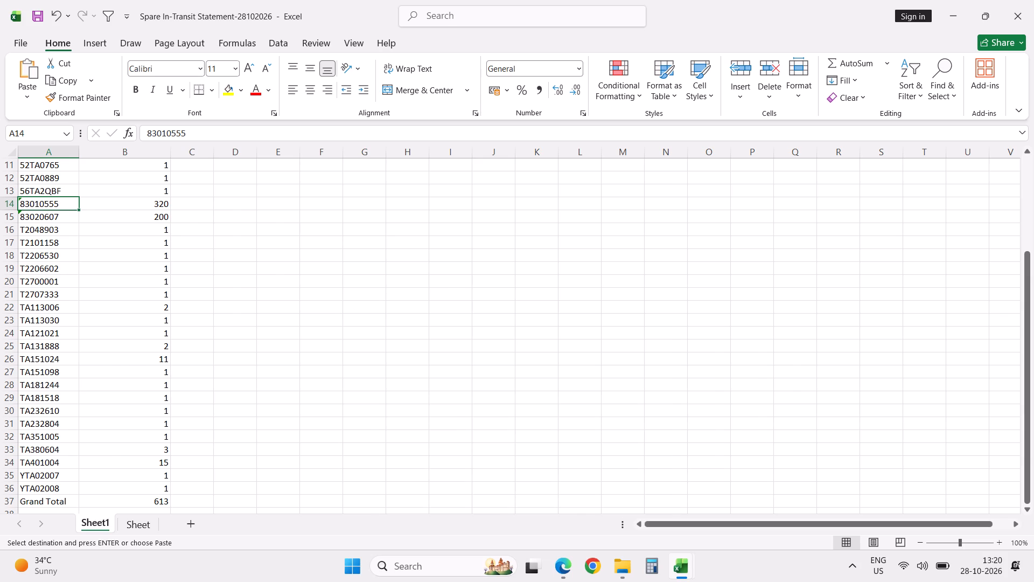
key("alt+Tab")
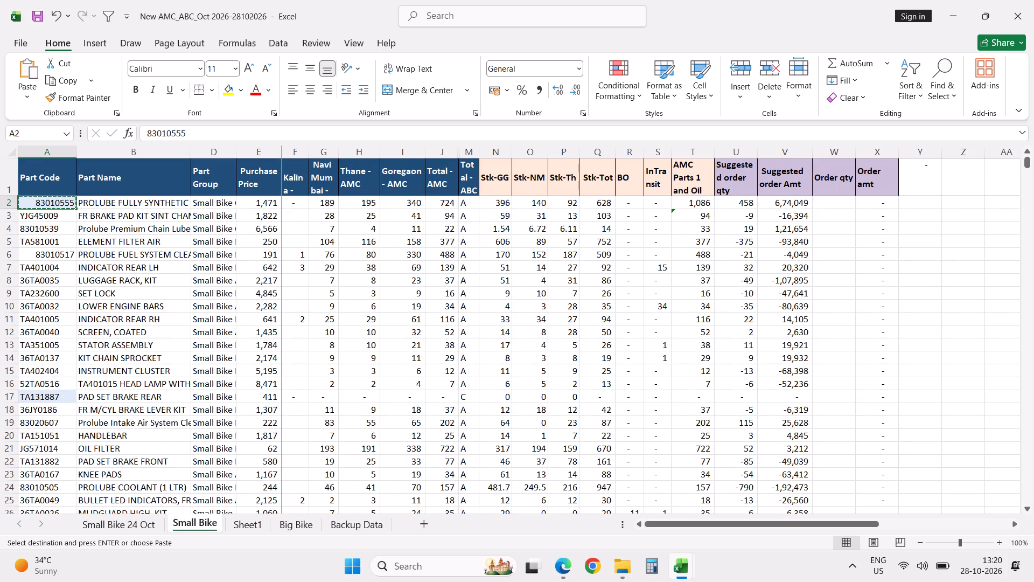
left_click(660, 204)
type("320")
key("Return")
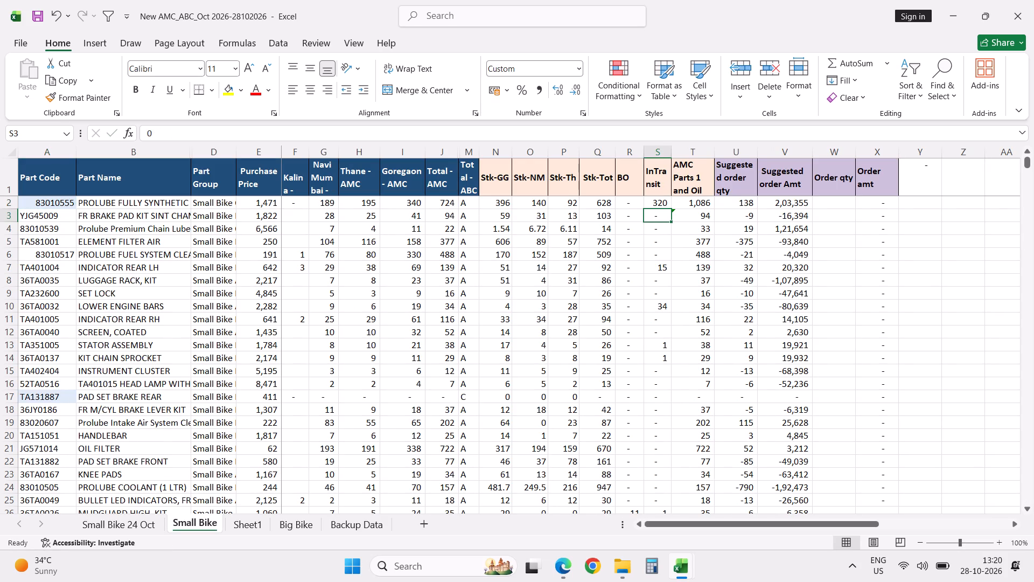
Find part code 83020607 from the in-transit summary on the Small Bike sheet, set its InTransit quantity to 200, and save the workbook.
key("alt+Tab")
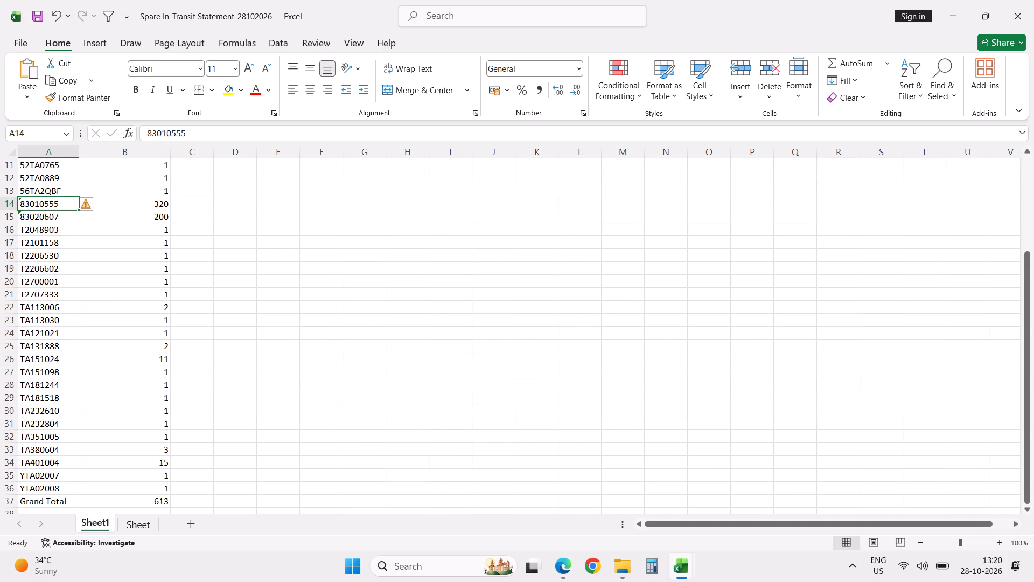
left_click(64, 218)
key("ctrl+c")
key("alt+Tab")
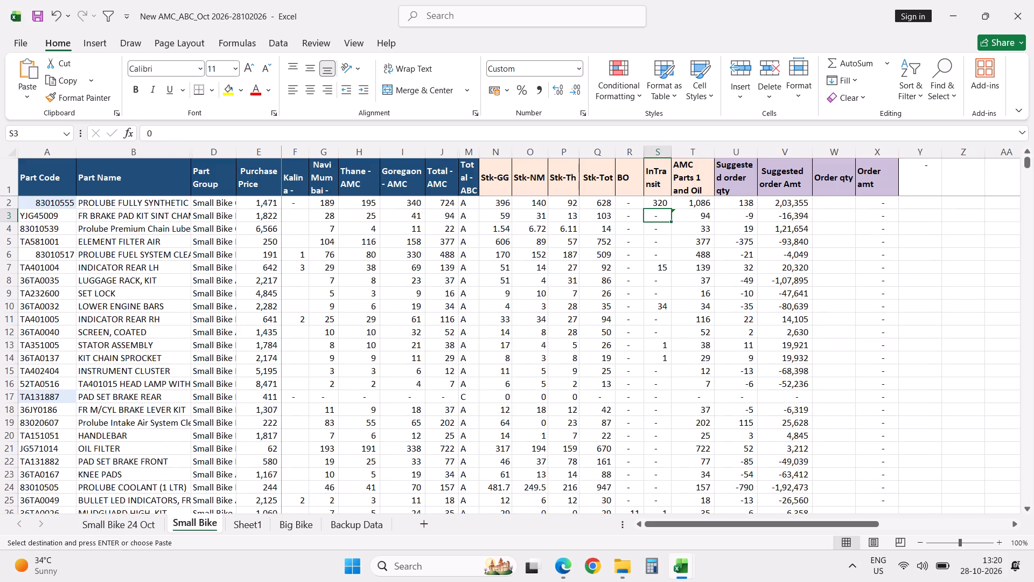
left_click(159, 322)
key("ctrl+f")
key("ctrl+v")
key("Return")
key("Escape")
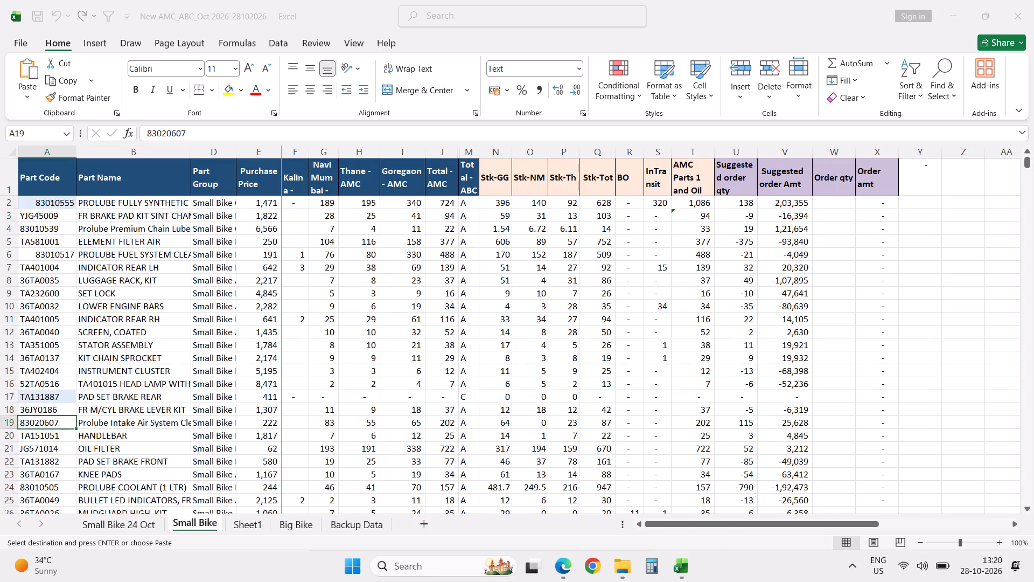
key("Right")
key("Right")
key("Right")
key("Right")
key("Right")
key("Right")
key("Right")
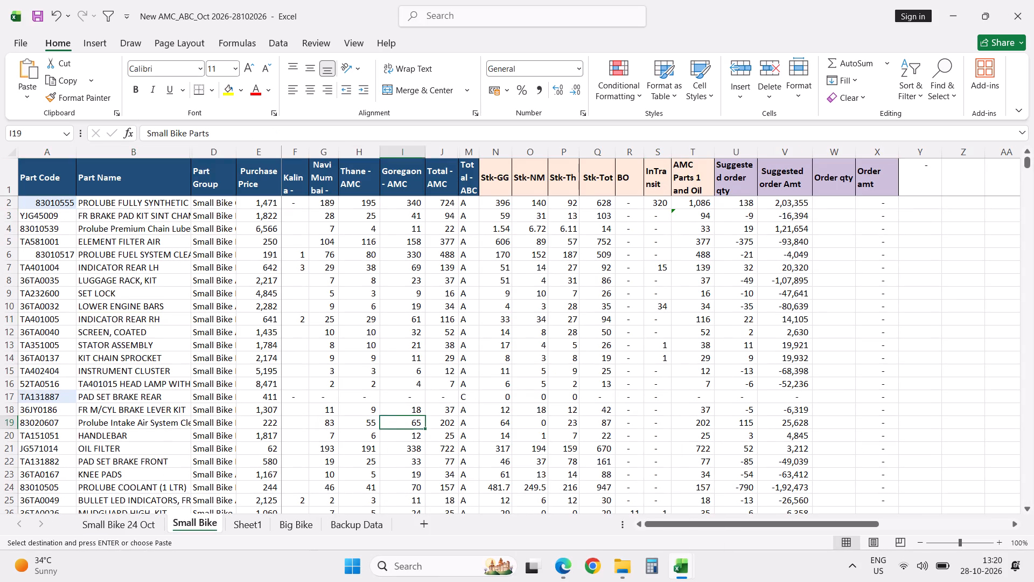
key("Right")
key("Right")
key("Right")
key("Right")
key("Right")
key("Right")
key("Right")
key("Right")
key("Right")
key("Right")
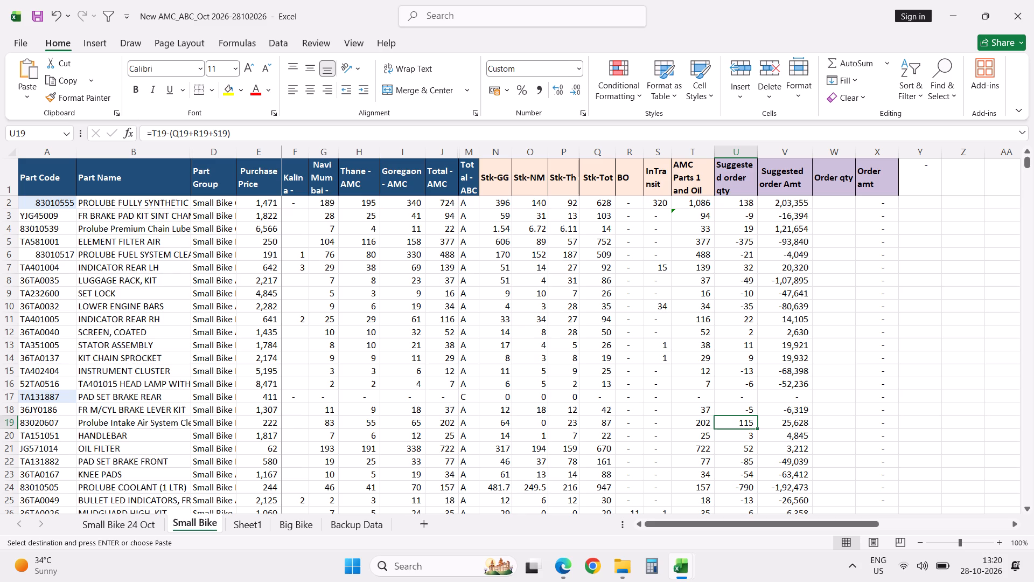
key("Left")
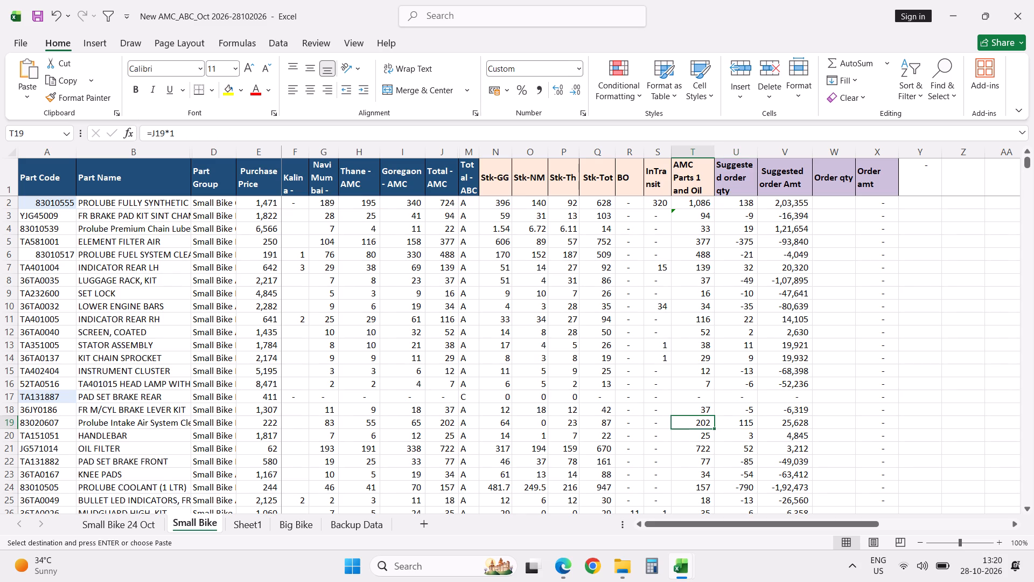
key("alt+Tab")
key("alt+Tab")
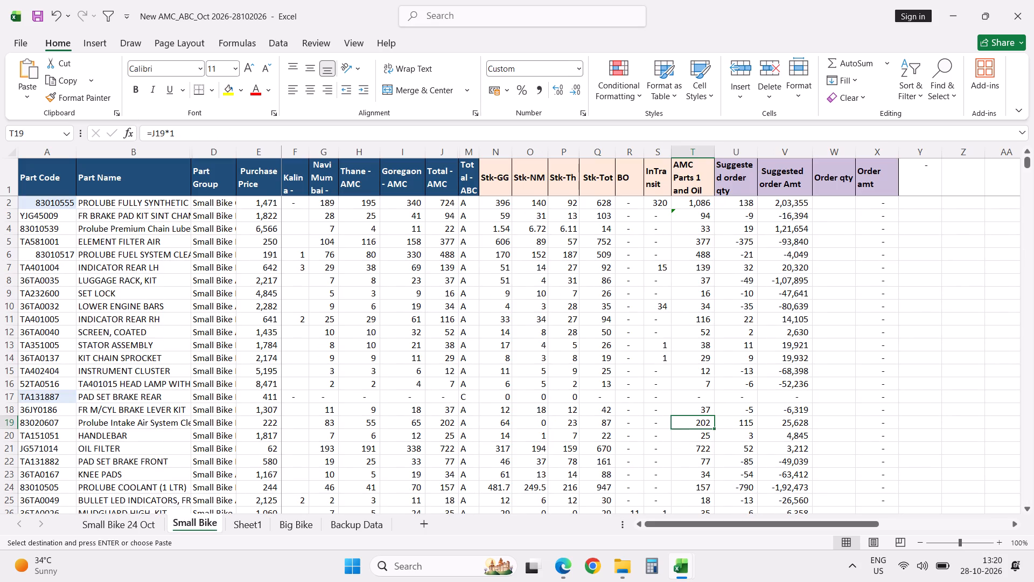
key("Left")
type("200")
key("Return")
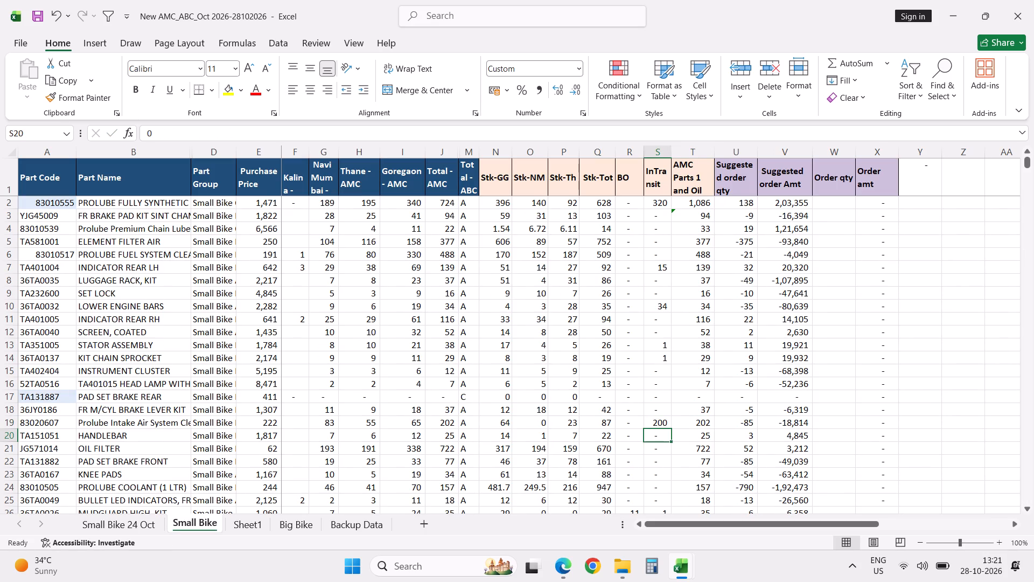
left_click(63, 186)
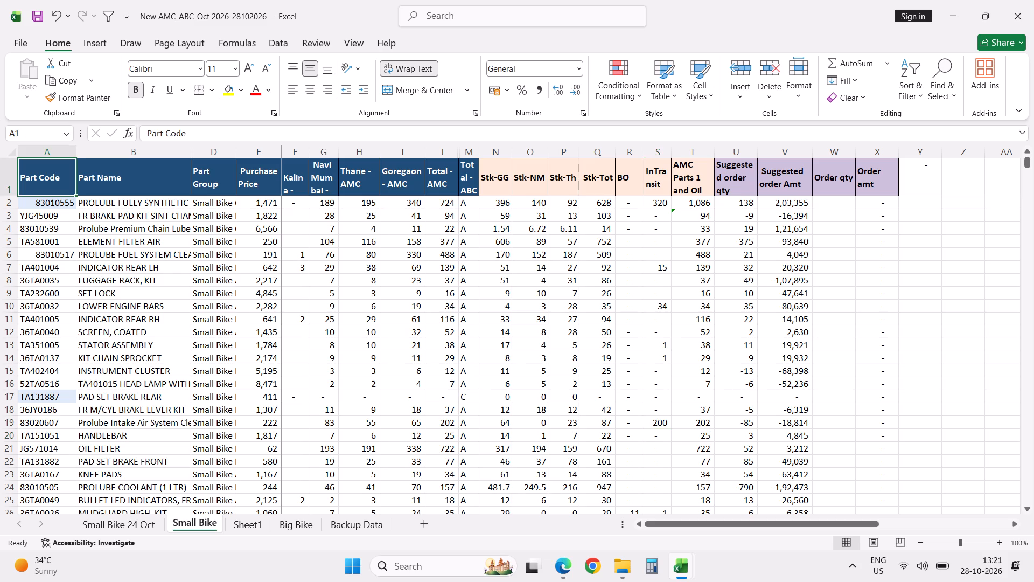
key("ctrl+s")
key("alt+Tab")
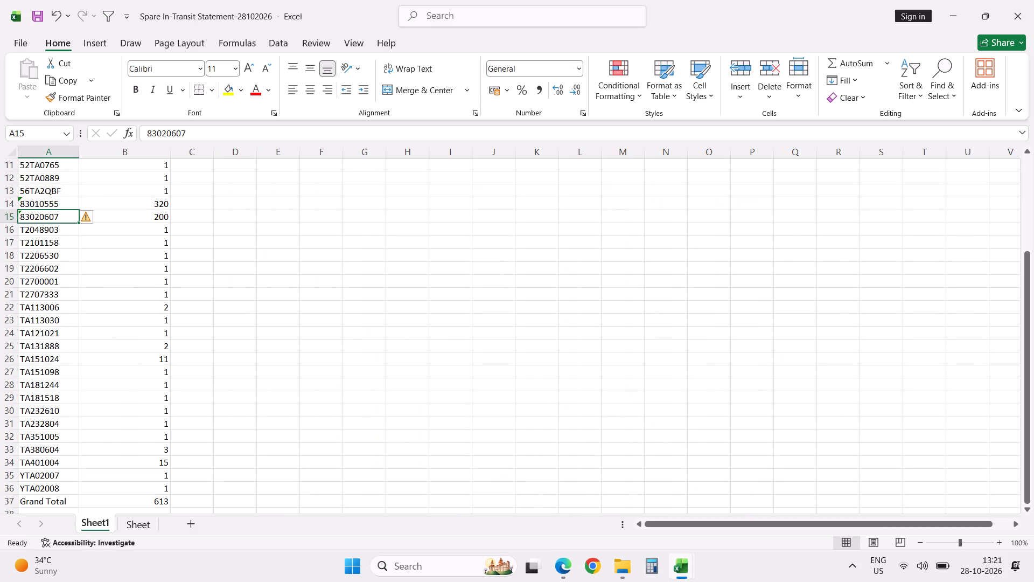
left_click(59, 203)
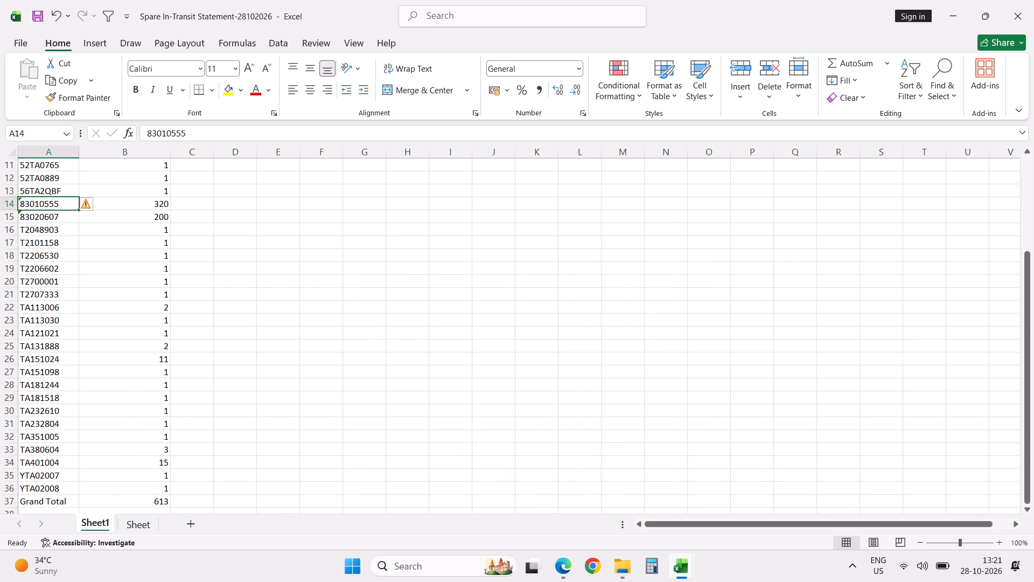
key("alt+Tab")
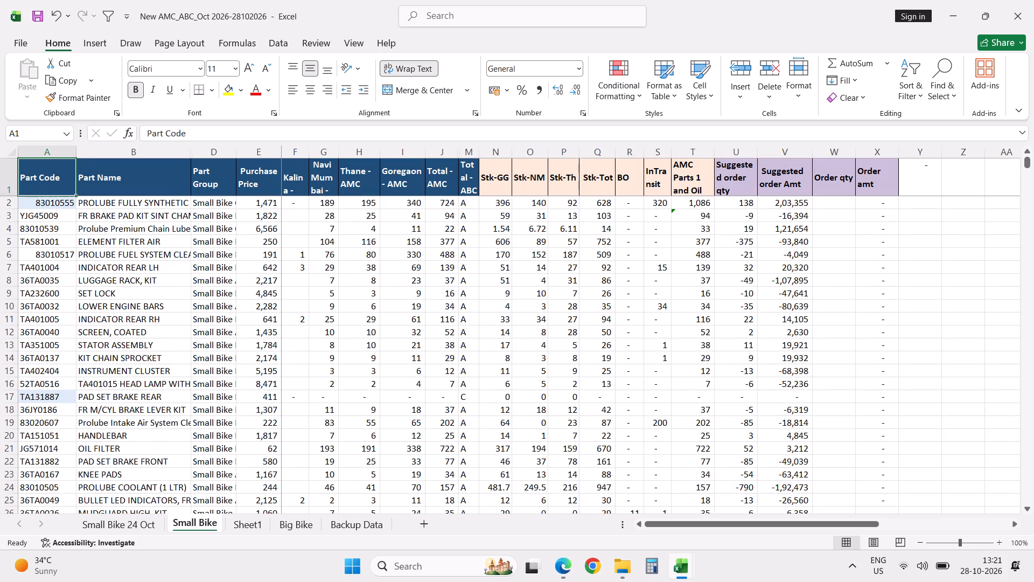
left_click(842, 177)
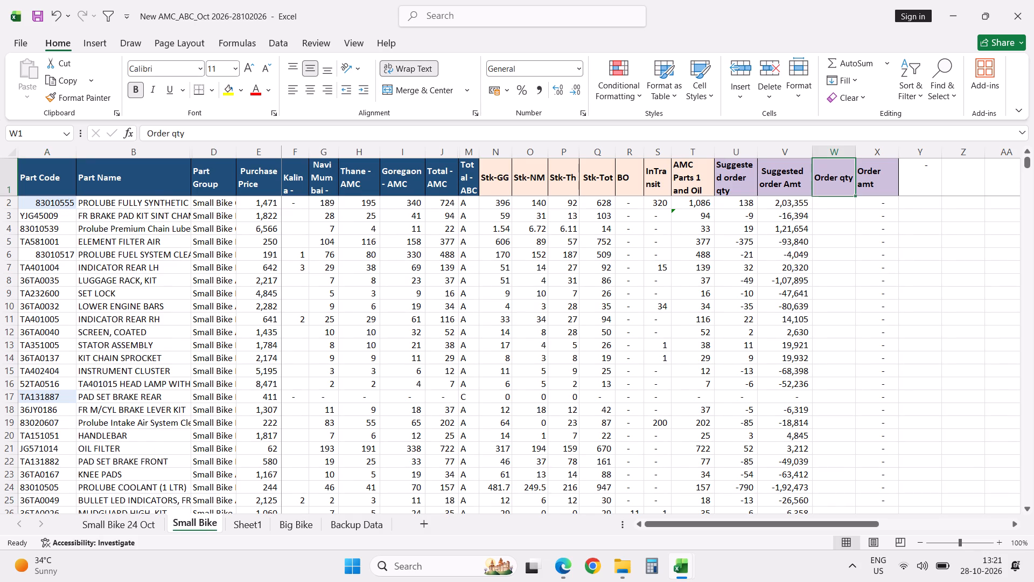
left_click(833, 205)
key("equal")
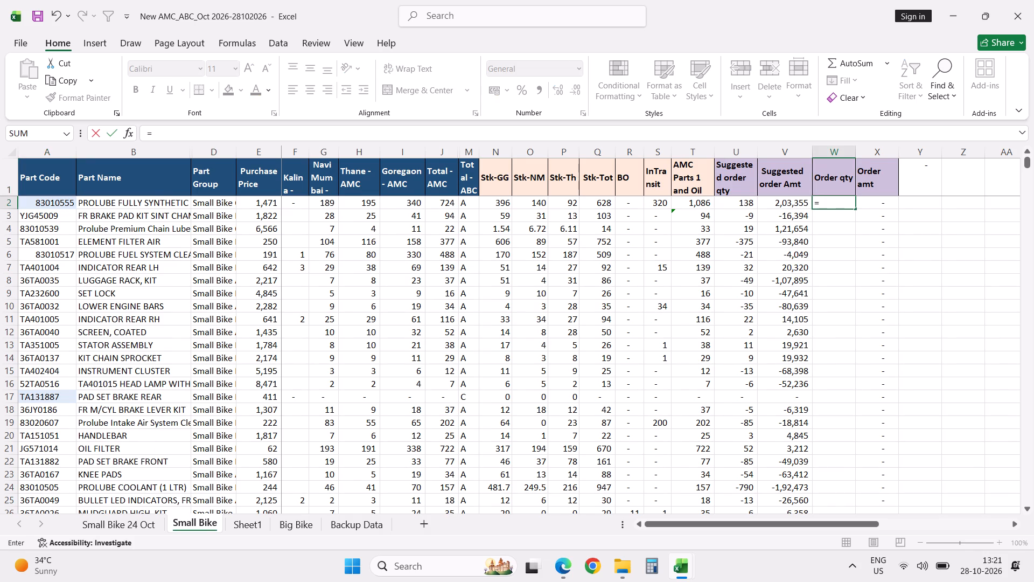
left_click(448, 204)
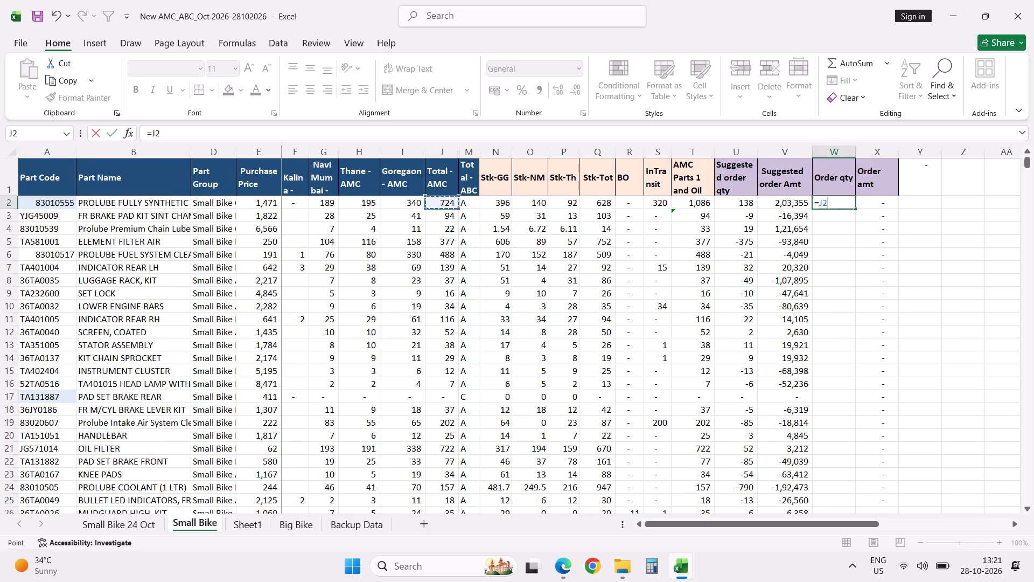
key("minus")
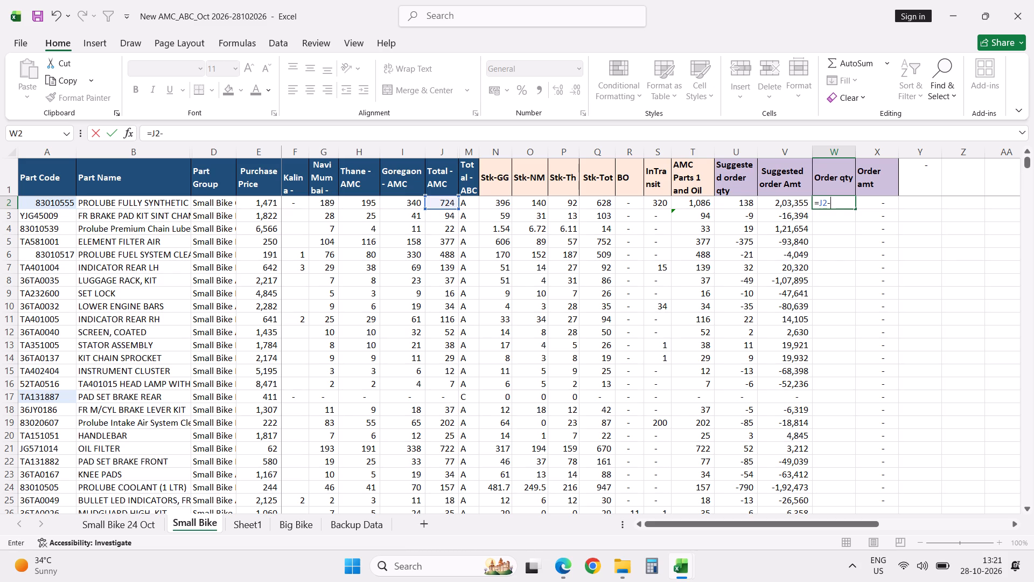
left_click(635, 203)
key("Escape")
In Order qty cell W2, enter =J2-Q2-R2-S2 to subtract total stock, back order and in-transit from the total AMC.
key("equal")
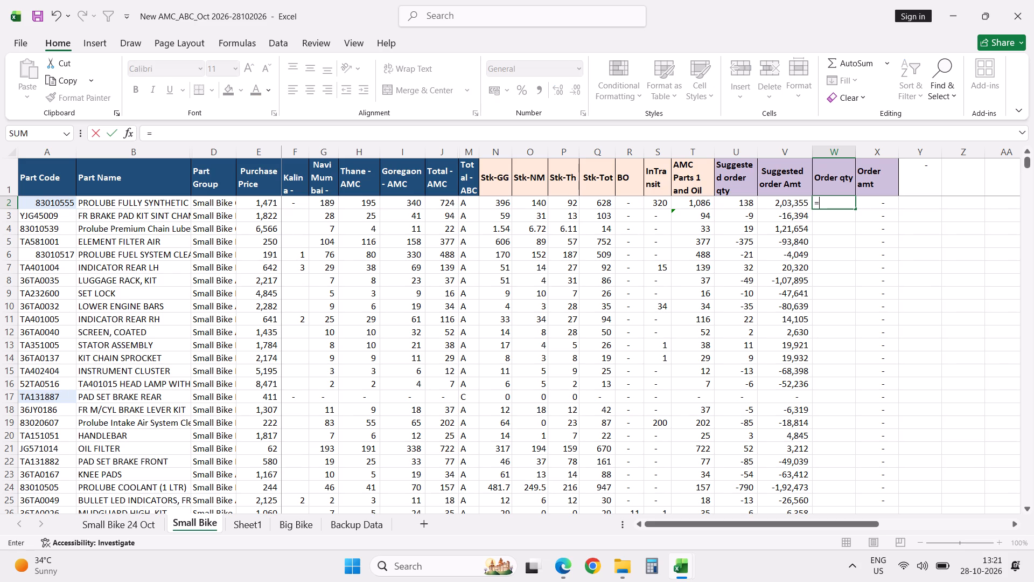
left_click(446, 202)
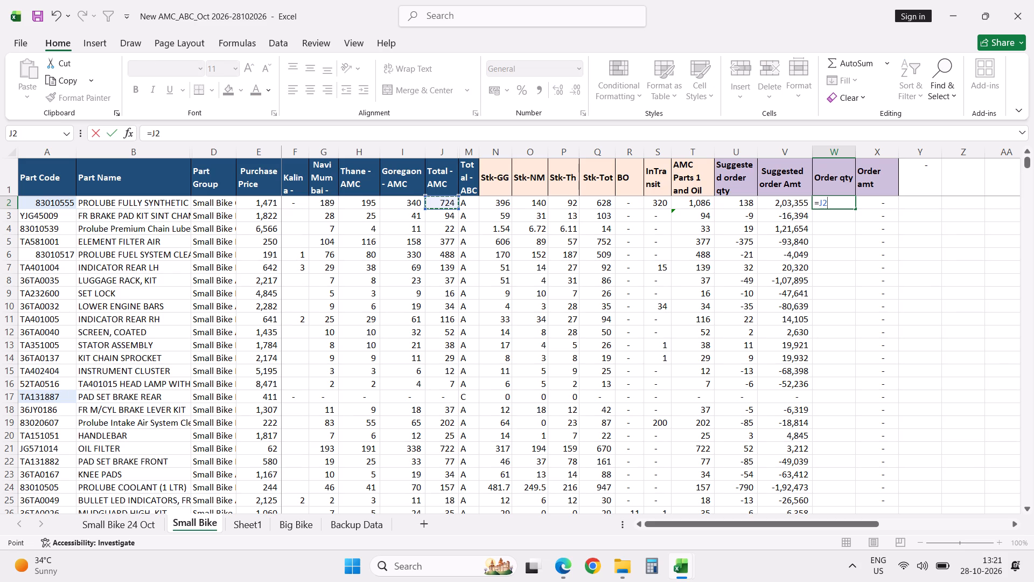
key("minus")
left_click(604, 204)
key("minus")
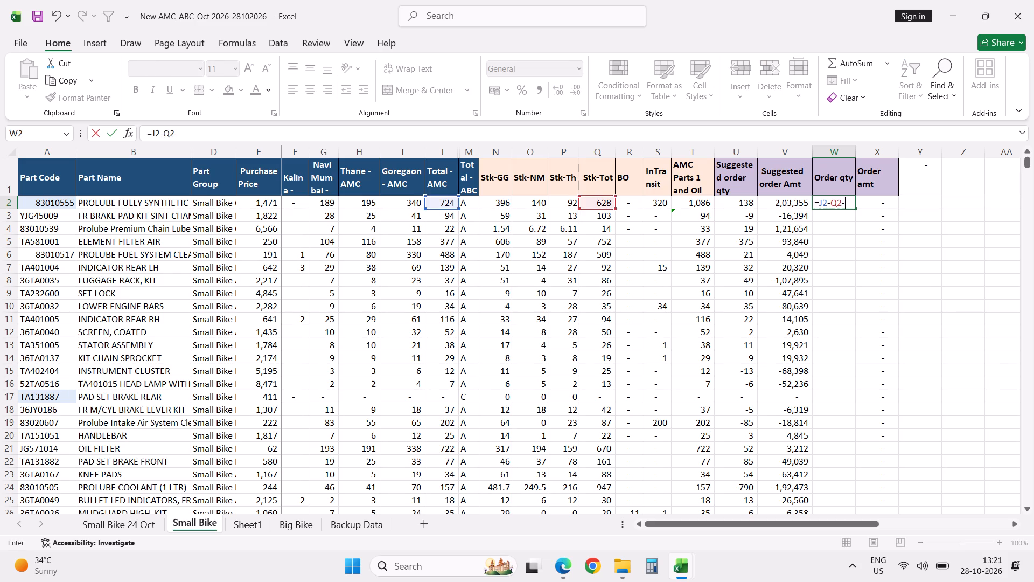
left_click(627, 203)
key("minus")
left_click(652, 204)
key("Return")
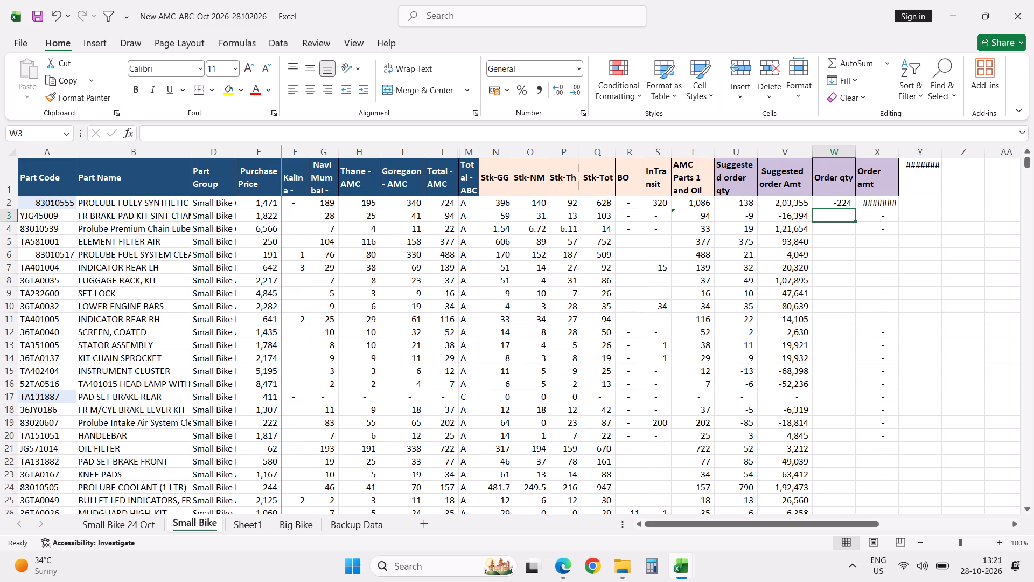
Autofit the Order amt column (X) to its contents.
double_click(897, 149)
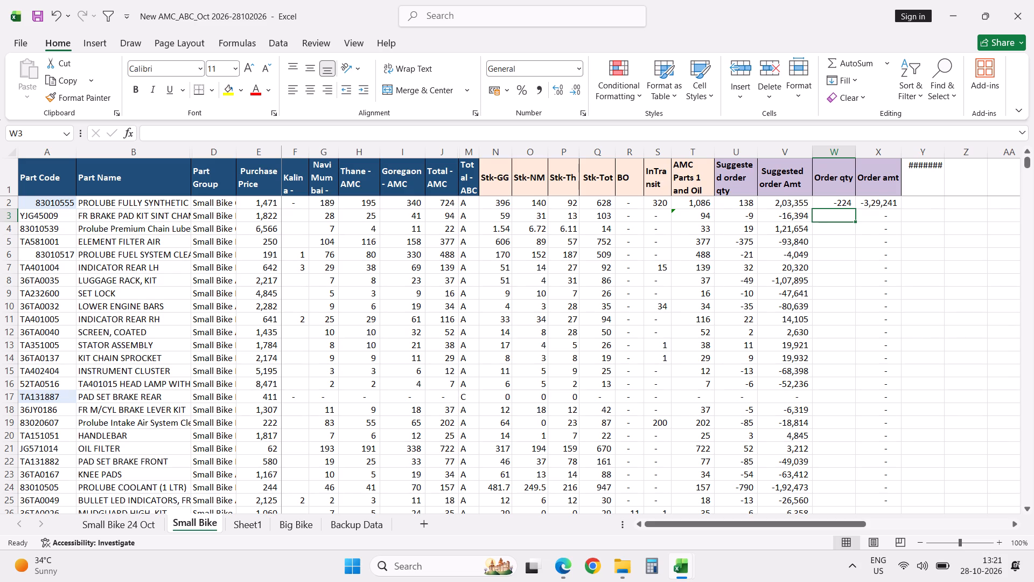
Examine row 2's part group and the formula behind its AMC Parts 1 and Oil value in T2.
left_click(209, 202)
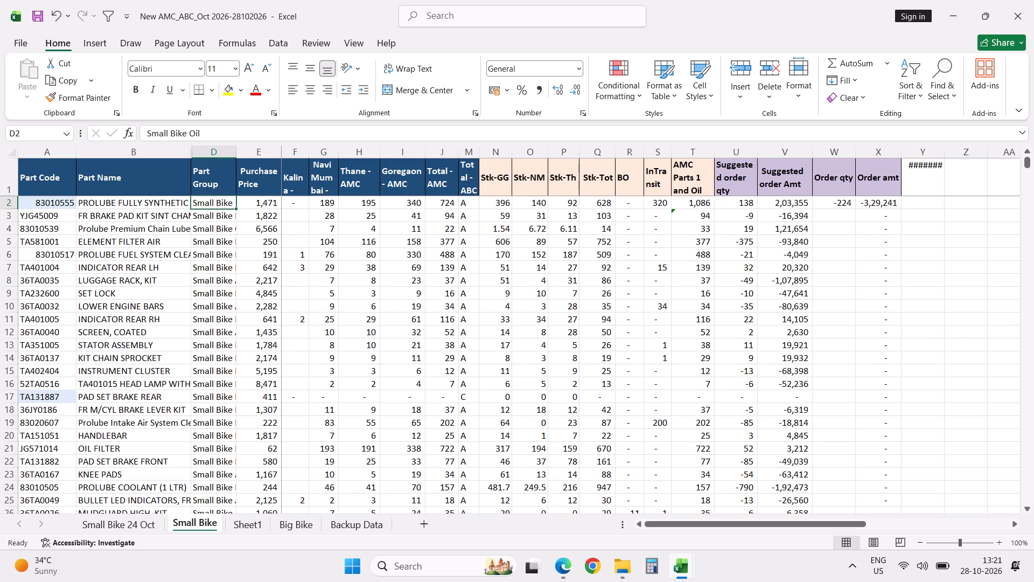
left_click(702, 203)
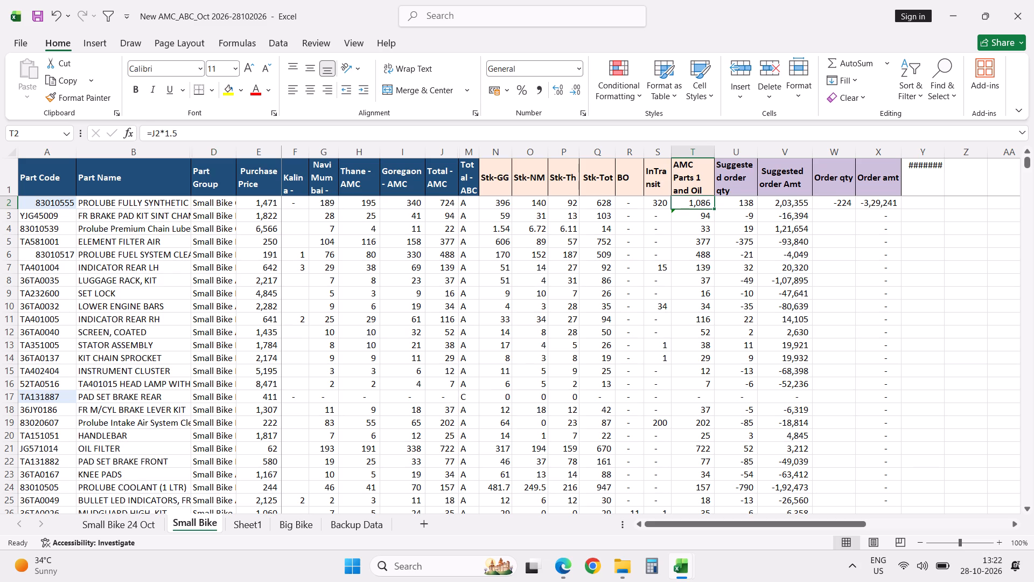
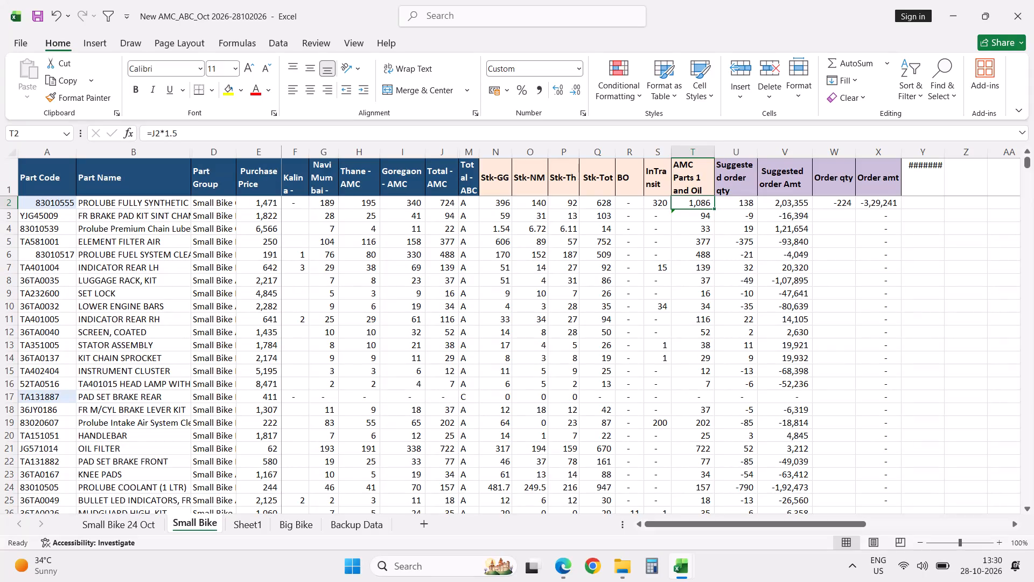
Rename the column T header, AMC Parts 1 and Oil 1.5, as Ideal Stk Month.
left_click(691, 182)
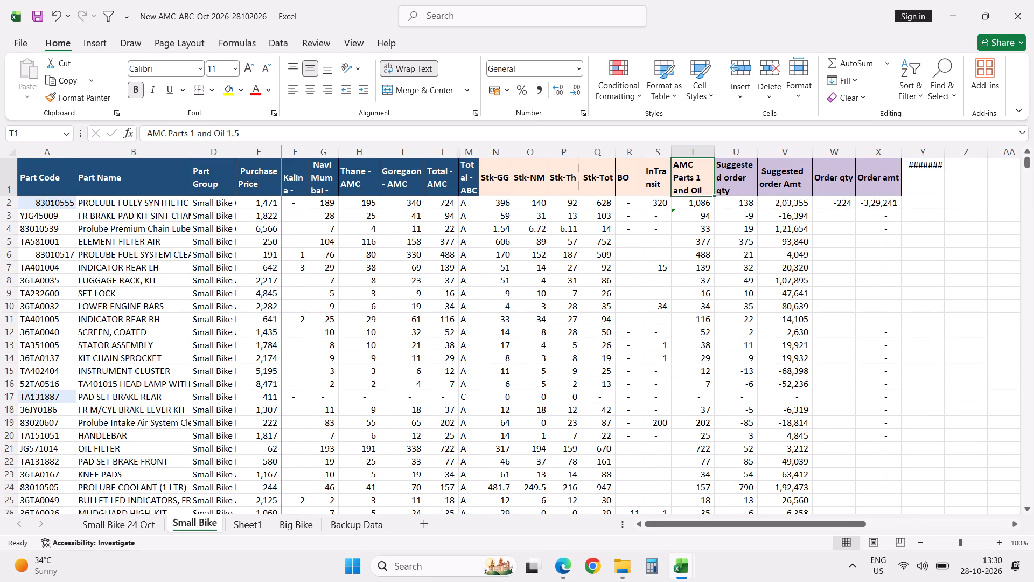
type("Idea")
type("l Stk Month")
key("Return")
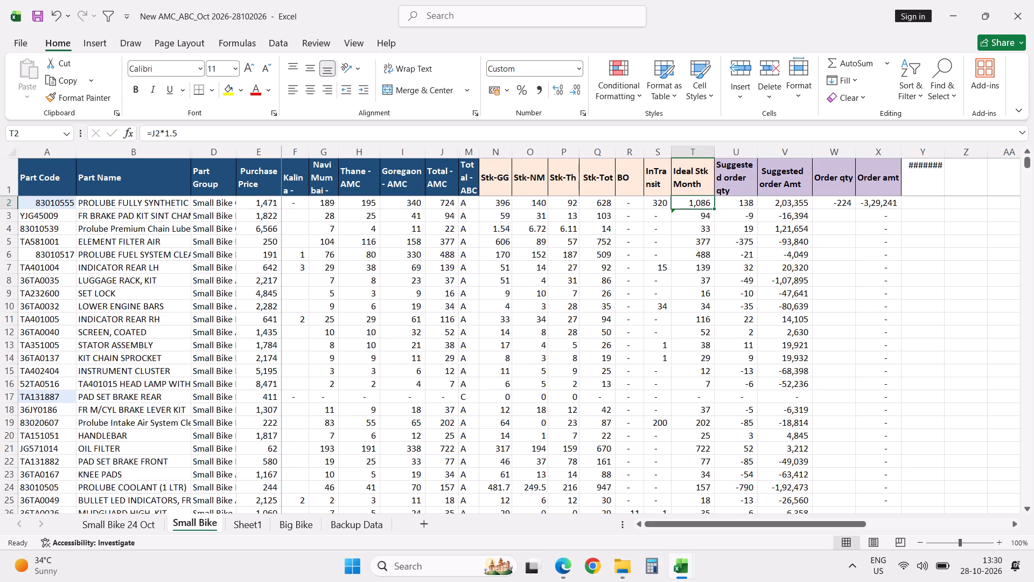
Insert a new column before Suggested order qty and give it the header Ideal Stk AMC.
left_click(739, 154)
key("ctrl+plus")
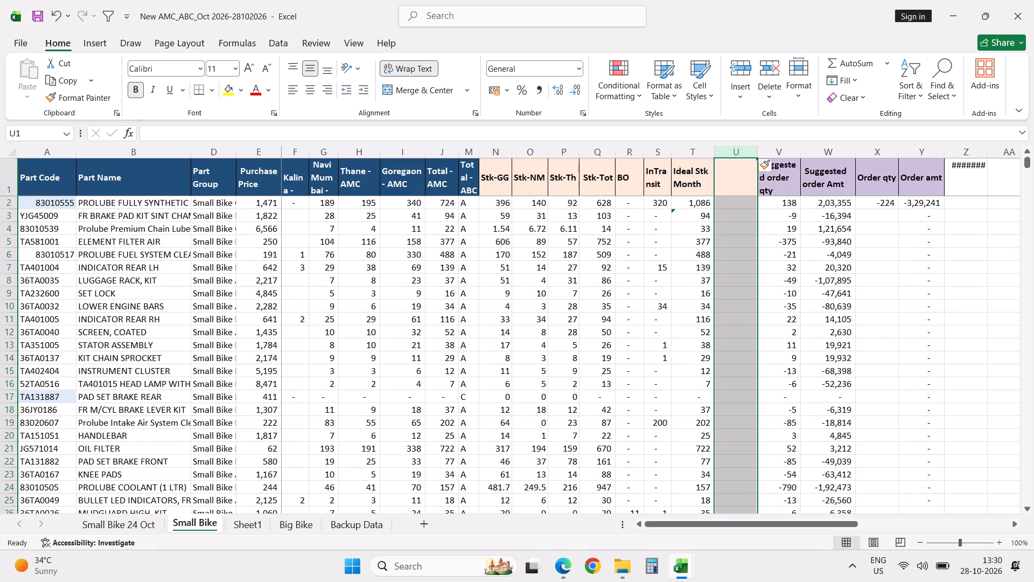
left_click(740, 177)
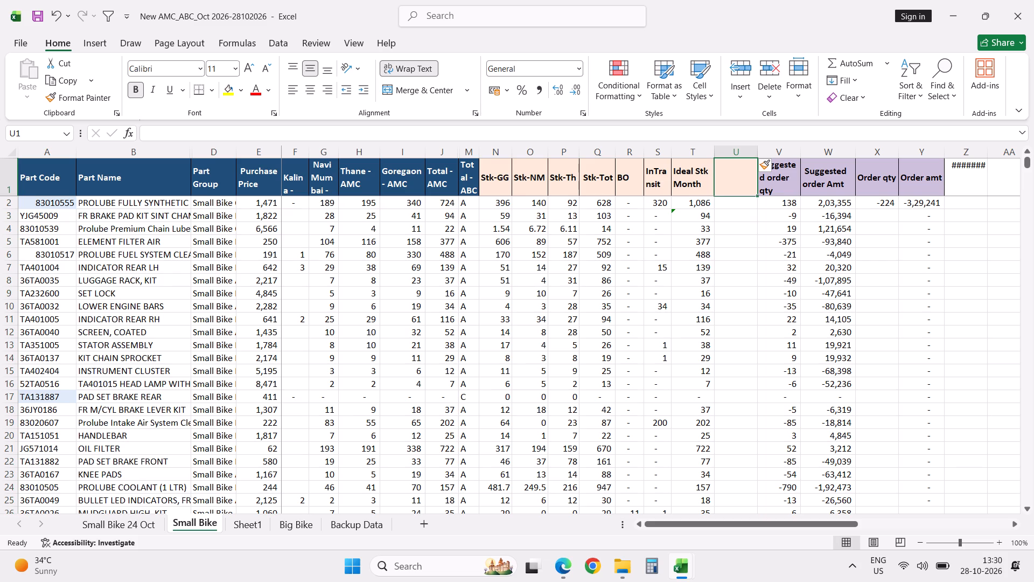
key("ctrl+r")
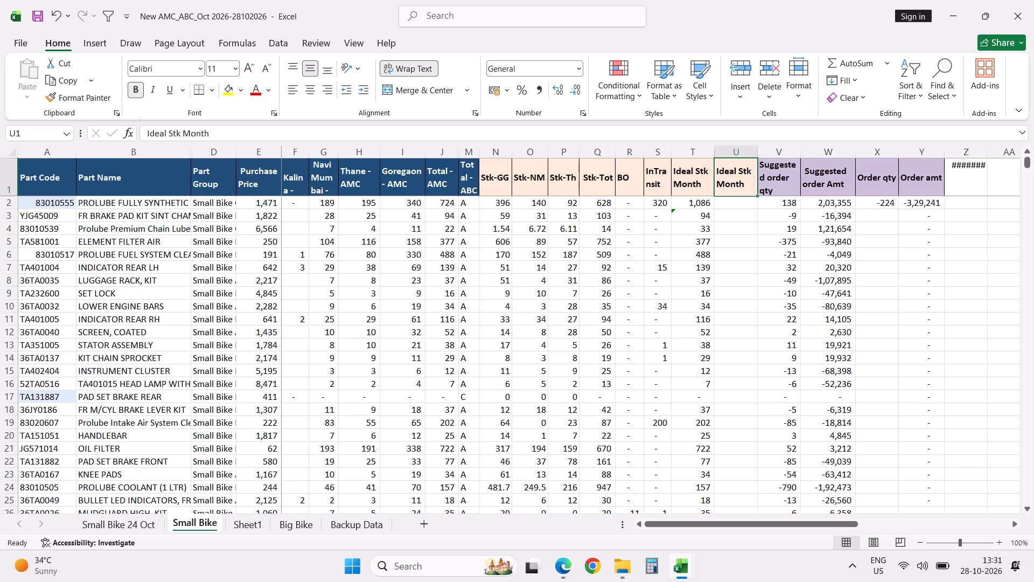
double_click(744, 186)
key("BackSpace")
key("BackSpace")
key("BackSpace")
key("BackSpace")
key("BackSpace")
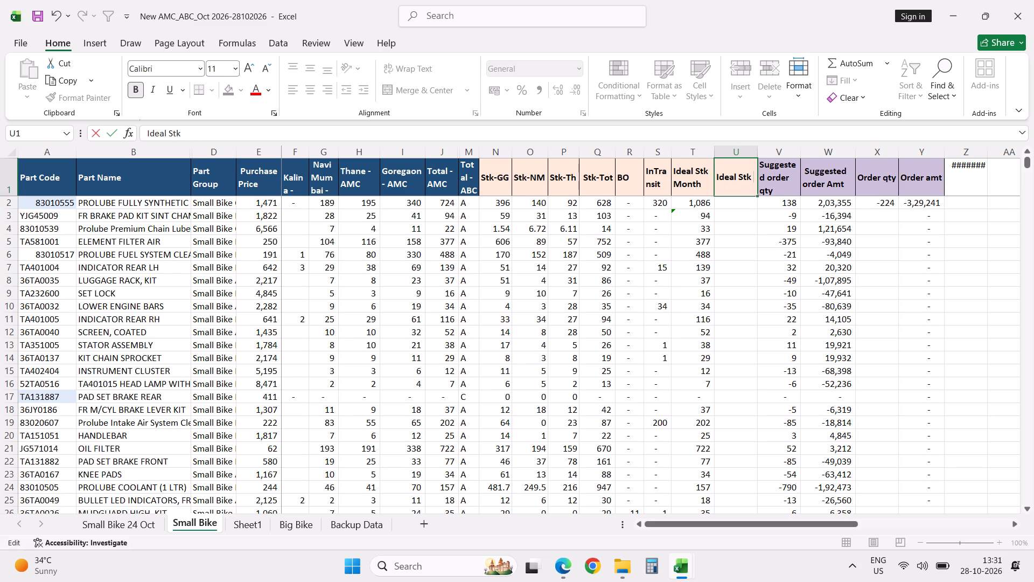
type("AMC")
key("Return")
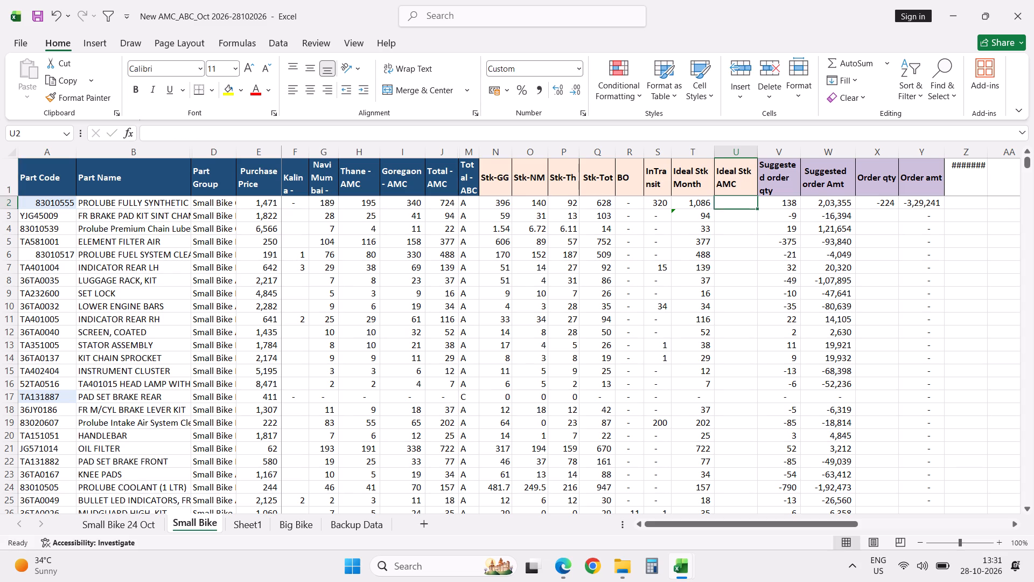
Fill the Ideal Stk Month and Ideal Stk AMC header cells with green.
key("Left")
key("Up")
key("shift+Right")
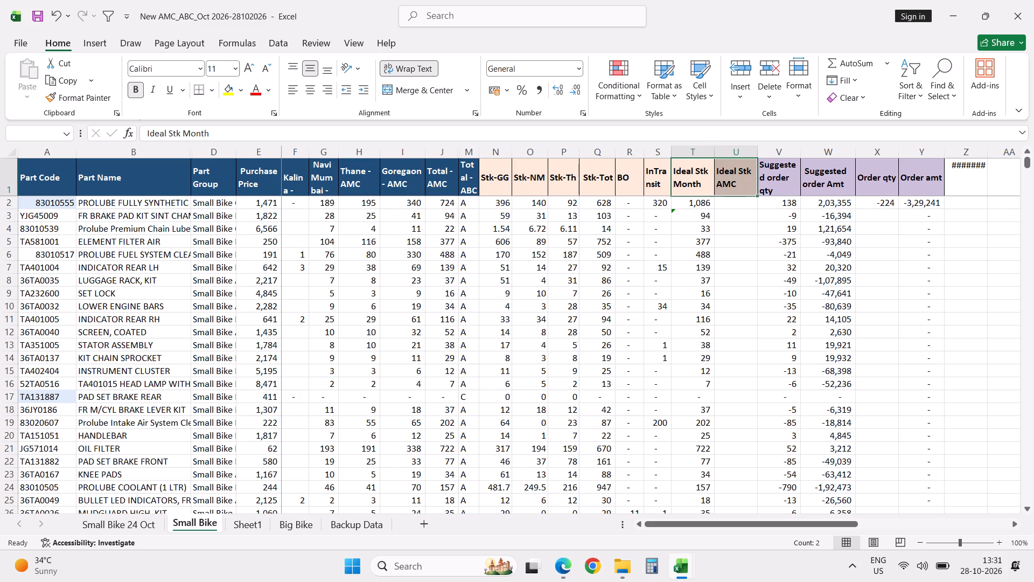
left_click(243, 93)
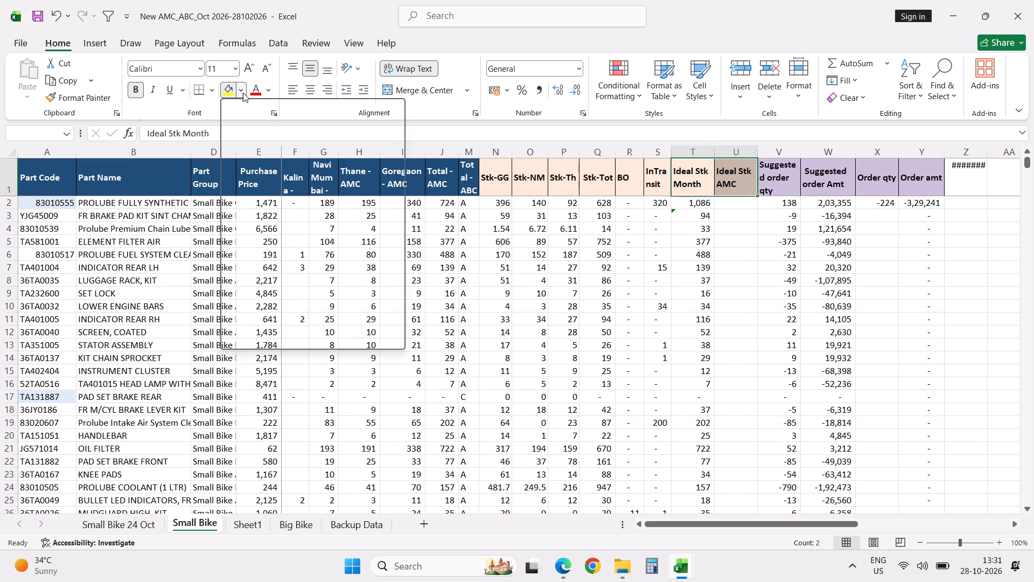
left_click(344, 153)
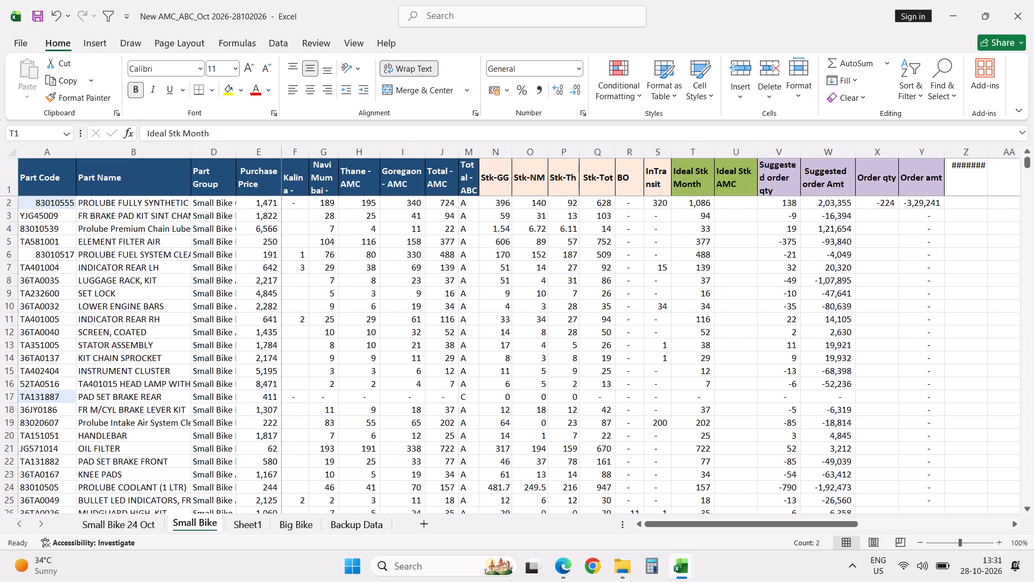
left_click(634, 299)
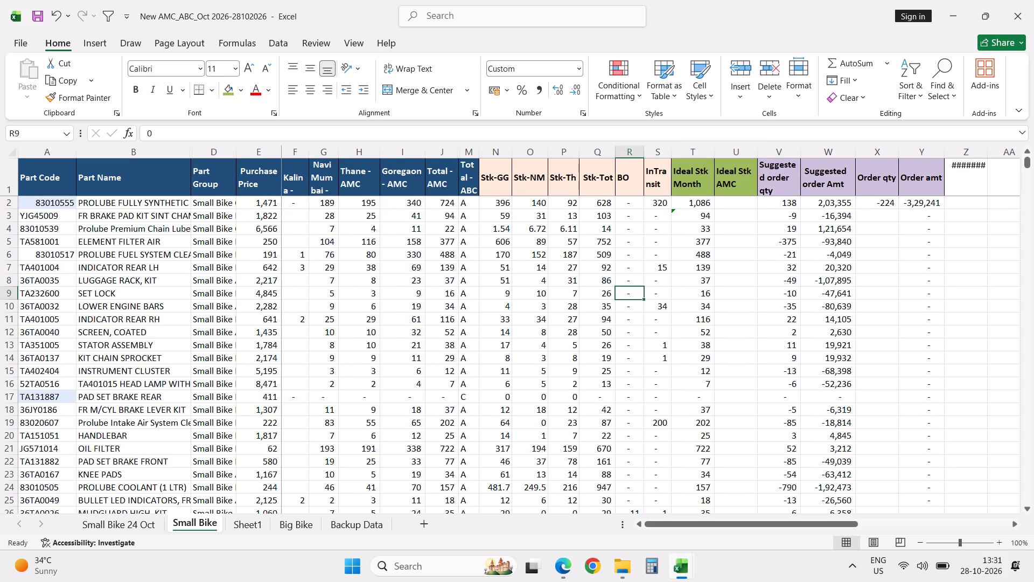
Turn on filters for the header row of the Small Bike sheet.
left_click(50, 183)
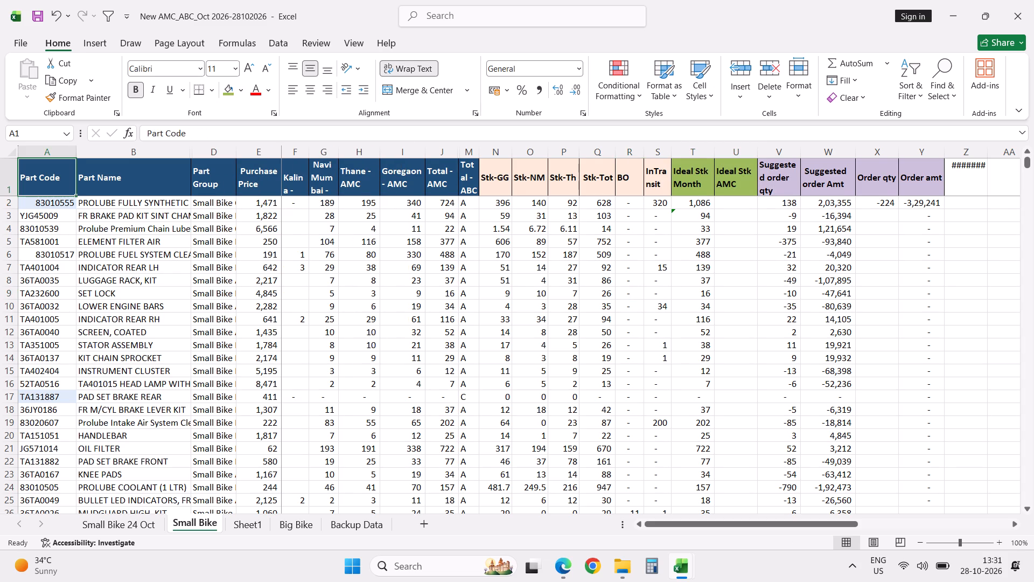
type("dff")
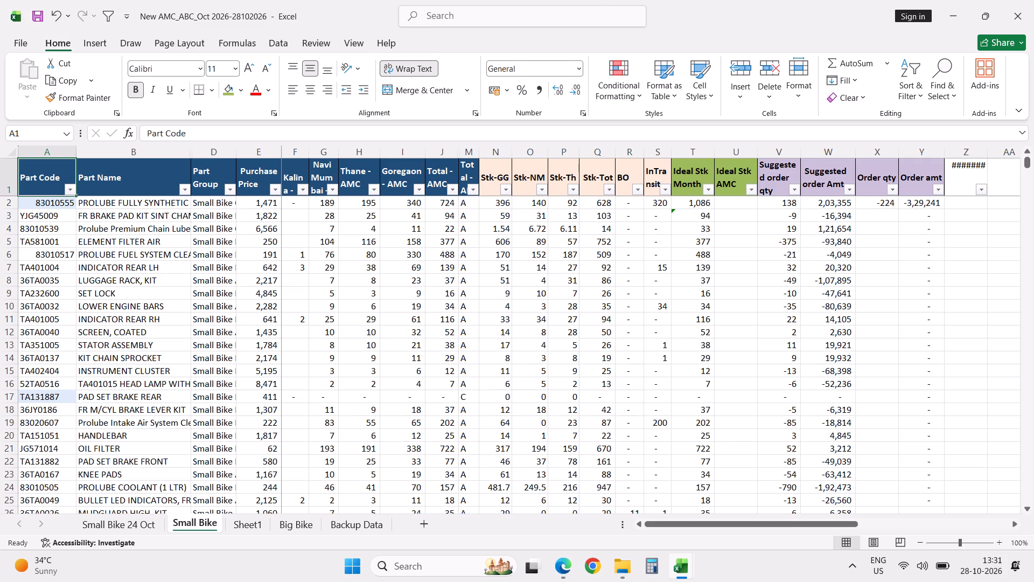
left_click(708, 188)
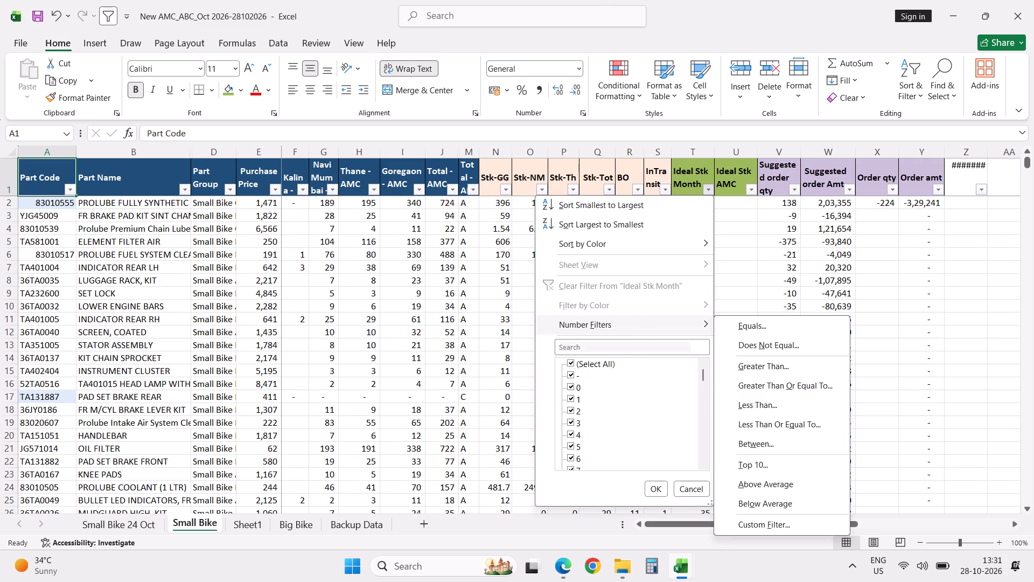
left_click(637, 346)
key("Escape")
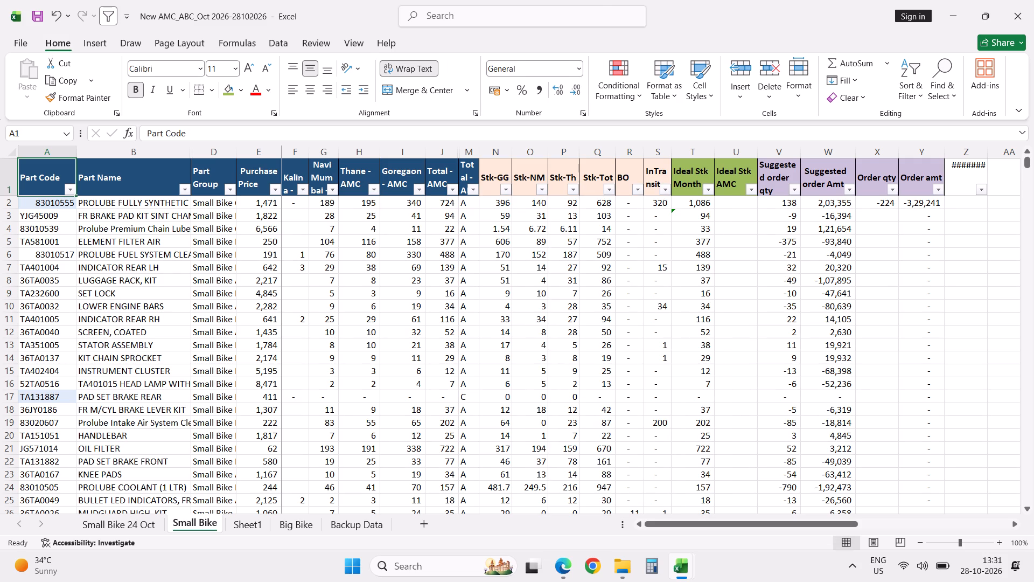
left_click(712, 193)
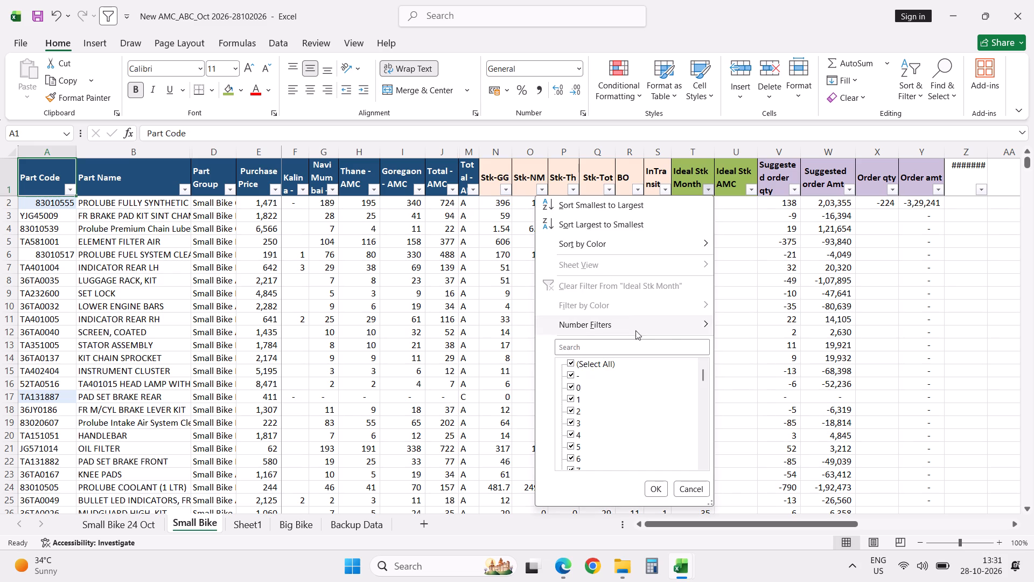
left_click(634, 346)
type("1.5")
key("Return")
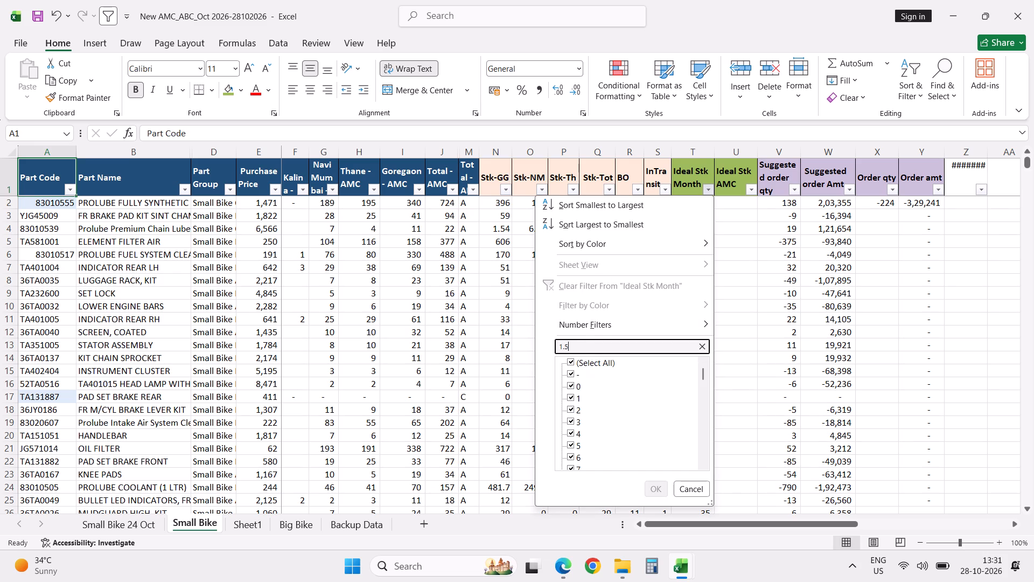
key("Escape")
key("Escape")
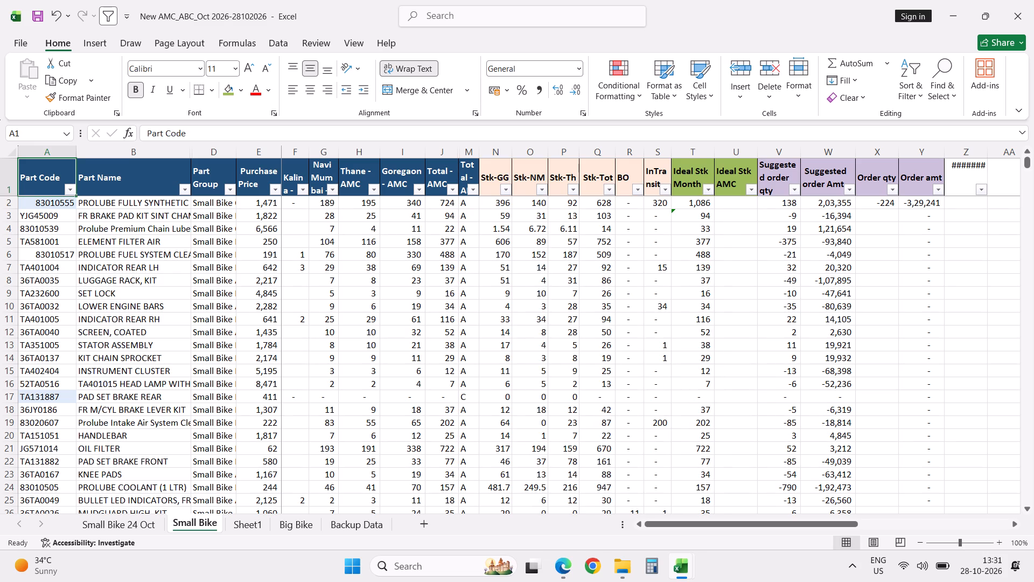
Filter the Part Group column to show only Small Bike Oil.
left_click(232, 192)
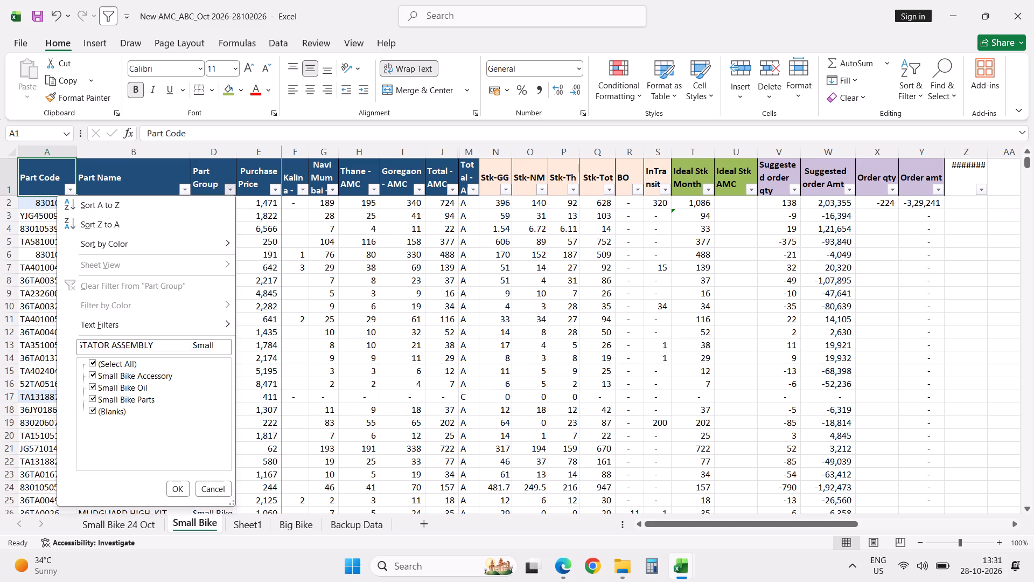
left_click(127, 363)
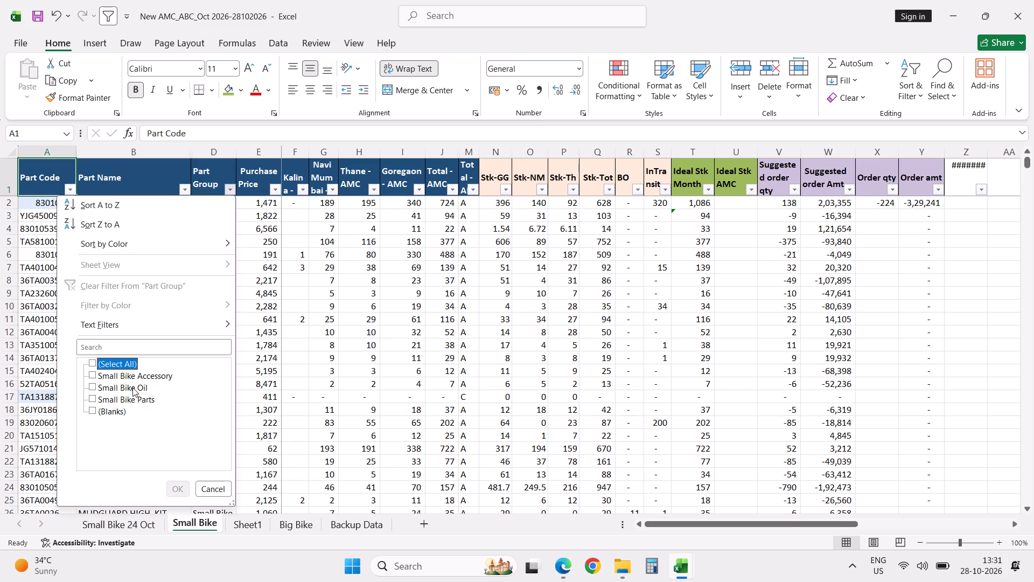
left_click(132, 387)
left_click(178, 487)
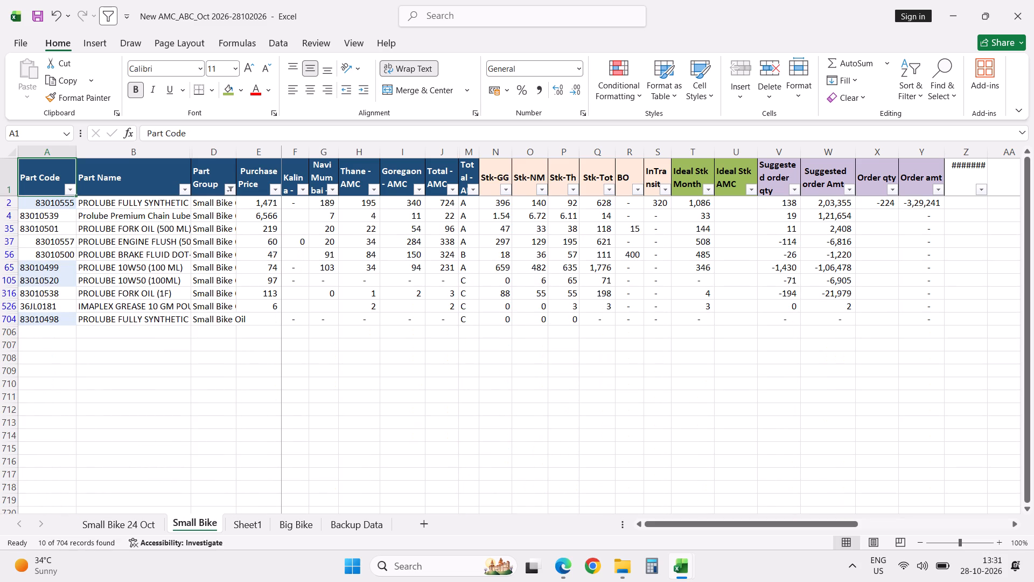
Examine the Ideal Stk Month formulas down all the filtered oil rows.
left_click(700, 205)
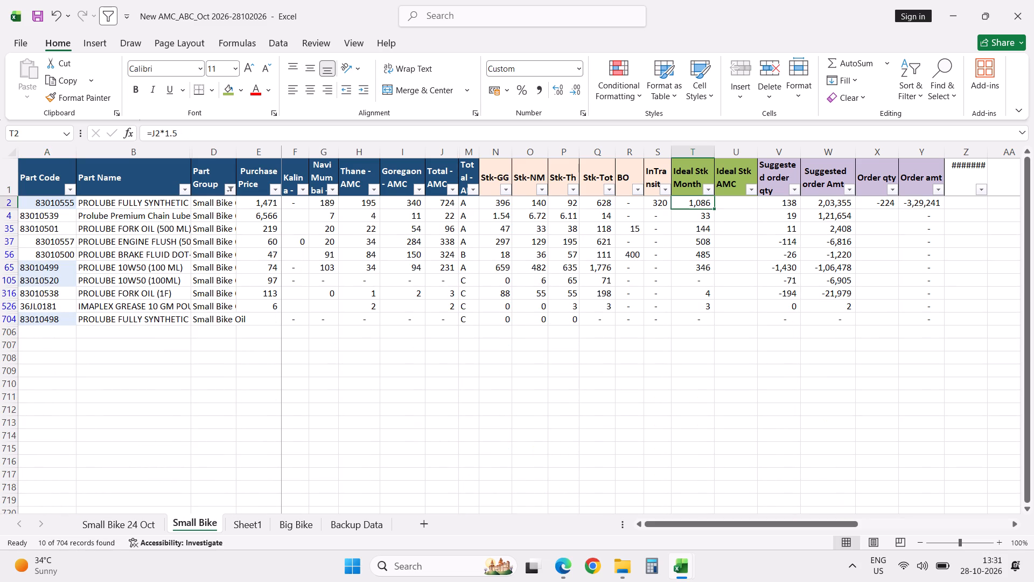
key("Down")
key("Down")
key("Down")
key("Down")
key("Down")
key("Down")
key("Down")
key("Down")
key("Down")
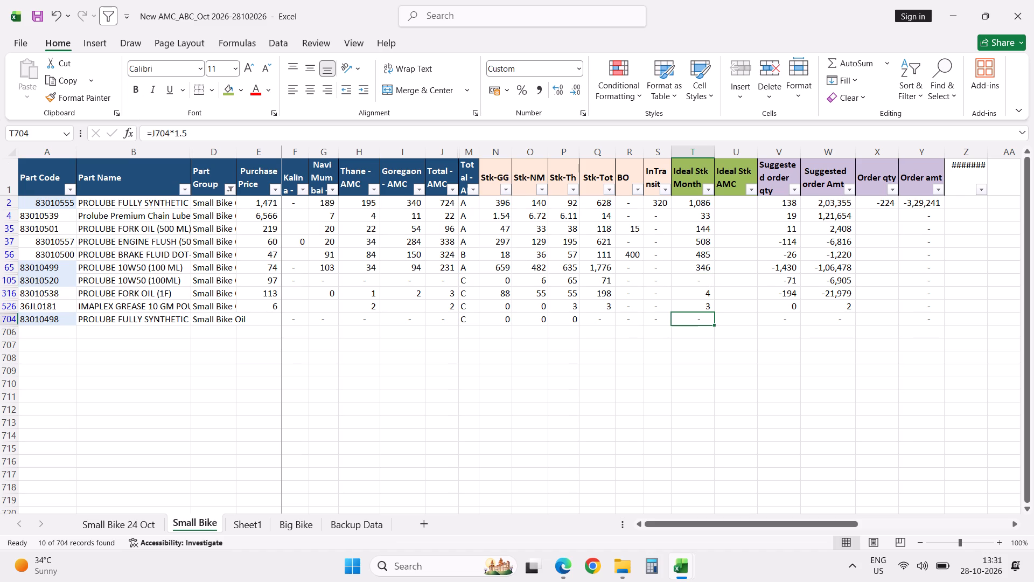
key("Up")
key("Up")
key("Up")
key("Up")
key("Up")
key("Up")
key("Up")
key("Up")
key("Up")
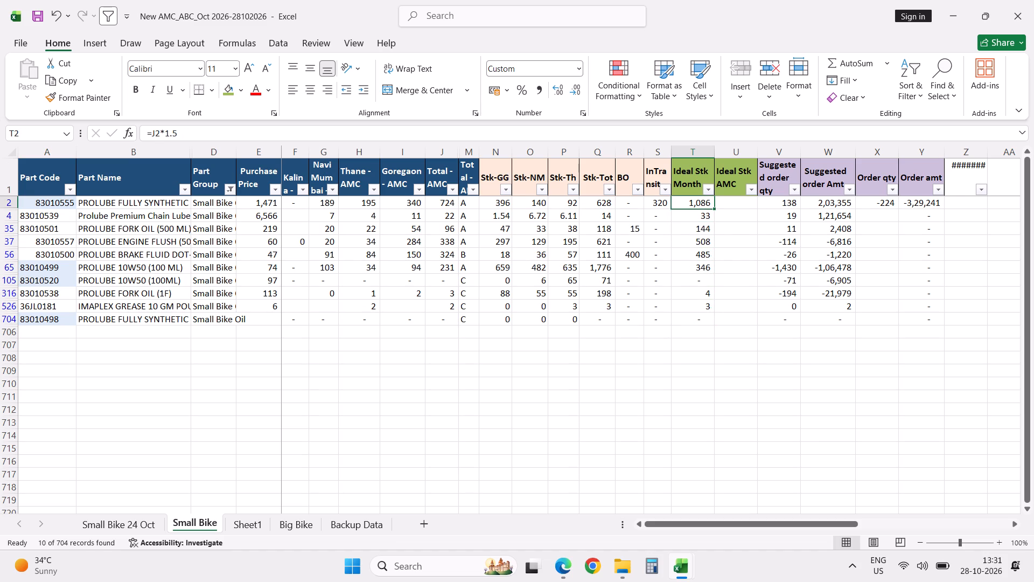
Enter 1.5 as the Ideal Stk Month of the first oil row and fill it down to all filtered oil rows.
type("1.5")
key("Return")
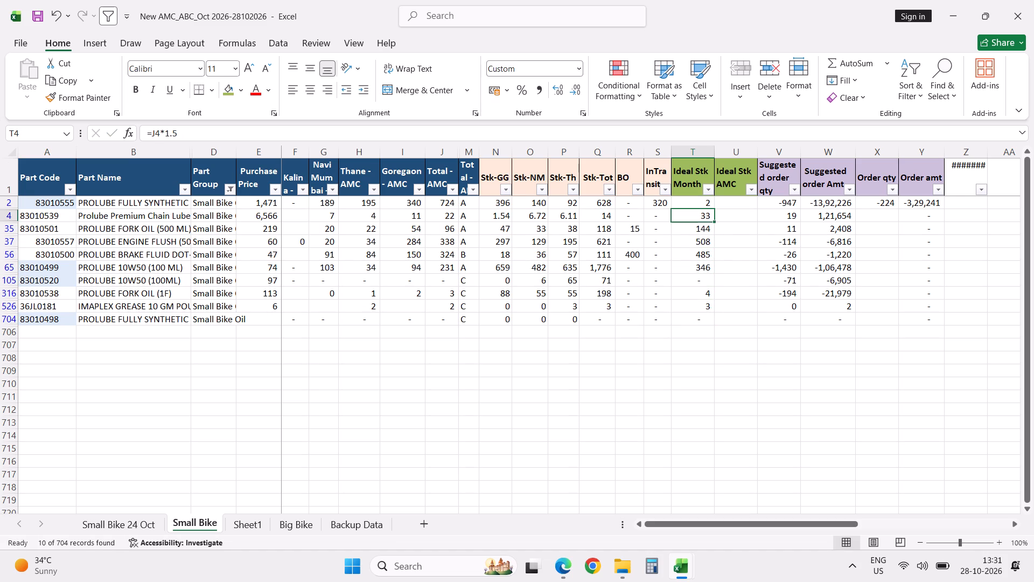
key("Up")
key("shift+Down")
key("shift+Down")
key("shift+Down")
key("shift+Down")
key("shift+Down")
key("shift+Down")
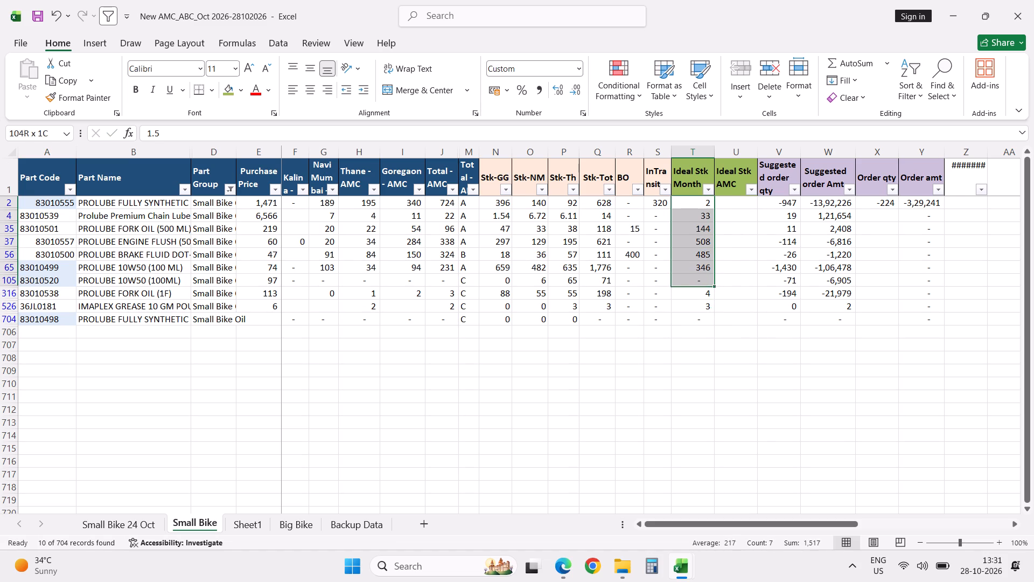
key("shift+Down")
key("shift+Down")
key("shift+Down")
key("ctrl+d")
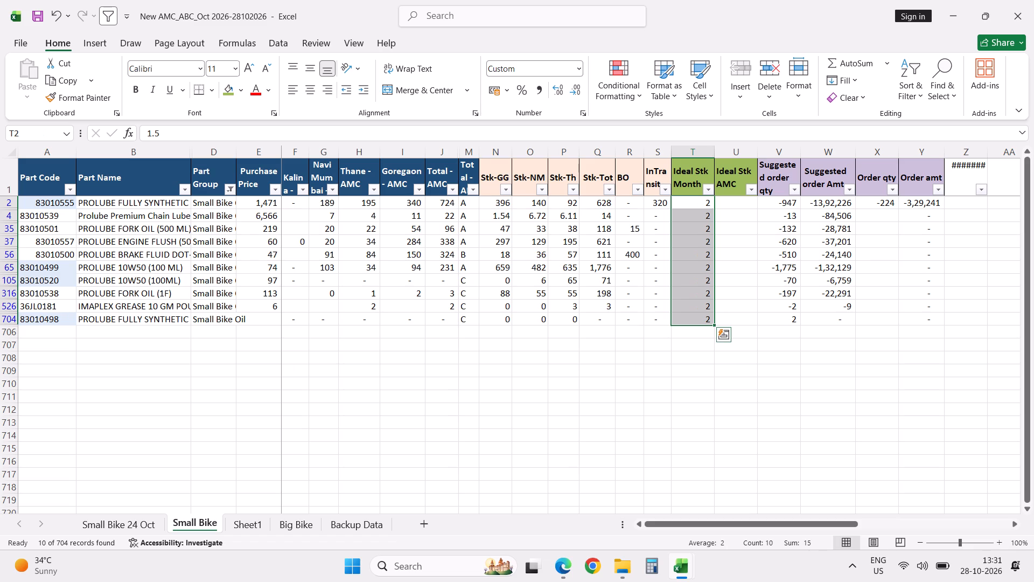
Display the oil rows' Ideal Stk Month values with one decimal place.
left_click(556, 94)
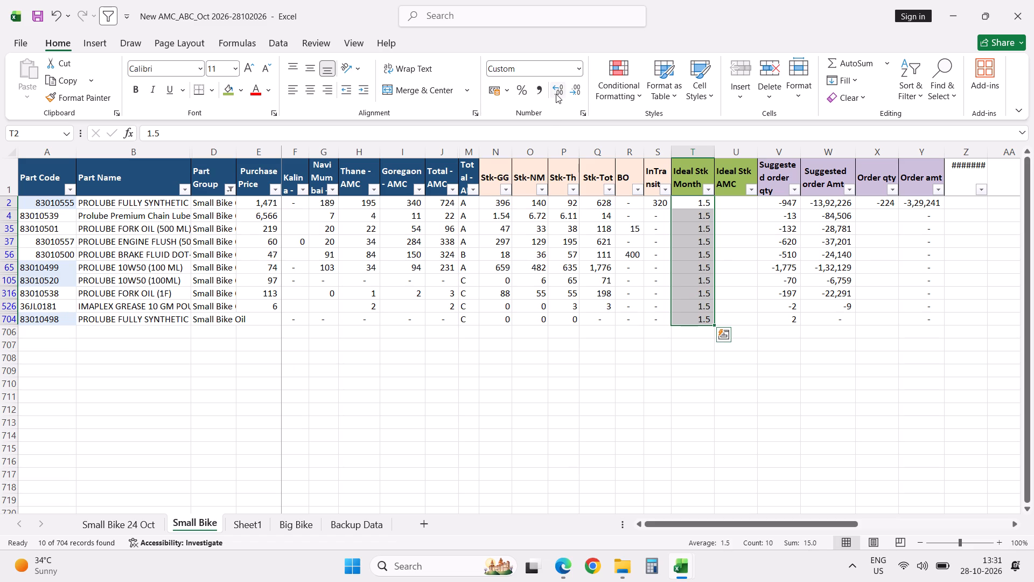
left_click(595, 352)
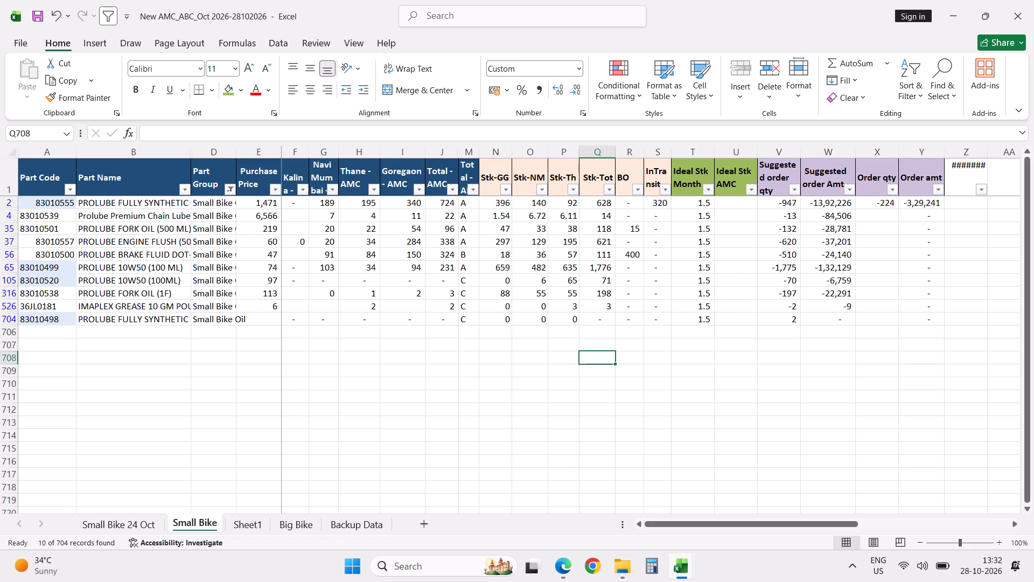
Check which distinct Ideal Stk Month values the filtered oil rows contain.
left_click(710, 191)
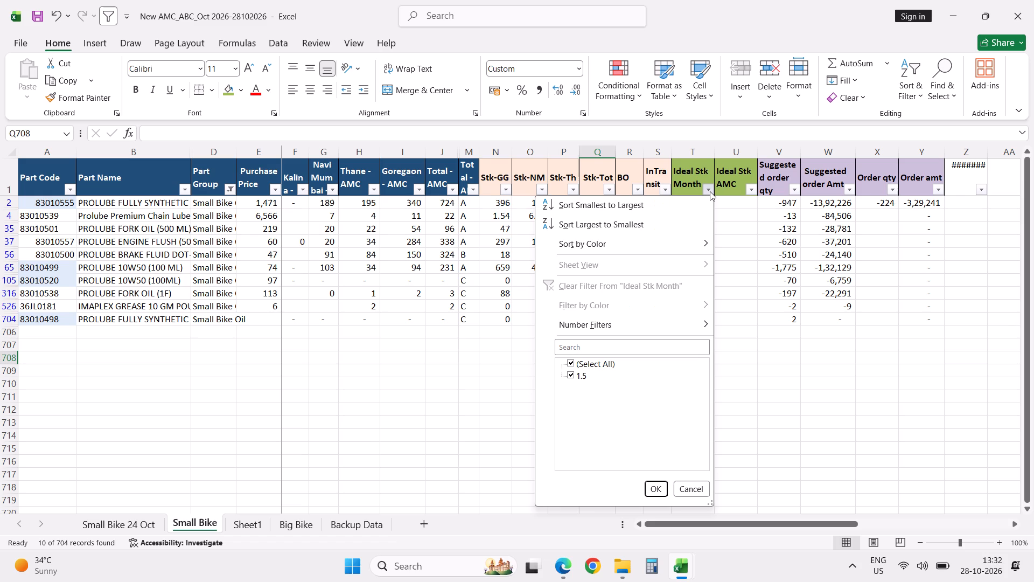
left_click(736, 378)
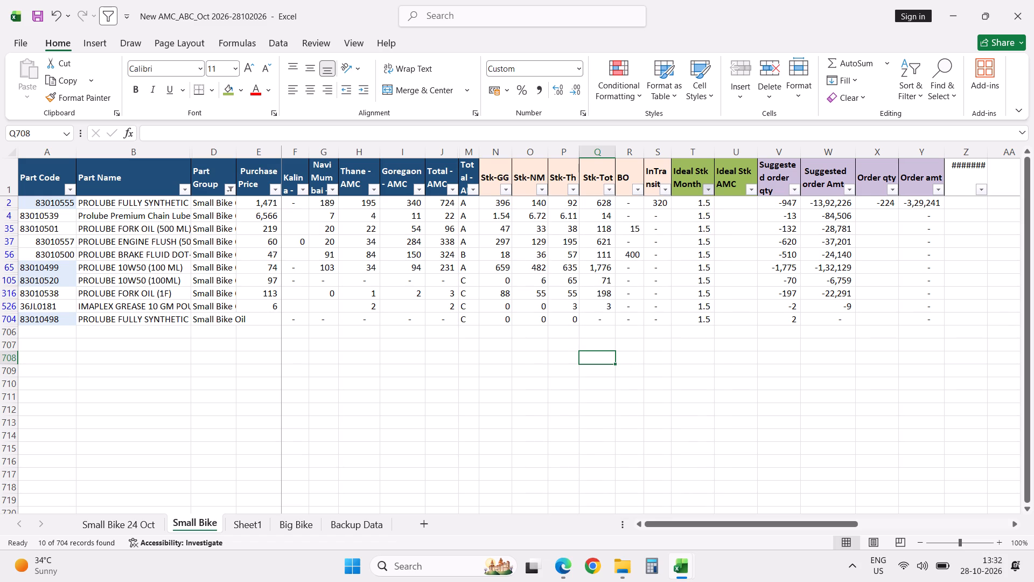
Change the Part Group filter to show only Small Bike Accessory.
left_click(232, 191)
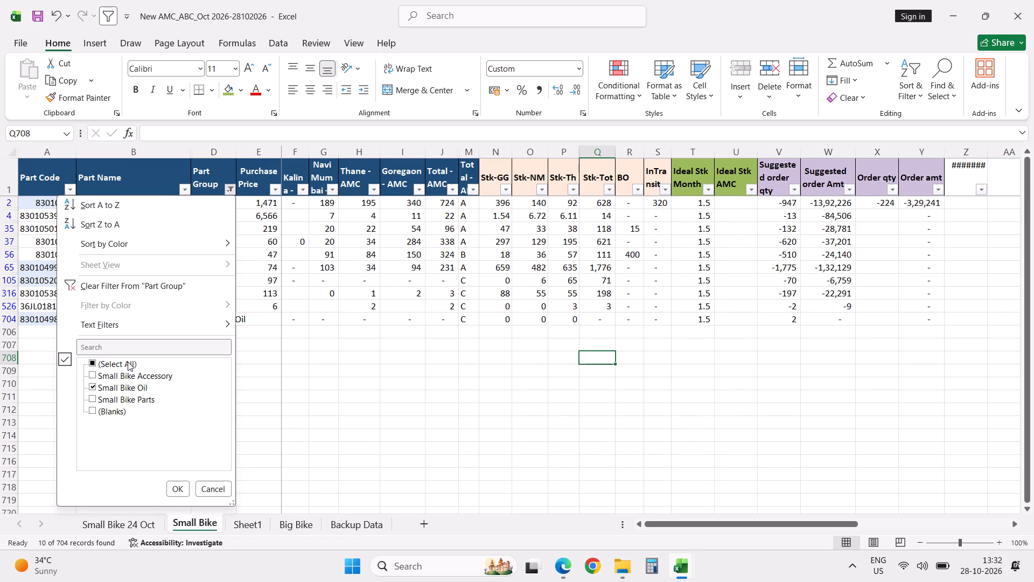
left_click(127, 377)
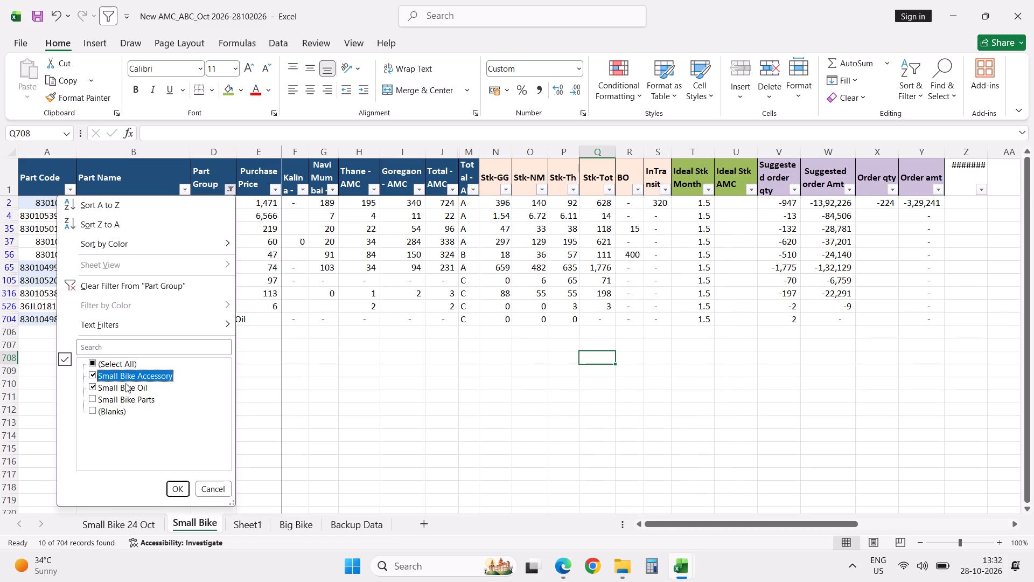
left_click(125, 387)
left_click(181, 493)
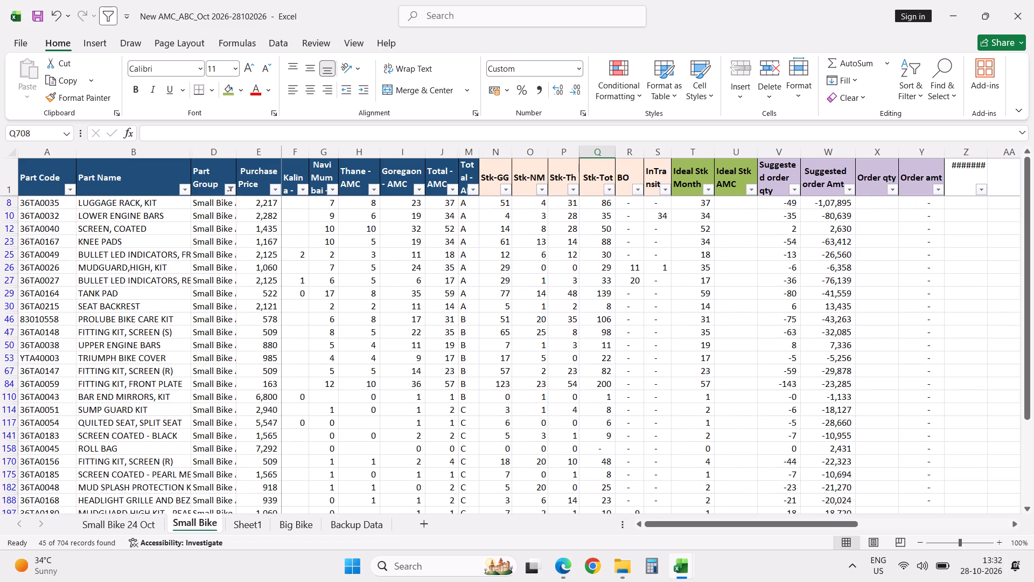
Enter 1 as the Ideal Stk AMC of the first accessory row and fill it down to all filtered accessory rows.
left_click(727, 177)
key("Down")
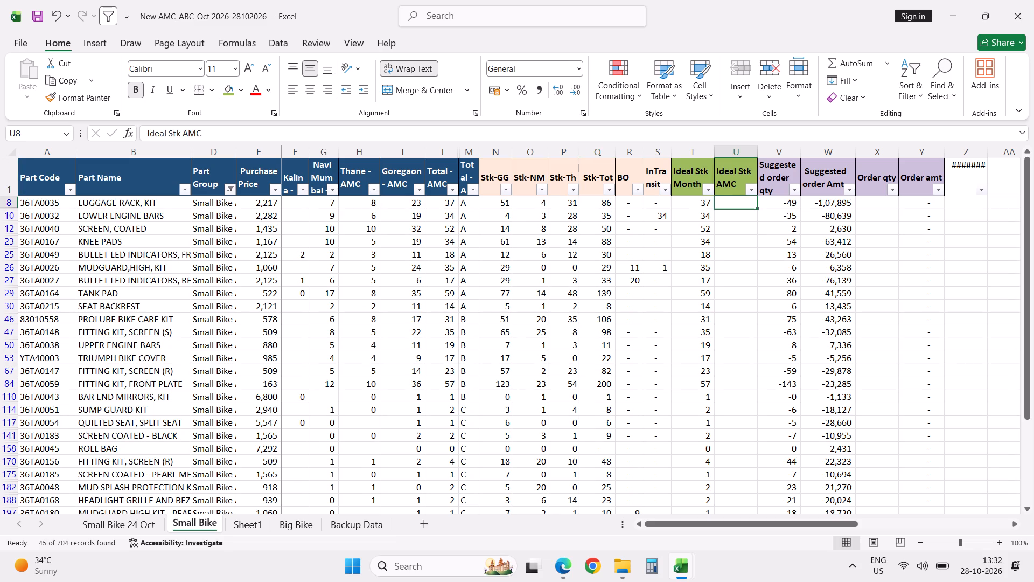
key("1")
key("Return")
key("Down")
key("Left")
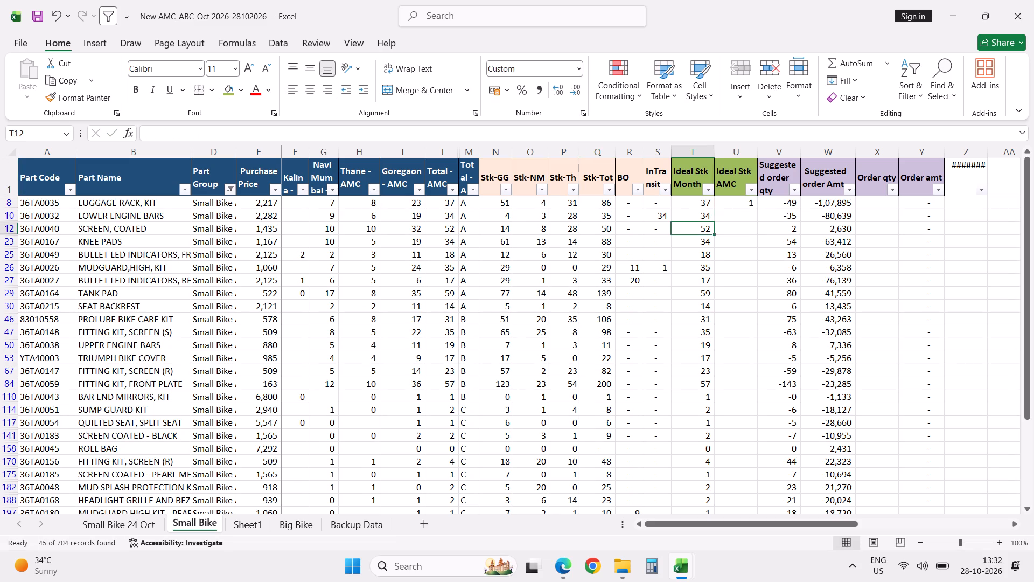
key("Down")
key("ctrl+Down")
key("Right")
key("ctrl+shift+Up")
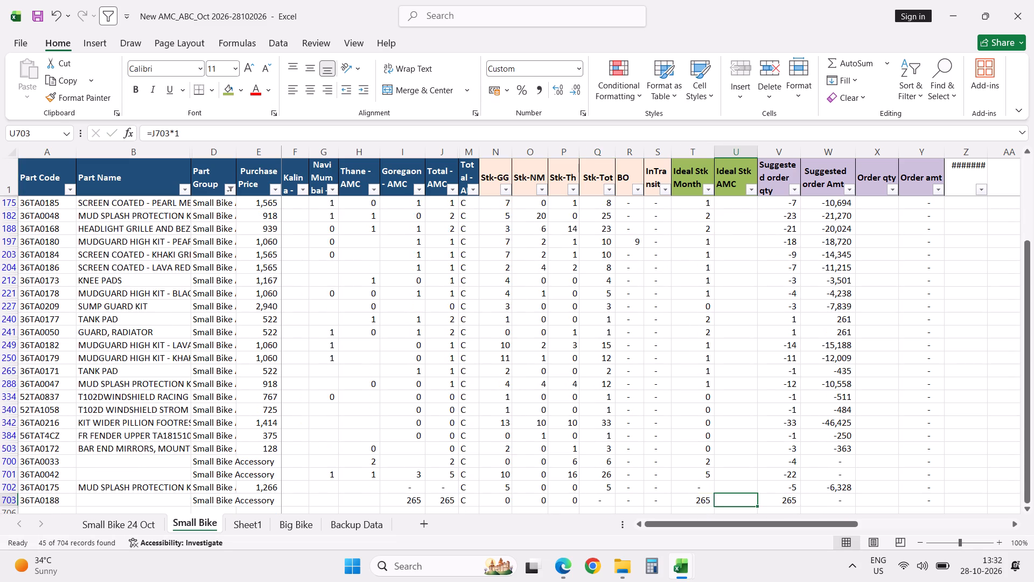
key("ctrl+d")
key("ctrl+Up")
key("Down")
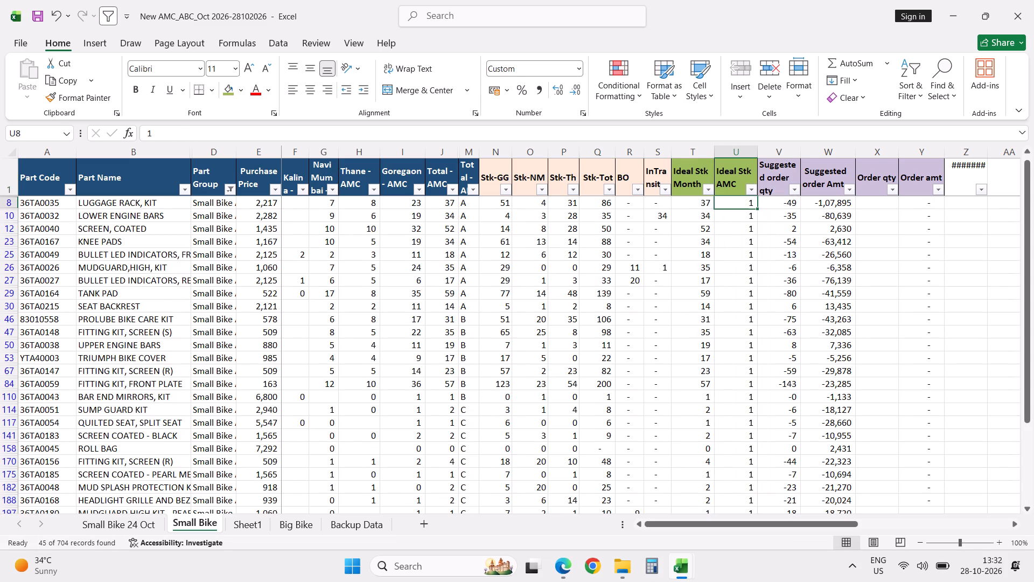
Change the Part Group filter to show only Small Bike Parts.
scroll(424, 313, "up", 6)
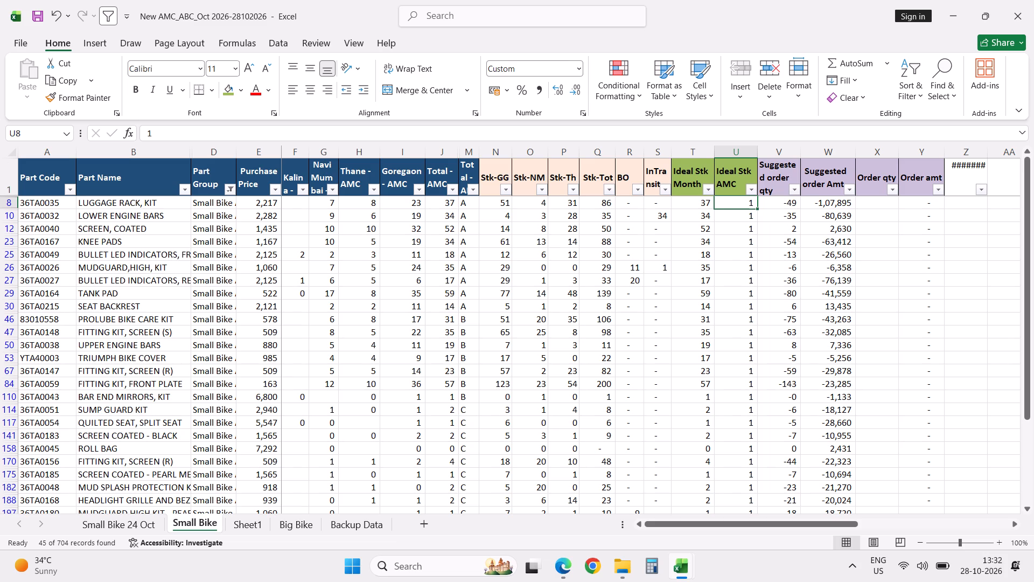
scroll(424, 313, "up", 3)
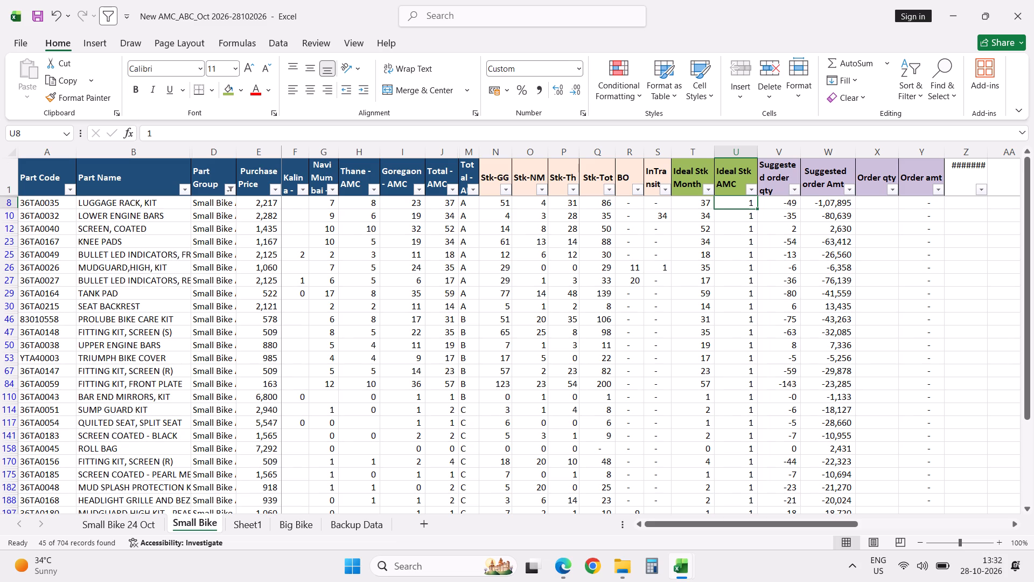
left_click(230, 192)
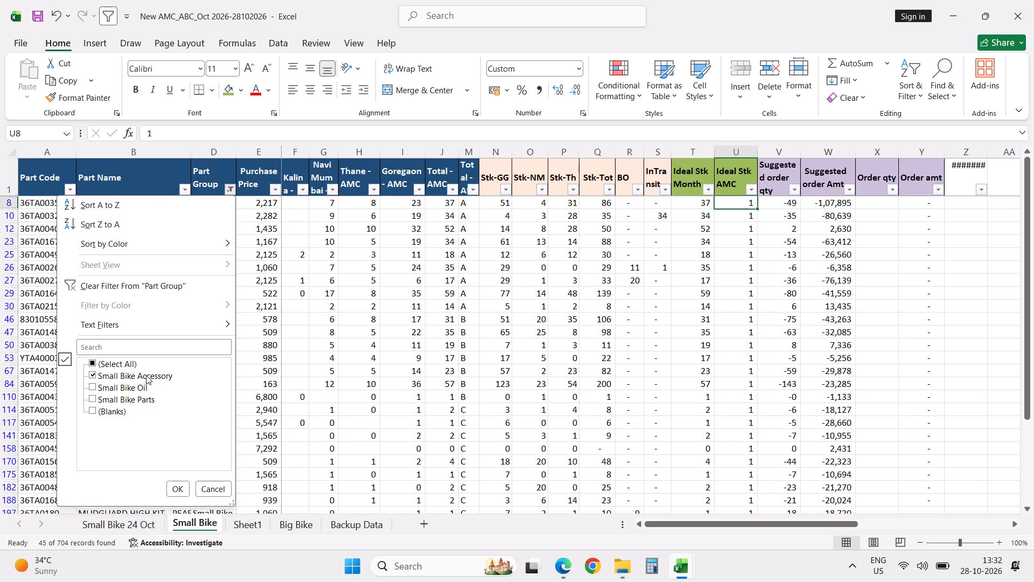
left_click(146, 375)
left_click(139, 400)
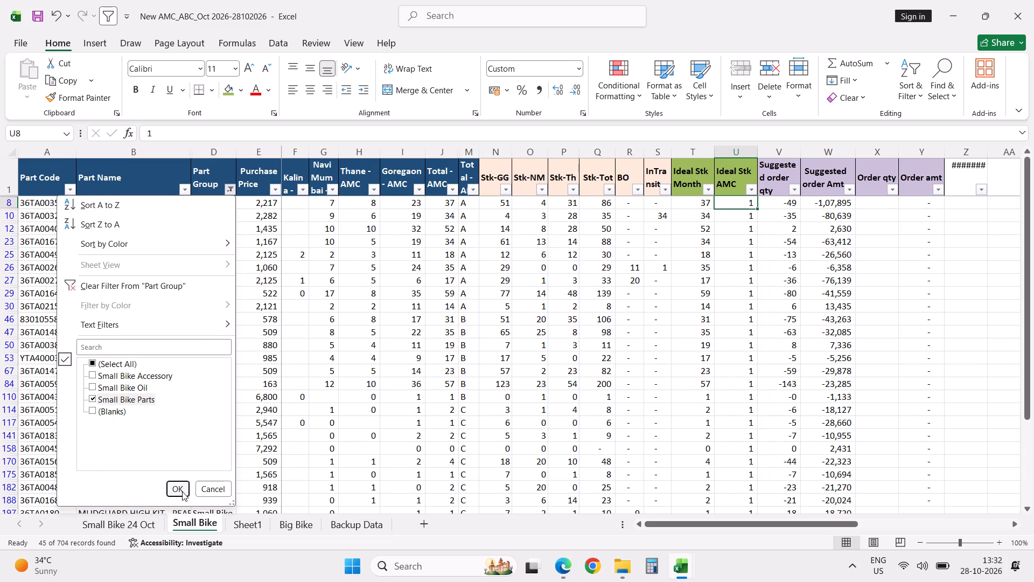
left_click(181, 490)
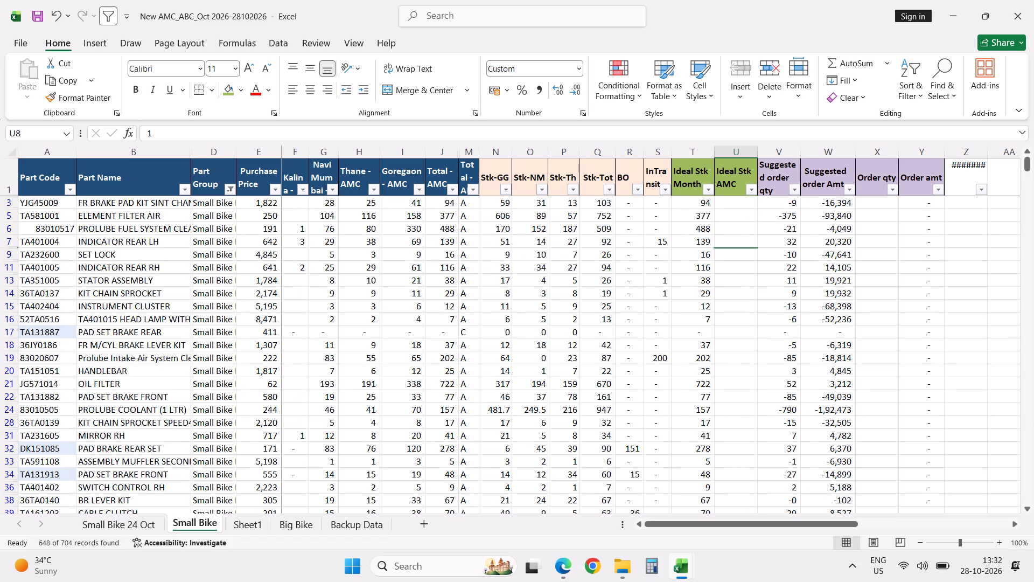
Enter 2 as the Ideal Stk AMC of the first Small Bike Parts row, YJG45009.
scroll(638, 301, "down", 3)
scroll(638, 301, "up", 16)
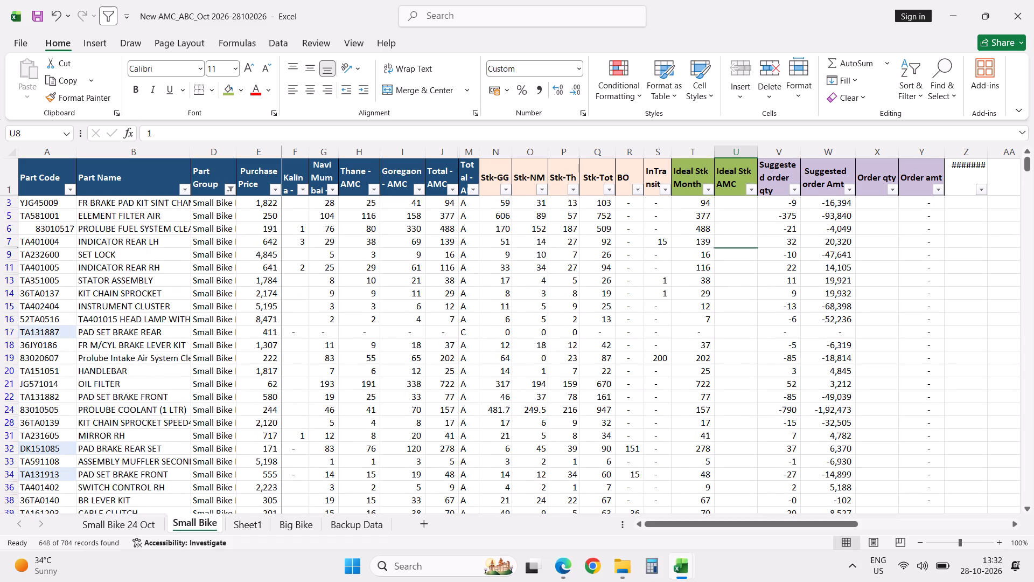
scroll(638, 301, "up", 11)
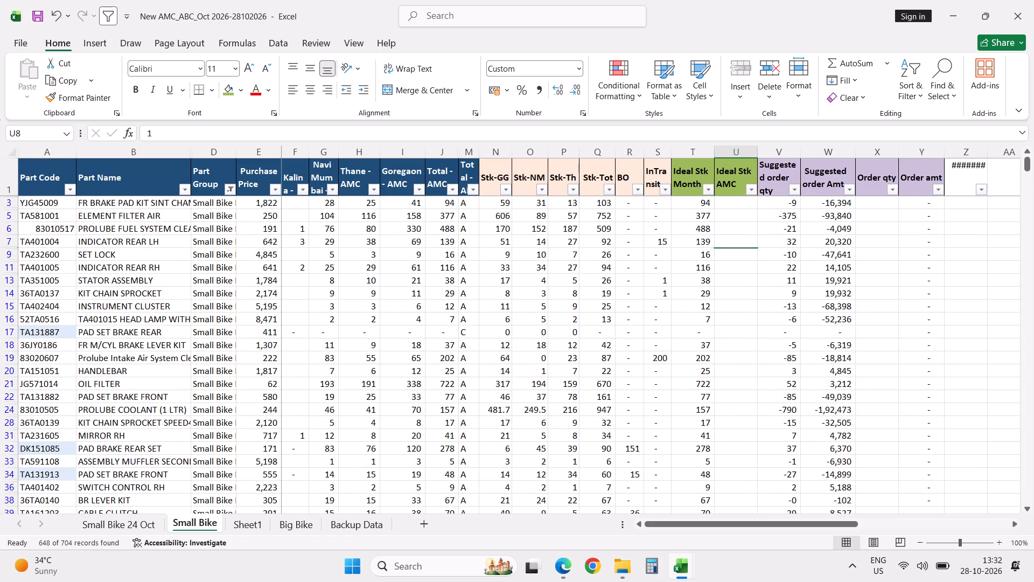
left_click(741, 206)
key("2")
key("Return")
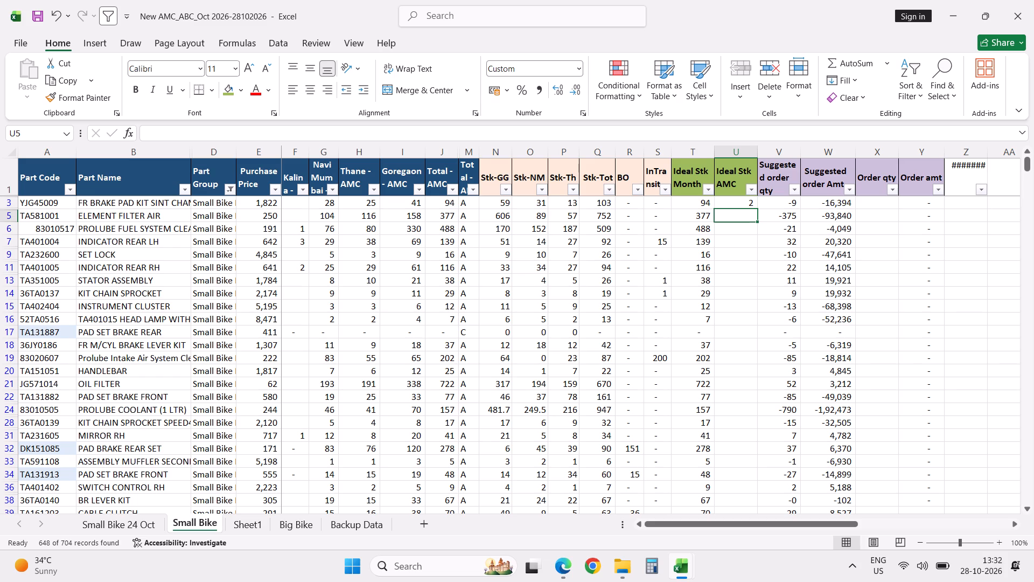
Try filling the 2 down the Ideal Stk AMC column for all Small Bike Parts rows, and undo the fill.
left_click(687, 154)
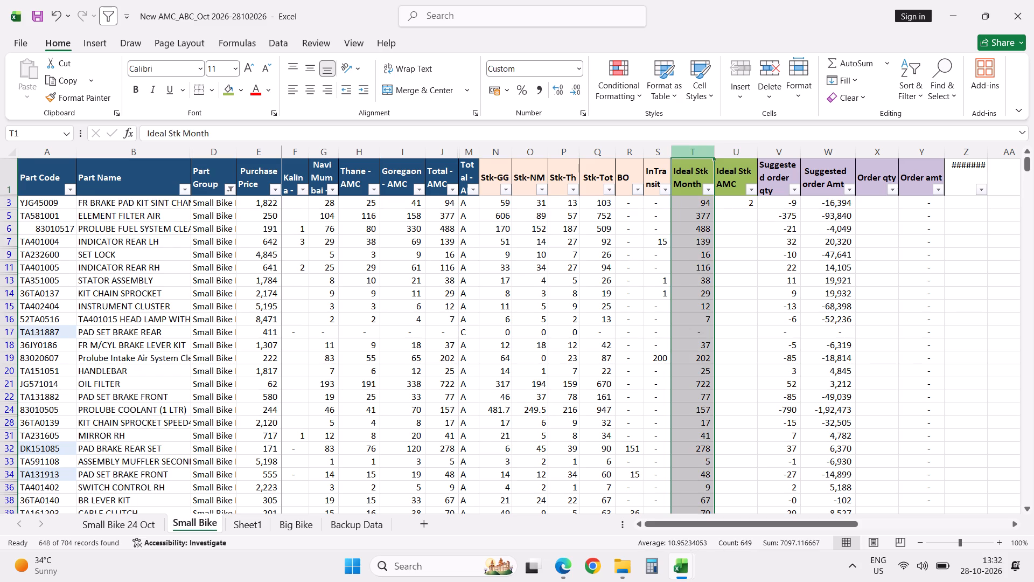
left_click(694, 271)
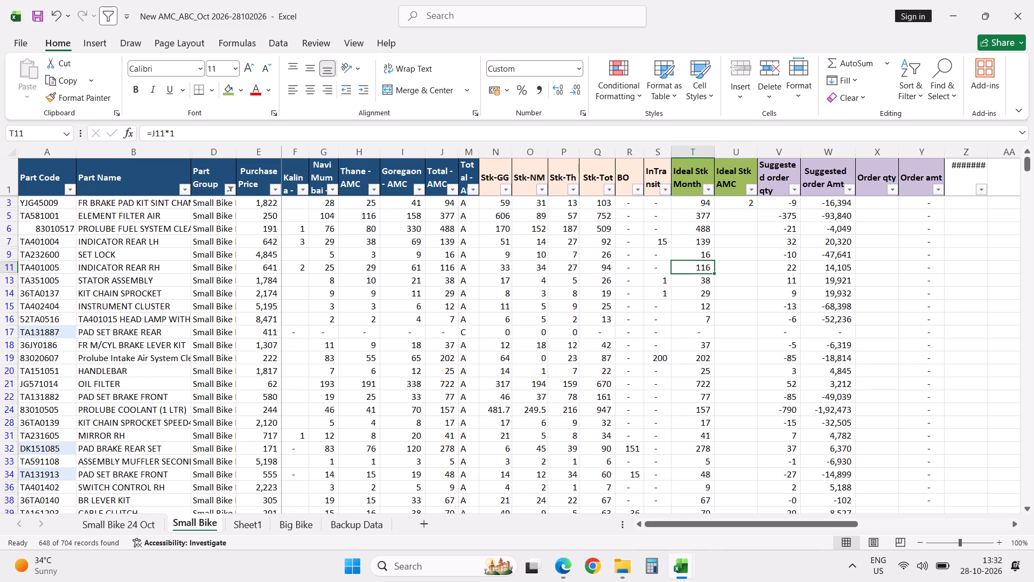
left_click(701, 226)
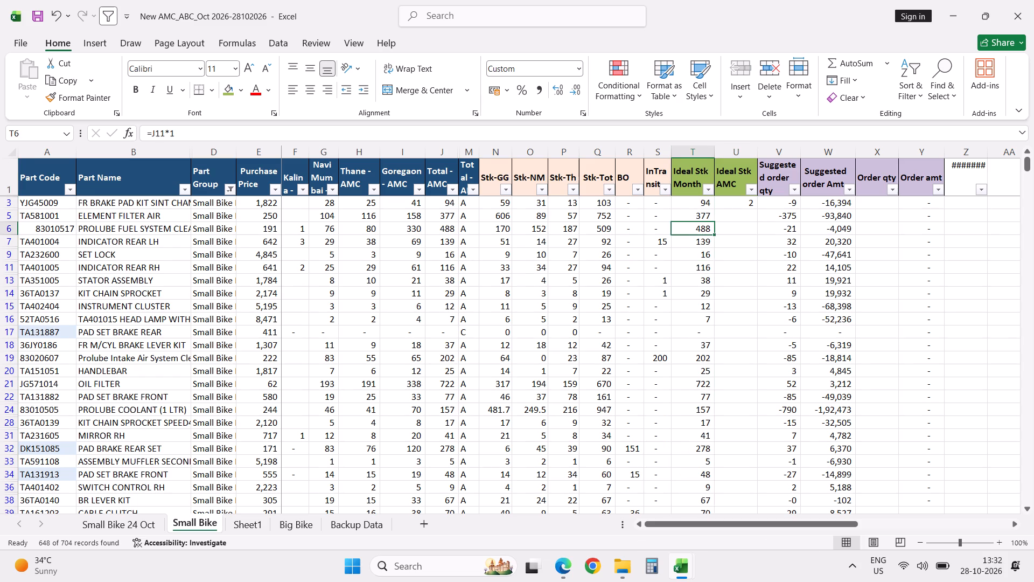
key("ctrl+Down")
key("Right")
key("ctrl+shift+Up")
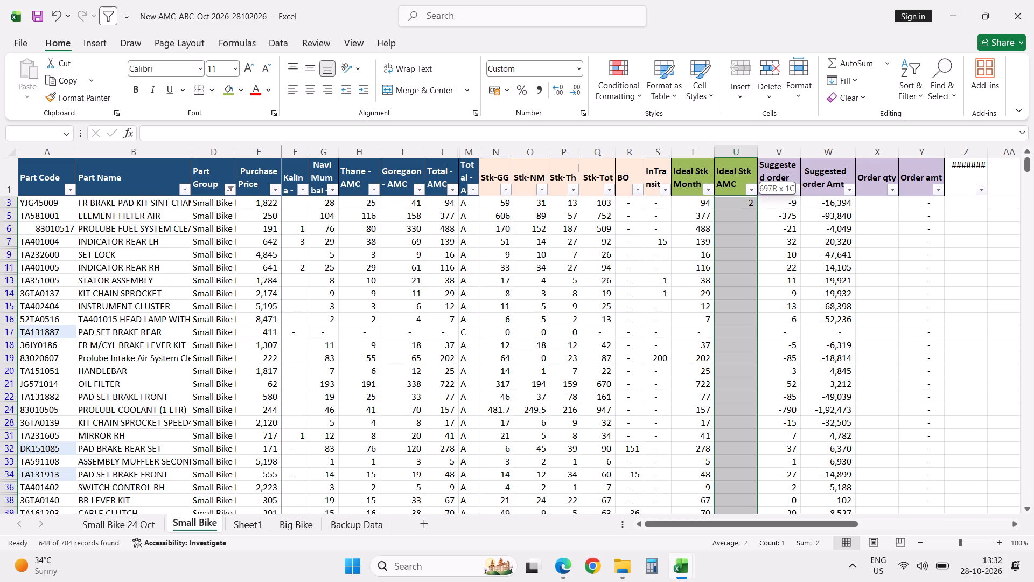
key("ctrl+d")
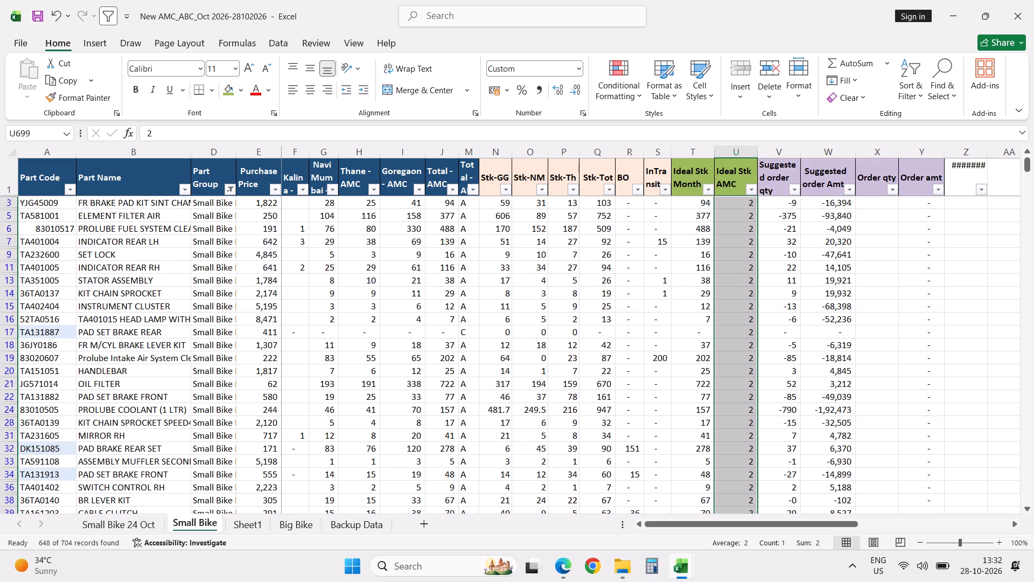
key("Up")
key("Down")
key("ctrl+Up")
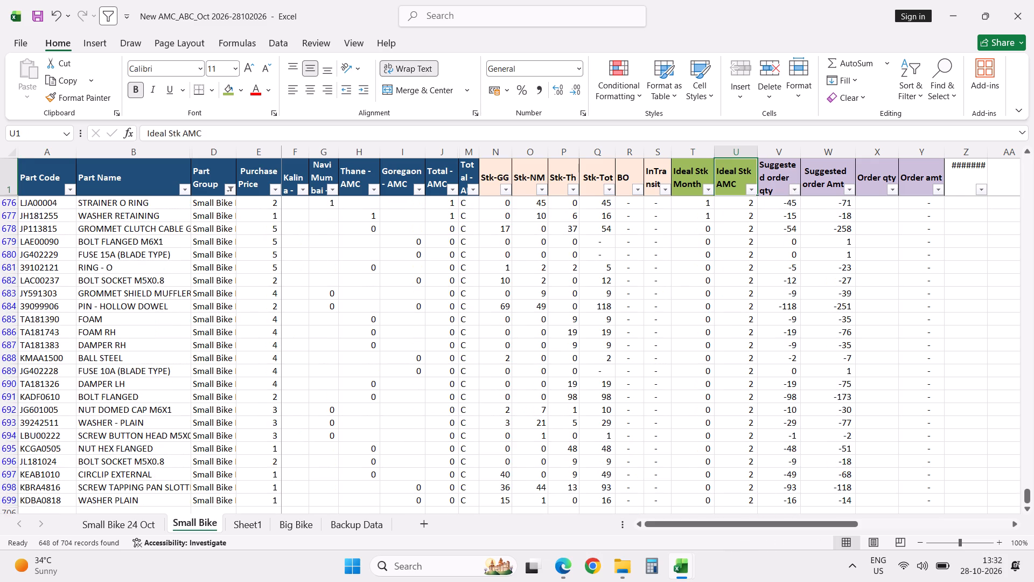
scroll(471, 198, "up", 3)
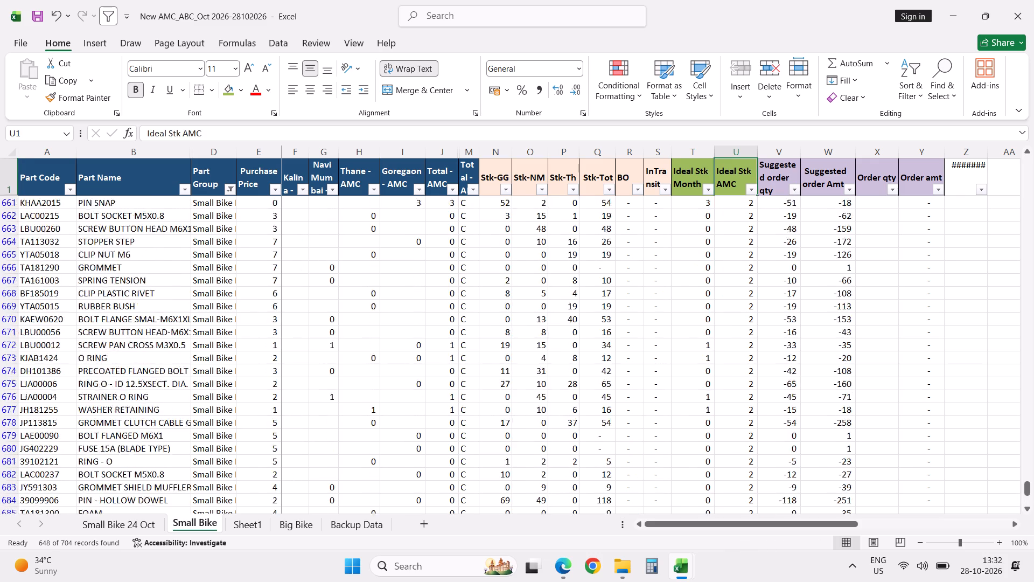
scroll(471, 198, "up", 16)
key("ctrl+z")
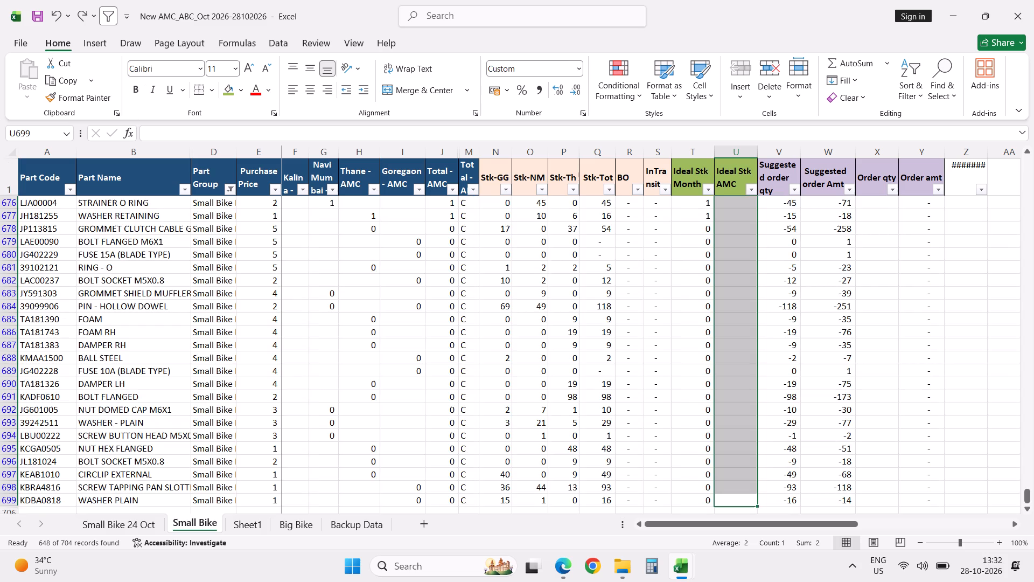
Filter the Total - ABC column to show only the class A parts.
left_click(474, 188)
left_click(614, 357)
left_click(474, 193)
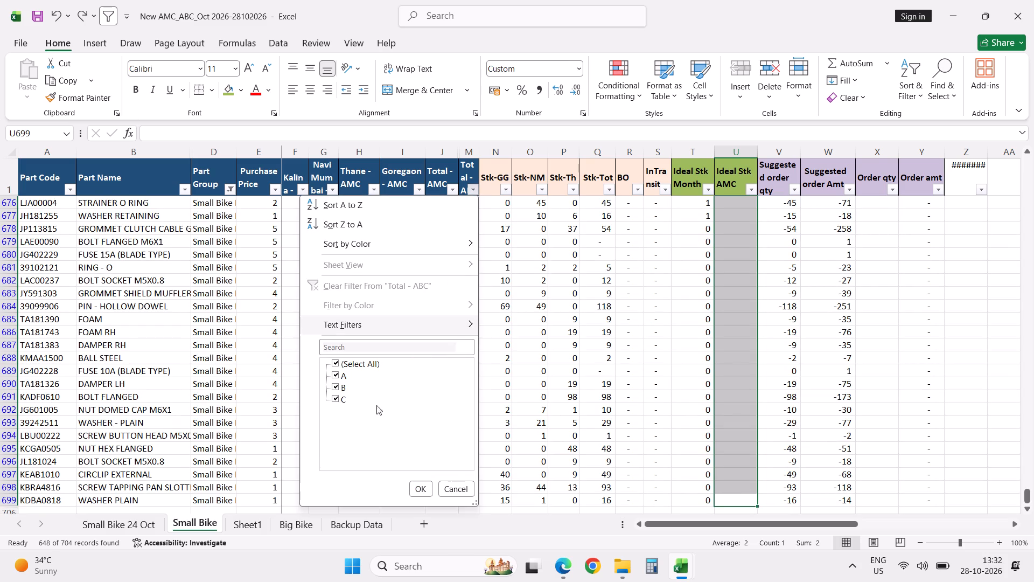
left_click(341, 397)
left_click(334, 386)
left_click(425, 484)
Fill the first row's Ideal Stk AMC value of 2 down to all filtered class A parts rows.
left_click(733, 175)
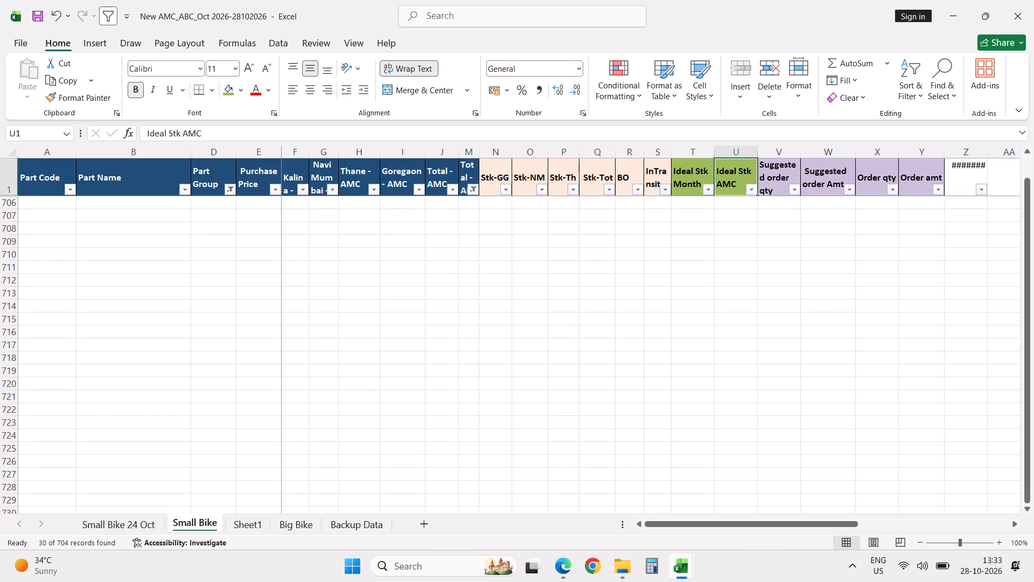
key("Down")
key("Left")
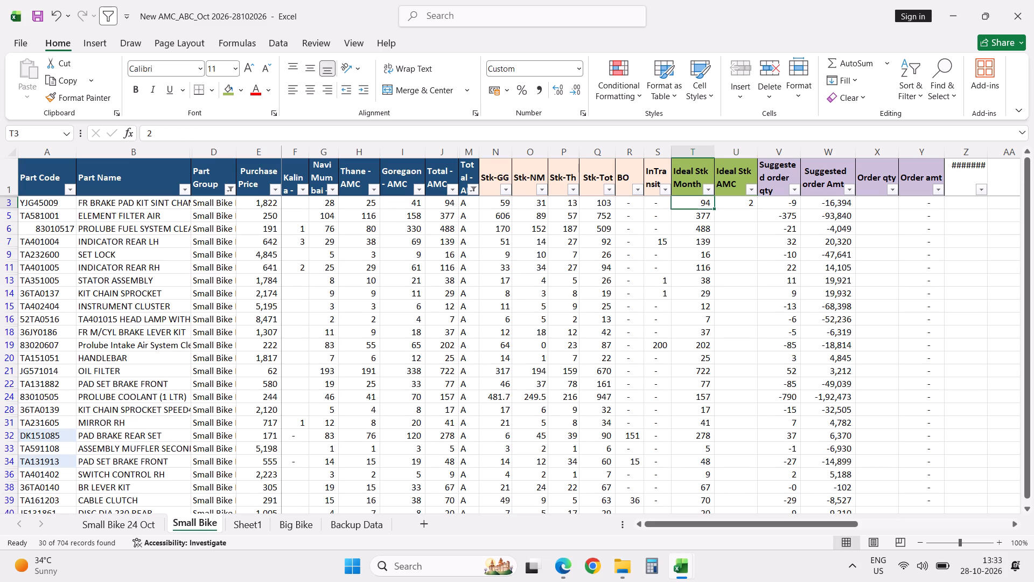
key("ctrl+Down")
key("Right")
key("ctrl+shift+Up")
key("ctrl+d")
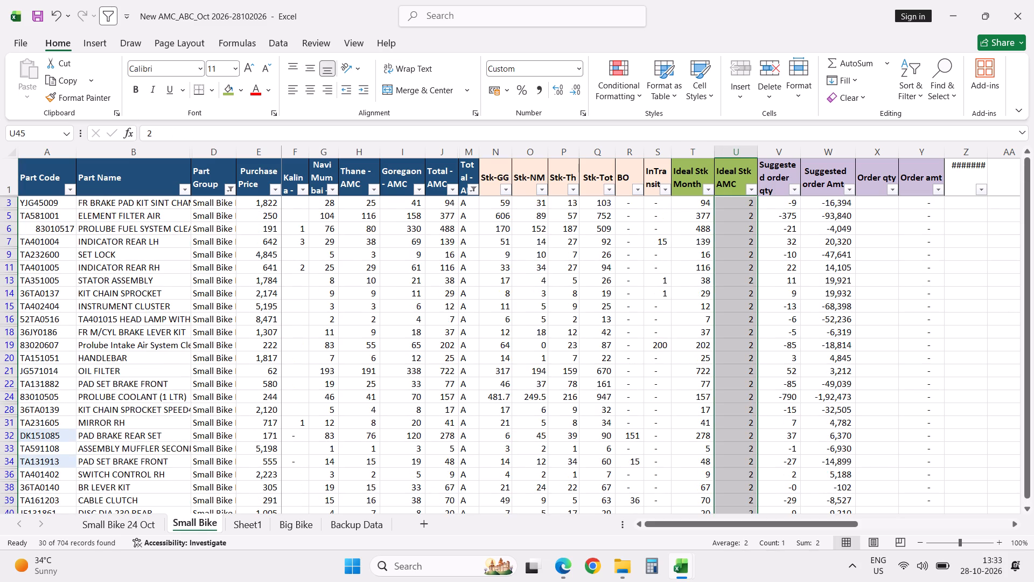
key("ctrl+Up")
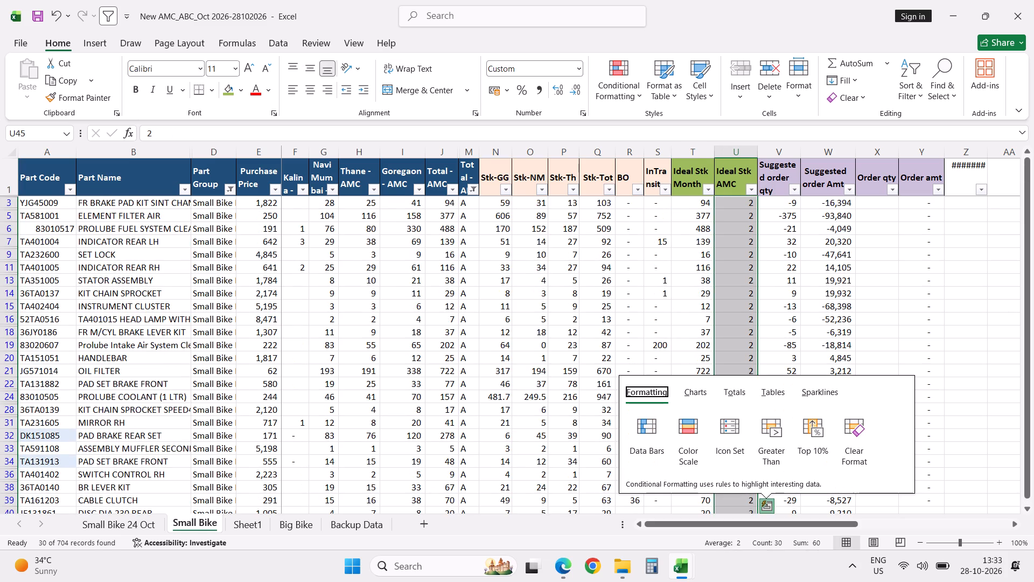
key("Escape")
key("Up")
key("ctrl+Up")
key("Down")
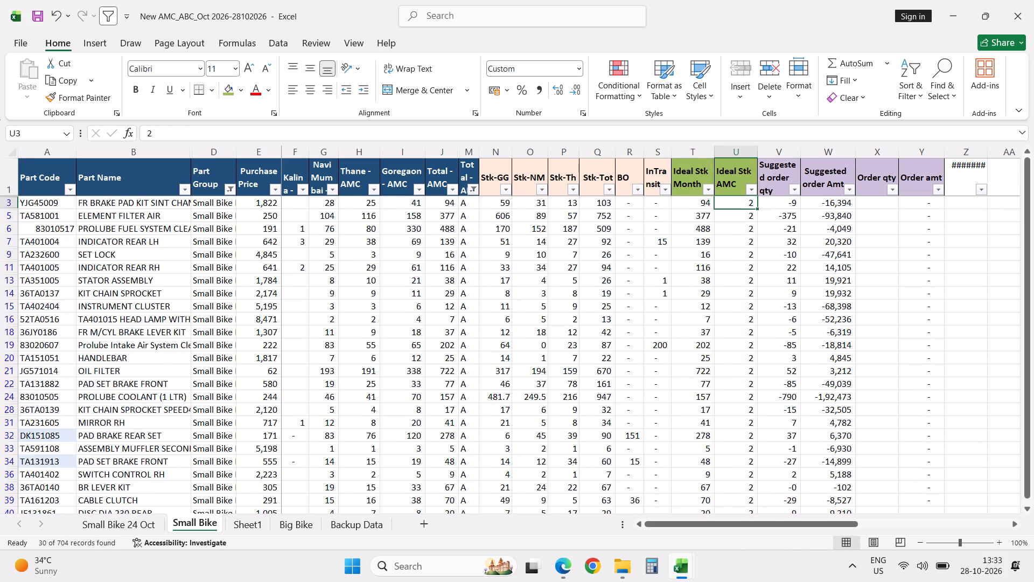
Change the Total - ABC filter to show only classes B and C.
left_click(474, 192)
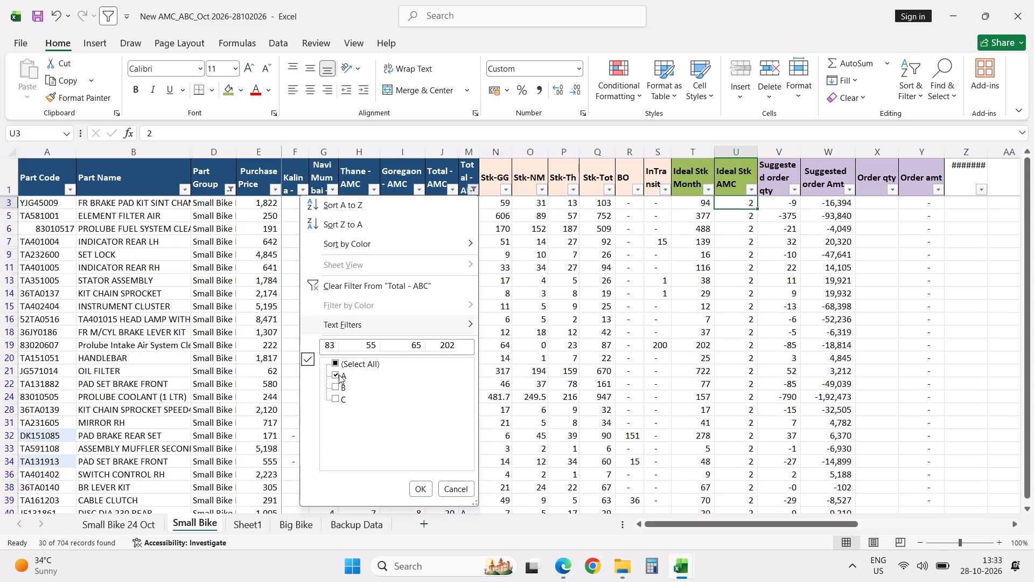
left_click(339, 375)
left_click(336, 390)
left_click(337, 401)
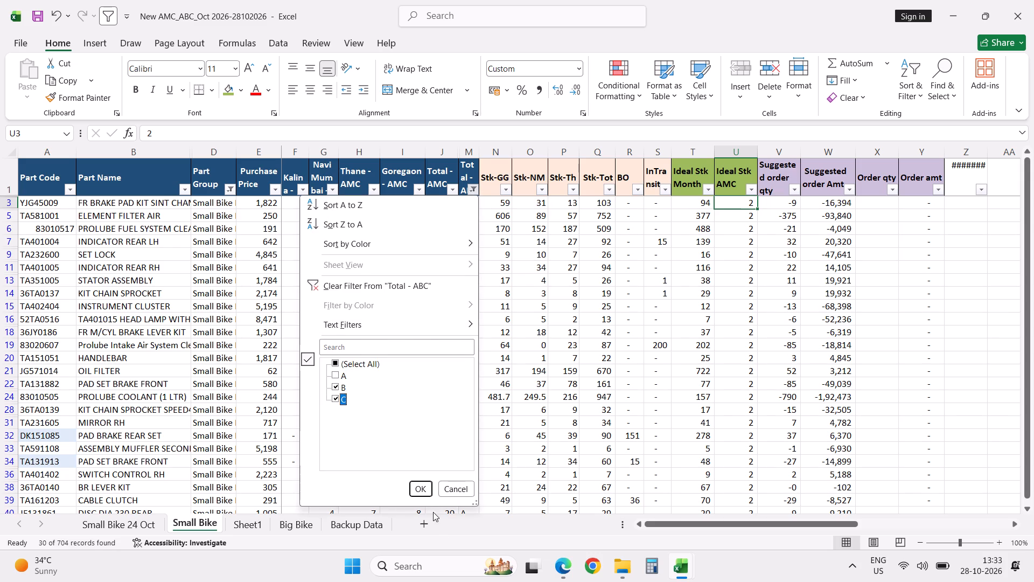
left_click(423, 490)
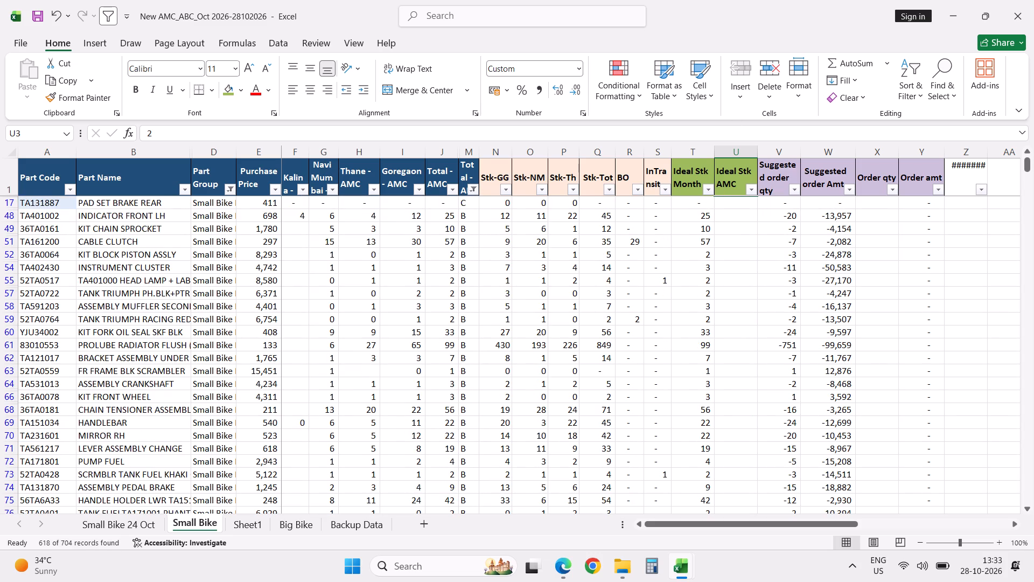
Enter 1 as the Ideal Stk Month in the first filtered class B and C row and fill it down all filtered rows.
left_click(729, 169)
key("Down")
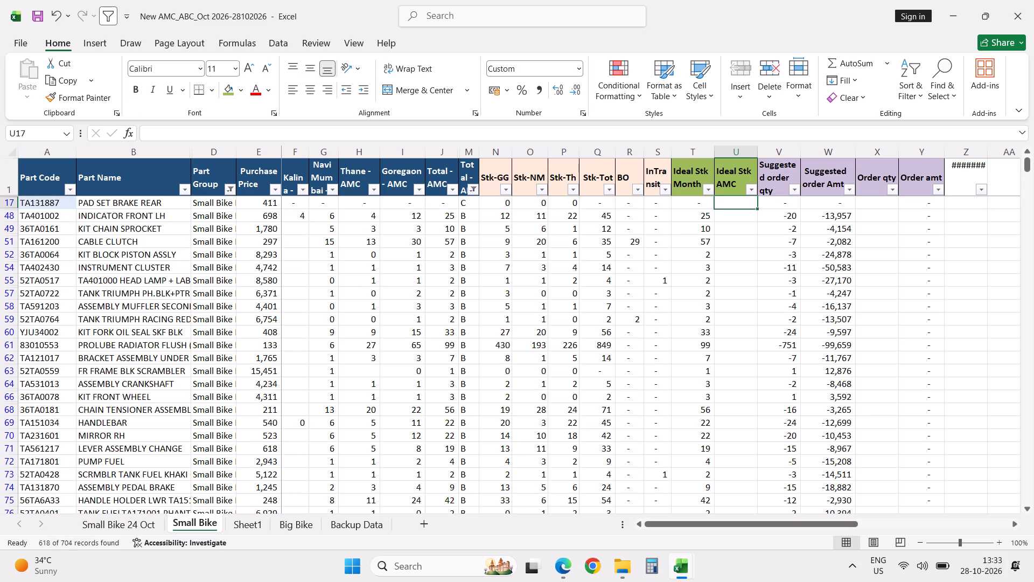
key("Left")
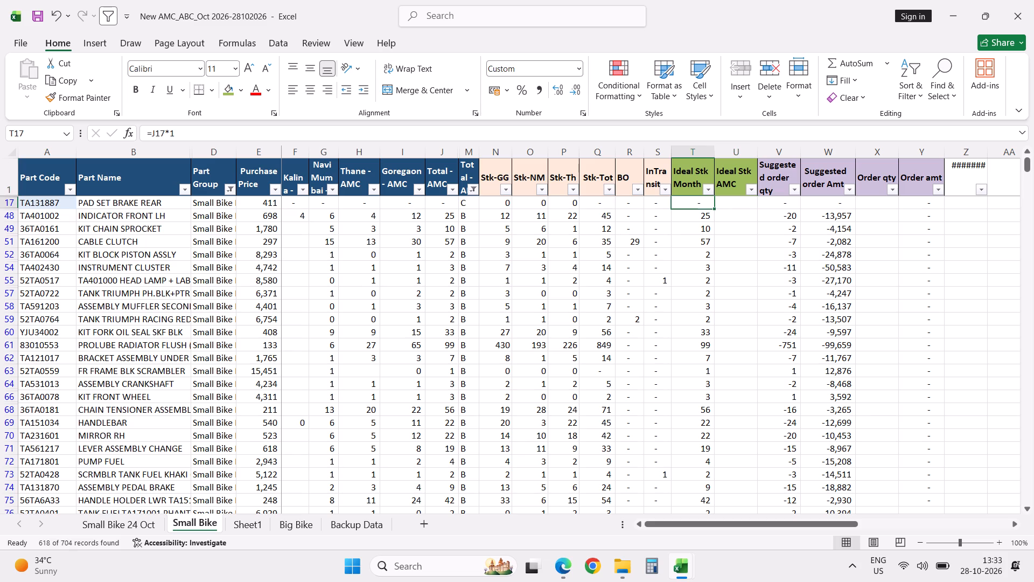
key("1")
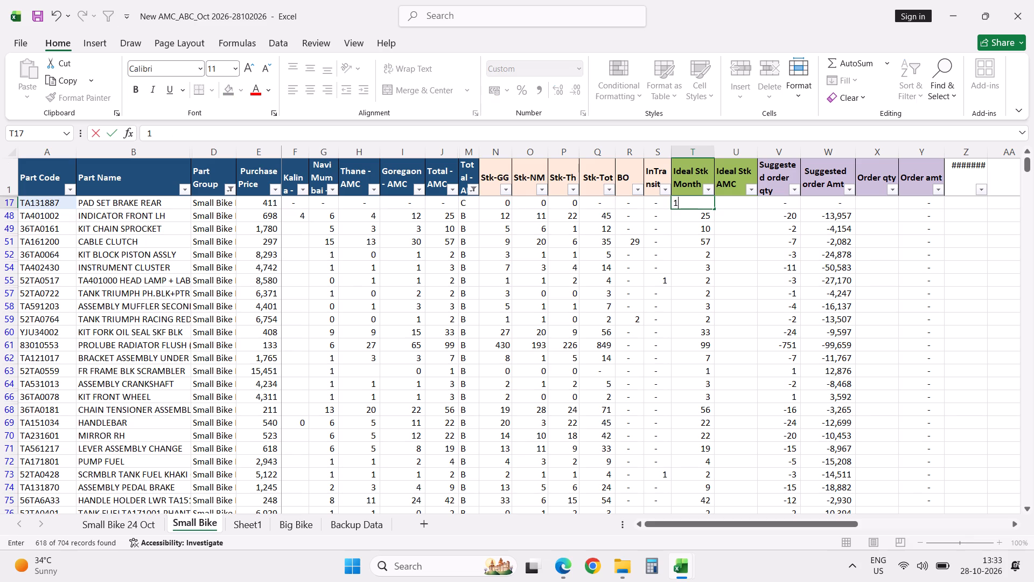
key("Return")
key("Up")
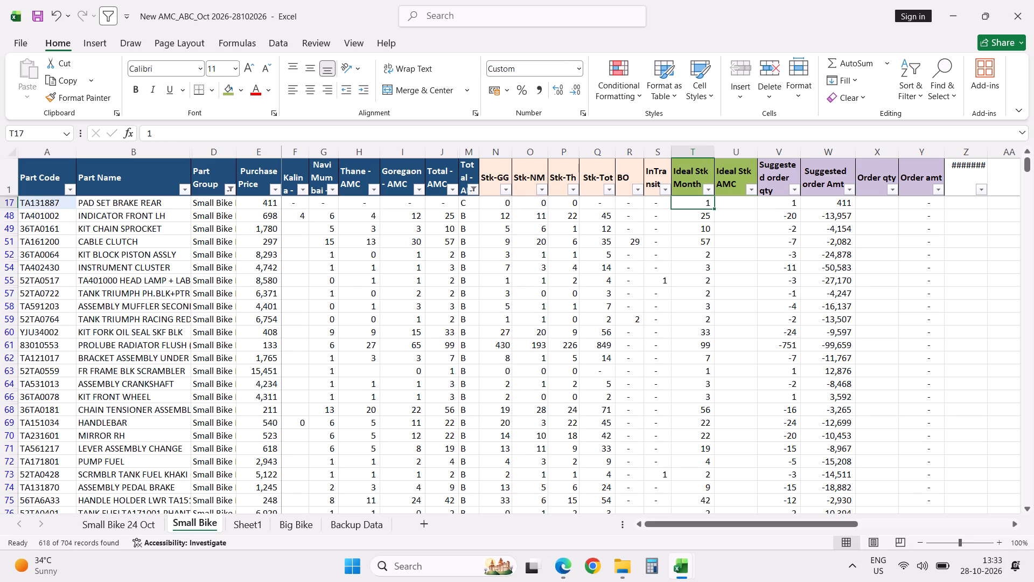
key("ctrl+shift+Down")
key("ctrl+d")
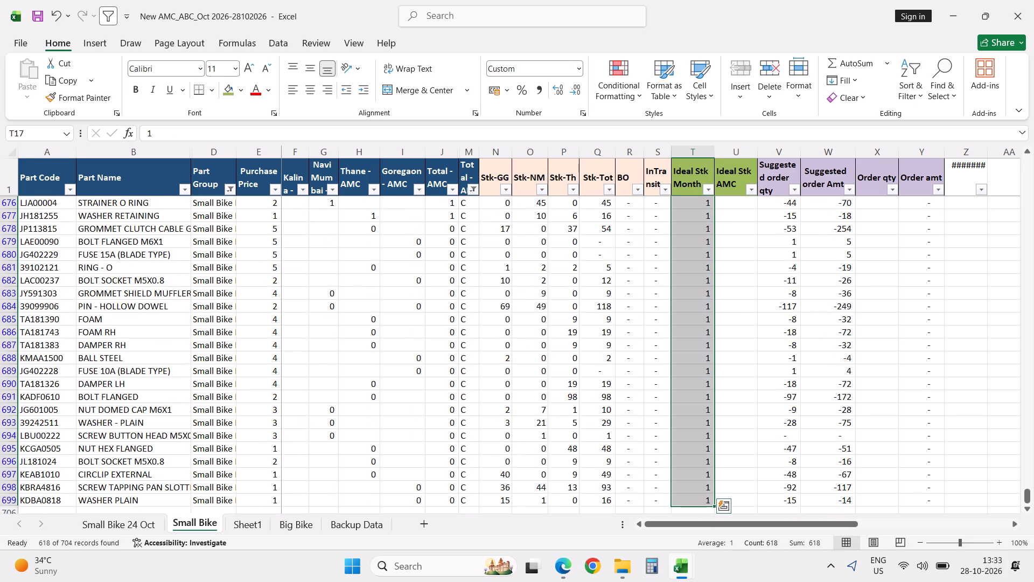
key("ctrl+Up")
key("Down")
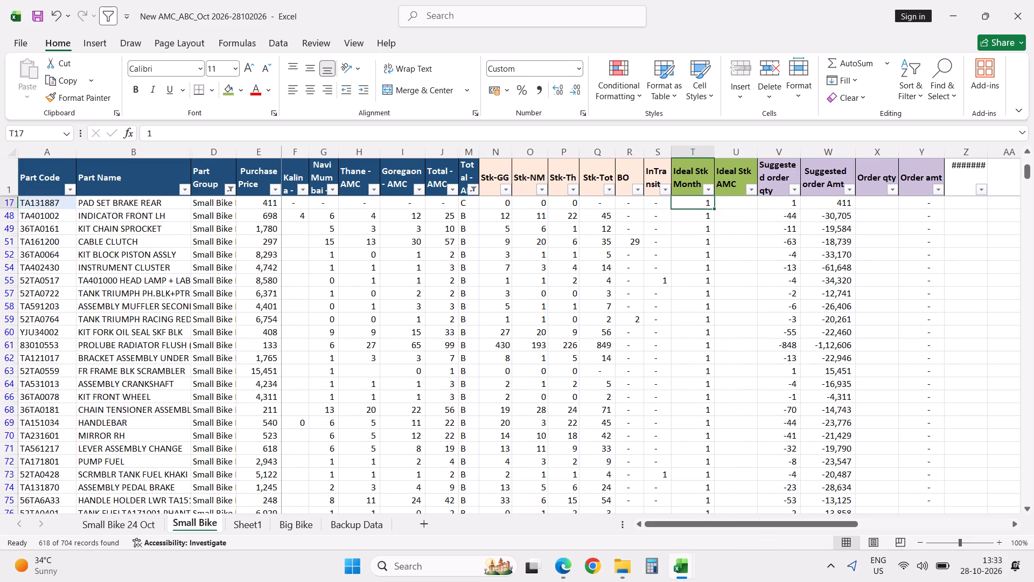
Reset the Total - ABC filter to show all classes of Small Bike Parts.
left_click(475, 191)
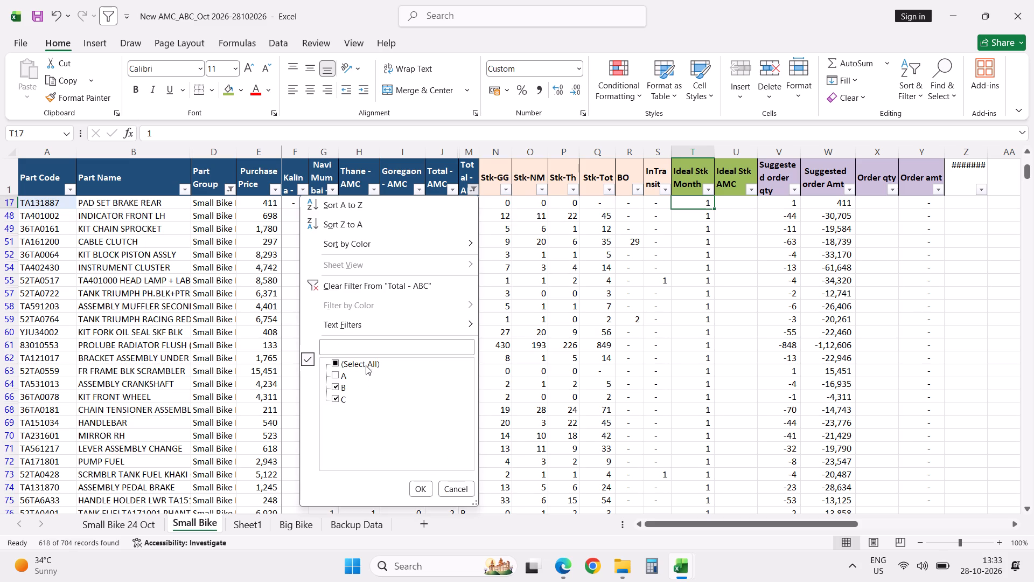
left_click(366, 364)
left_click(417, 488)
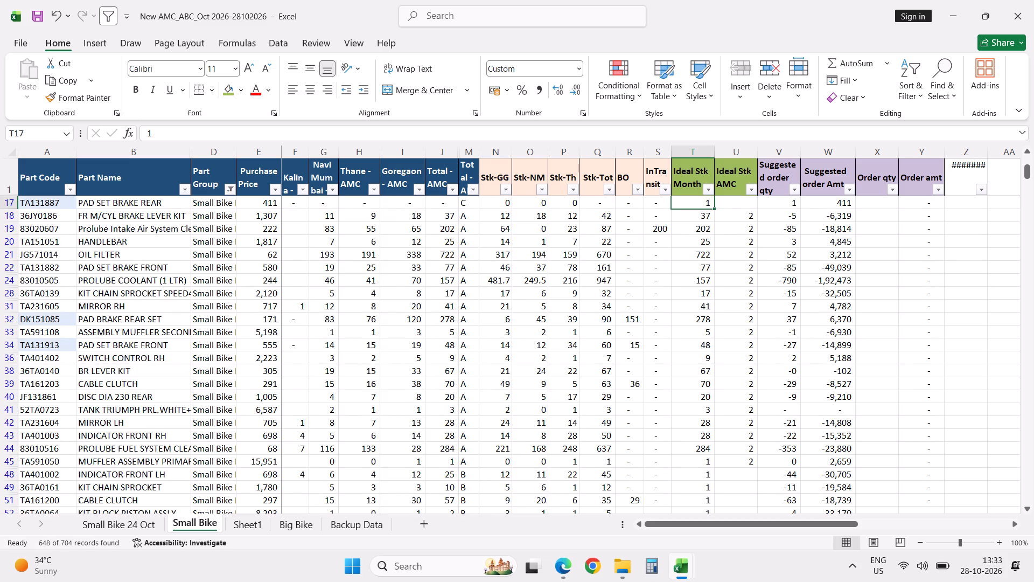
Filter the Ideal Stk AMC column to show only the rows with the value 2.
left_click(751, 191)
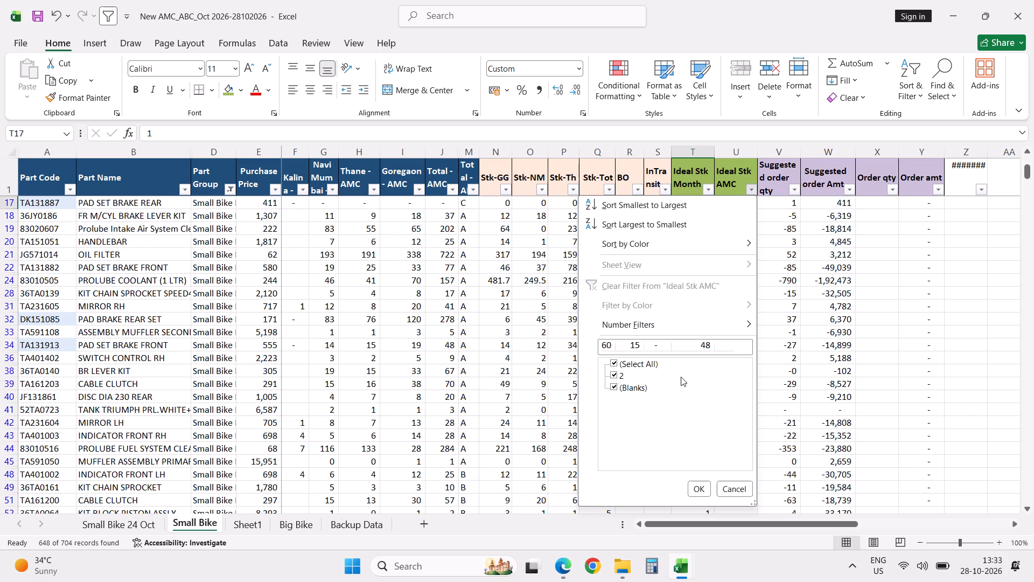
left_click(648, 365)
left_click(615, 376)
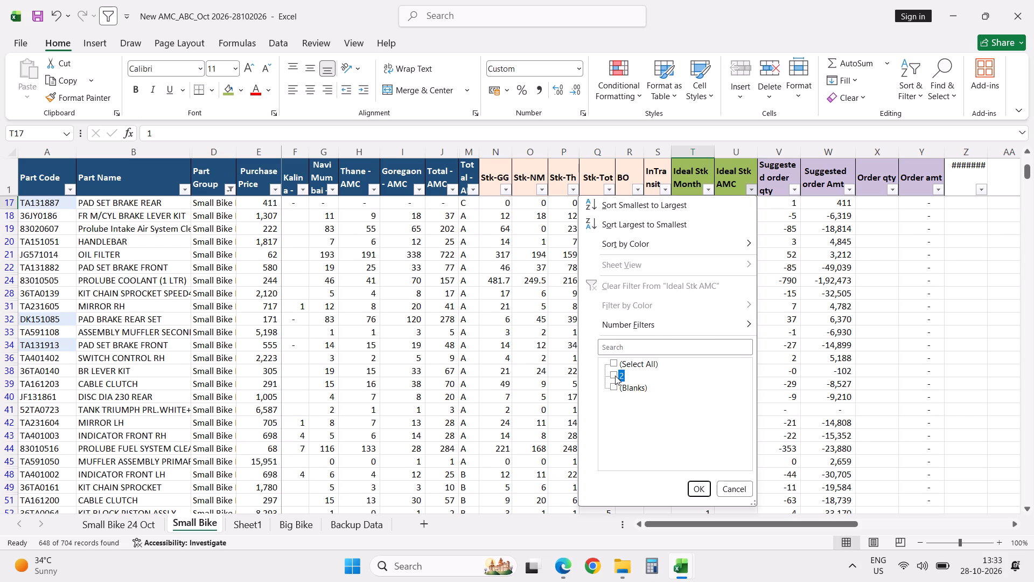
left_click(702, 488)
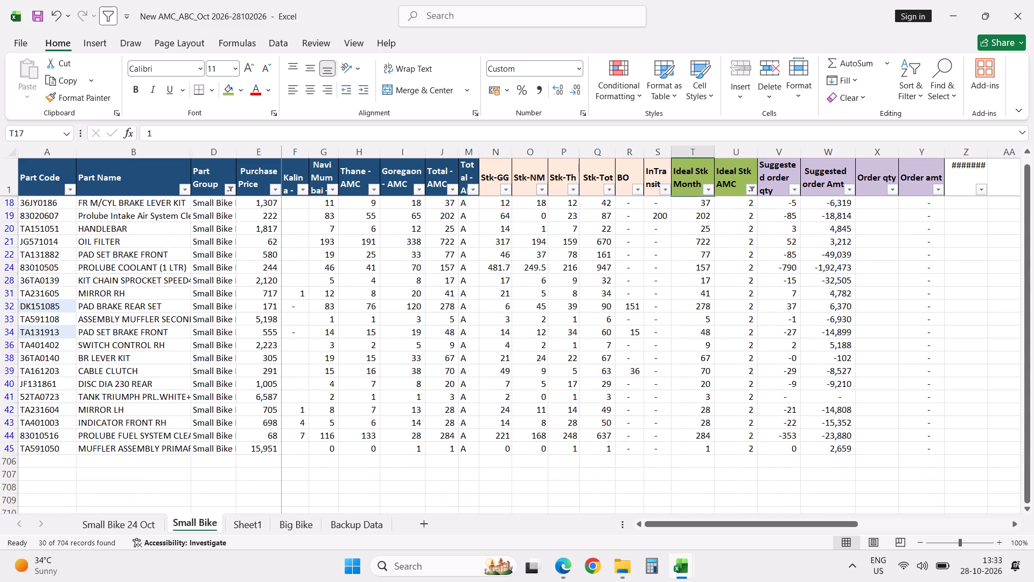
Enter 2 as the Ideal Stk Month in the first filtered class A row and fill it down all filtered rows.
scroll(675, 377, "up", 20)
scroll(675, 377, "up", 5)
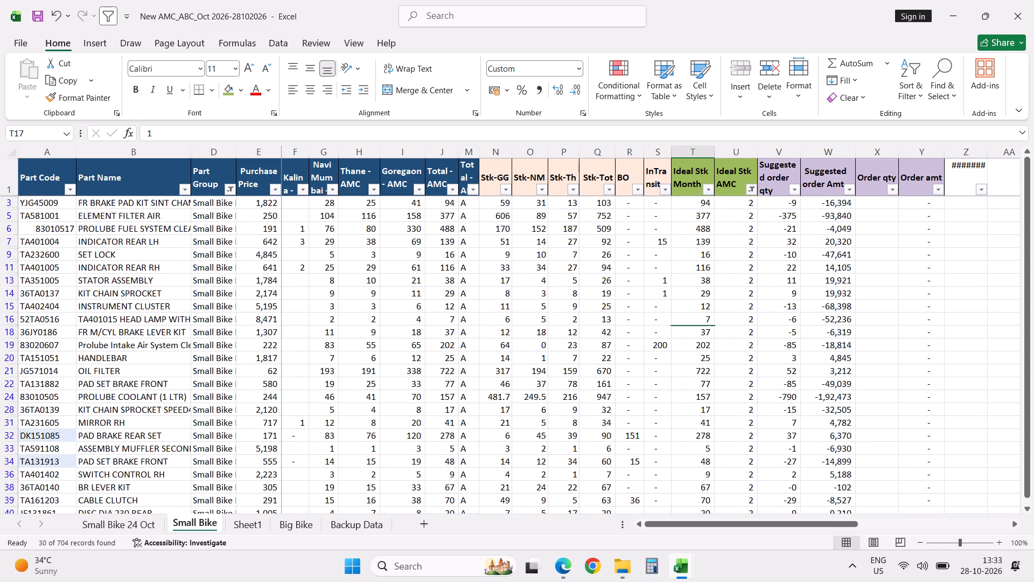
scroll(675, 377, "up", 20)
scroll(675, 377, "up", 4)
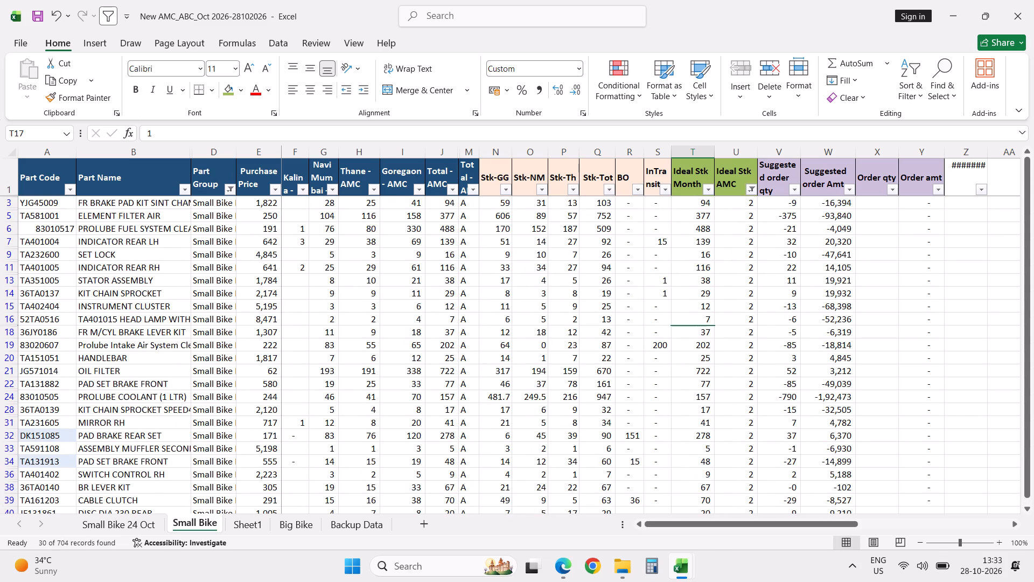
left_click(699, 206)
key("2")
key("Return")
key("Up")
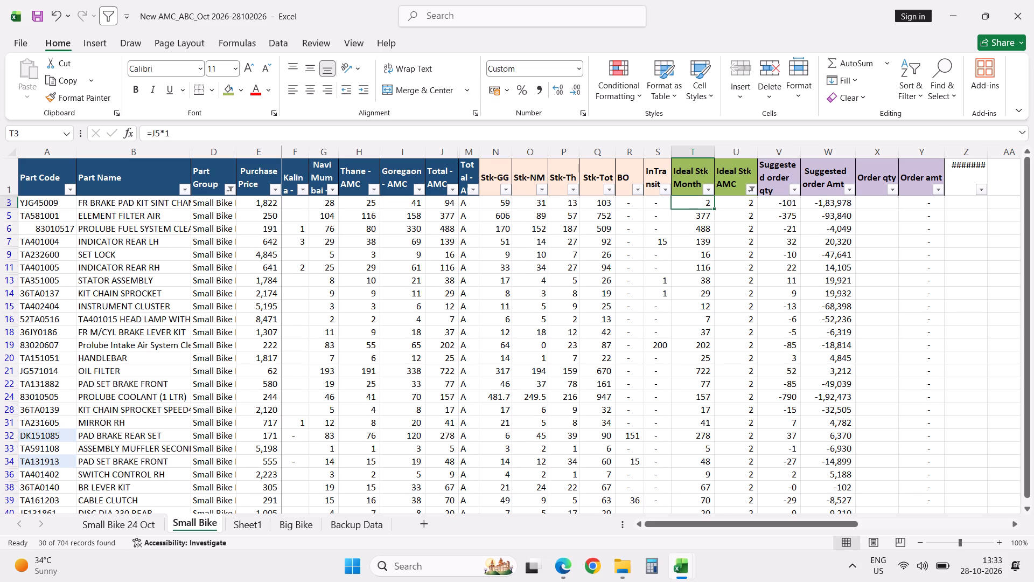
key("ctrl+shift+Down")
key("ctrl+d")
key("Up")
key("Down")
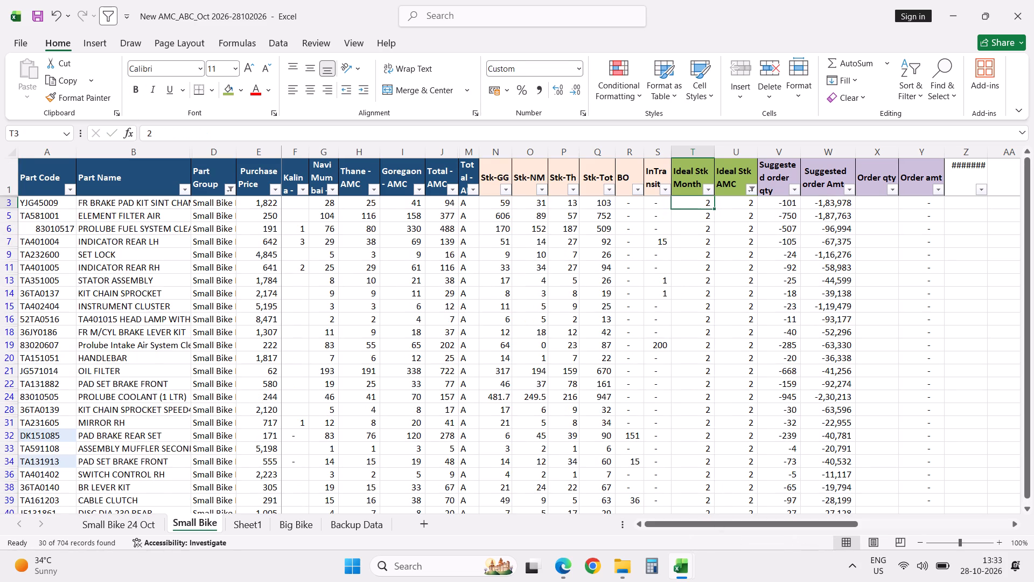
Clear the Ideal Stk AMC values from all the filtered class A parts rows.
key("Right")
key("Up")
key("Down")
key("ctrl+shift+Down")
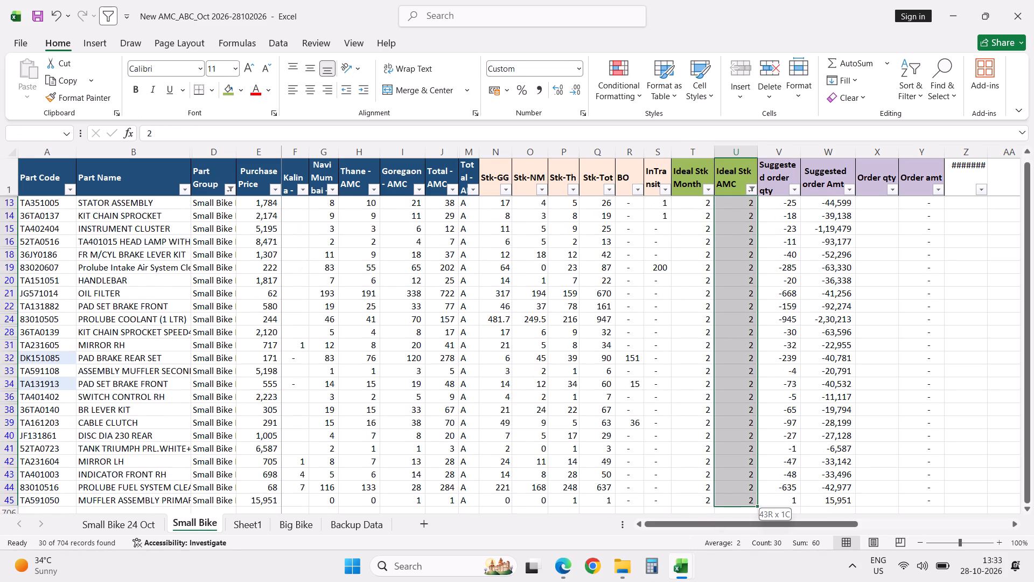
key("Delete")
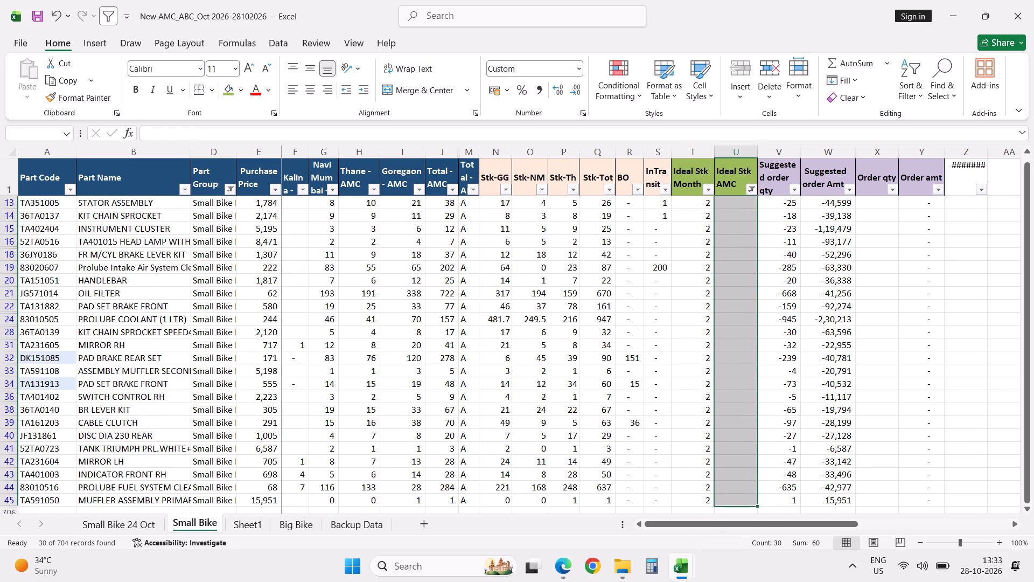
Reset the Ideal Stk AMC filter to show all Small Bike Parts rows.
key("ctrl+Up")
left_click(751, 188)
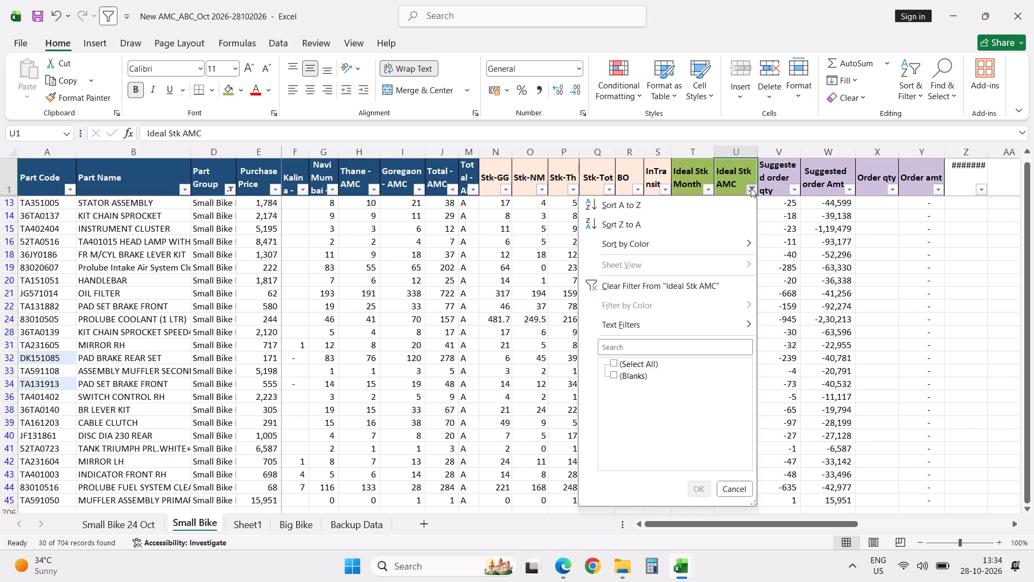
left_click(644, 364)
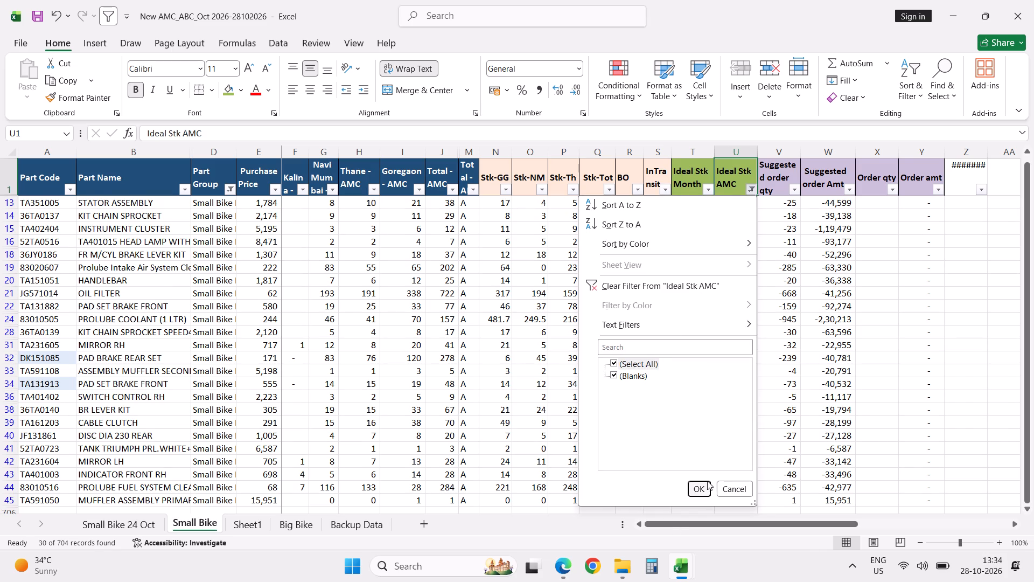
left_click(700, 487)
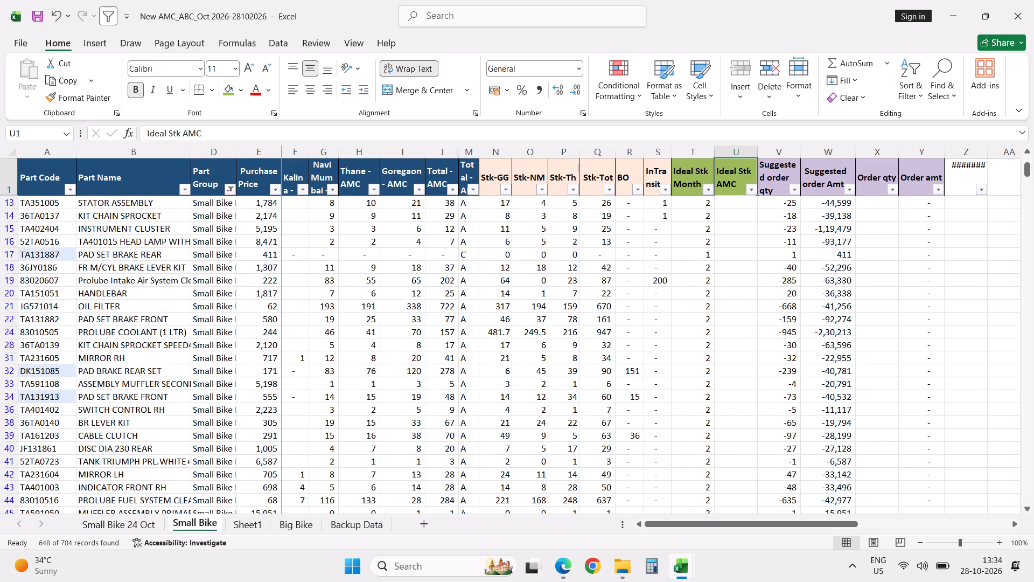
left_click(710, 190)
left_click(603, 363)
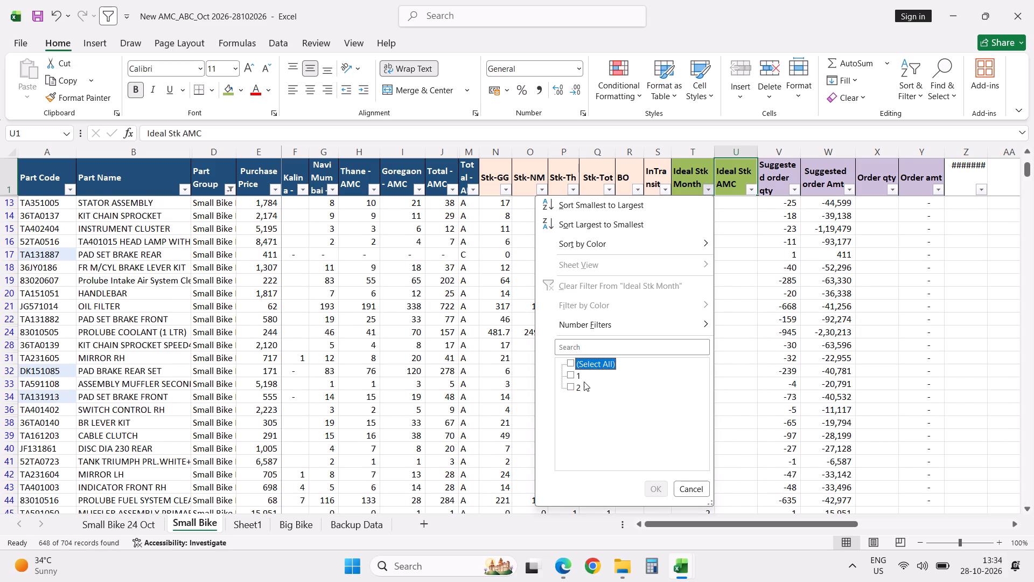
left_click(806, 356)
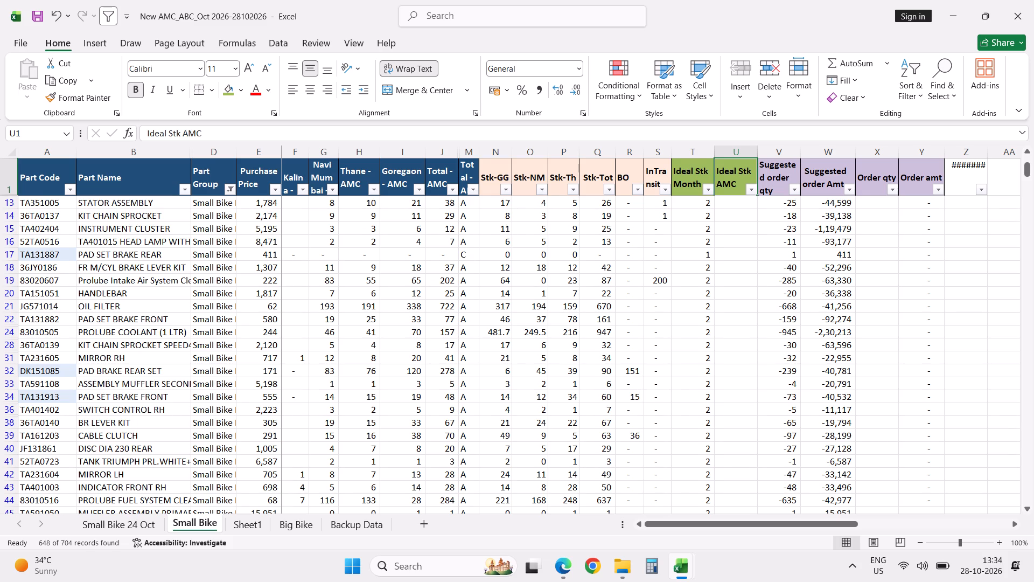
Filter the Ideal Stk Month column to 2 and check which Total - ABC classes those rows belong to.
left_click(709, 191)
left_click(598, 363)
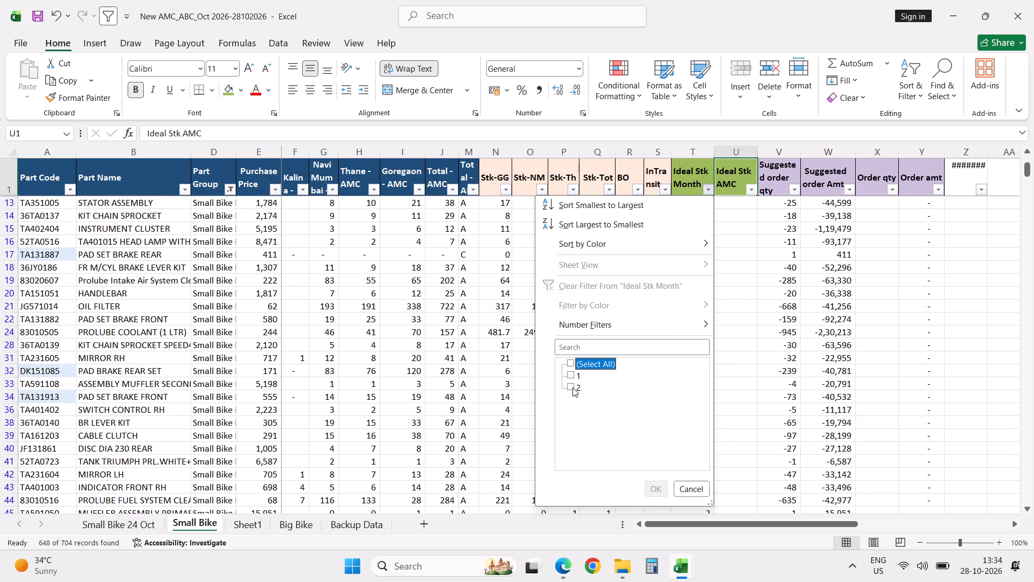
left_click(572, 387)
left_click(661, 493)
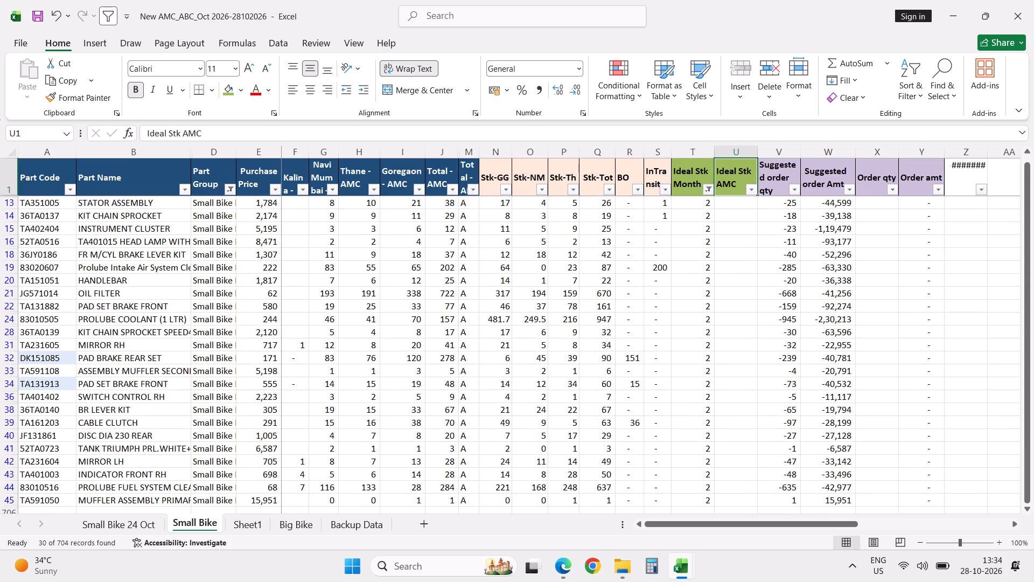
left_click(473, 188)
left_click(585, 342)
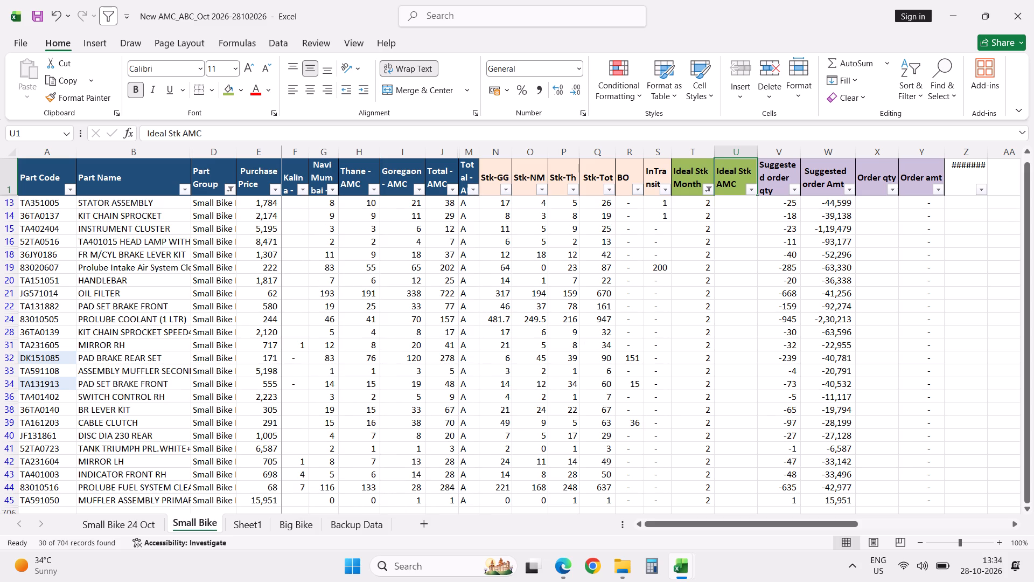
Change the Ideal Stk Month filter to 1 and check which Total - ABC classes those rows belong to.
left_click(709, 187)
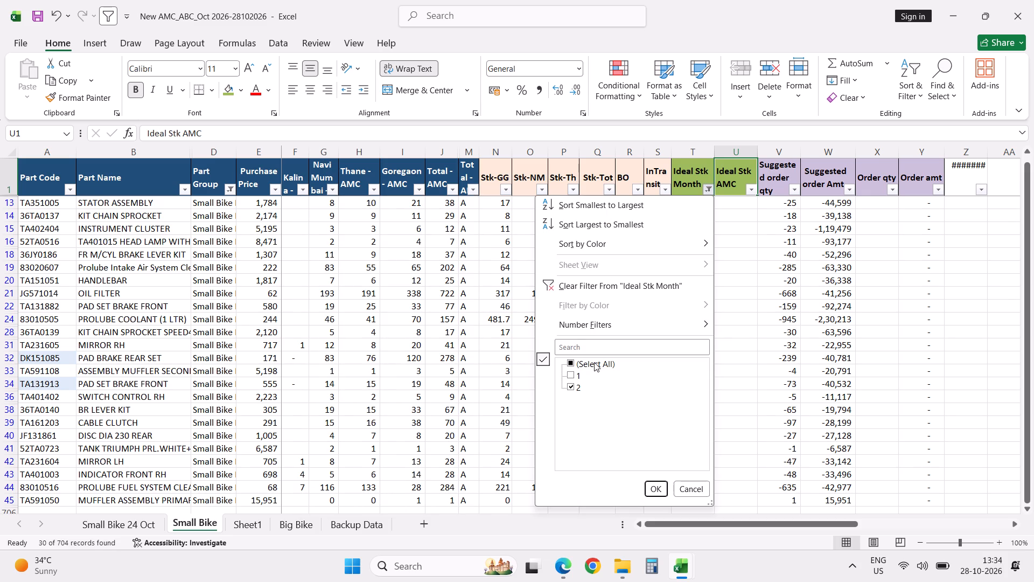
left_click(594, 362)
left_click(570, 384)
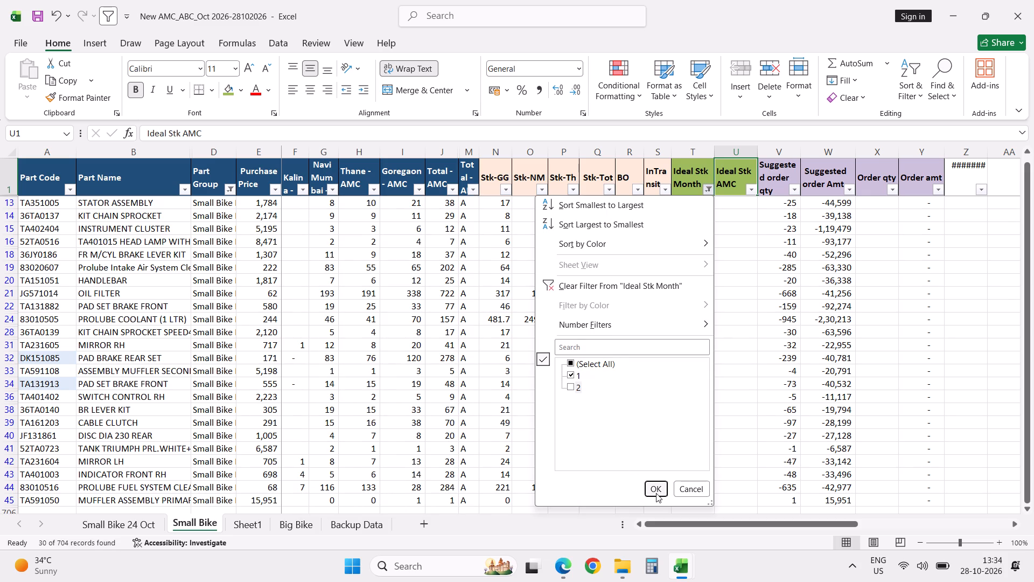
left_click(655, 489)
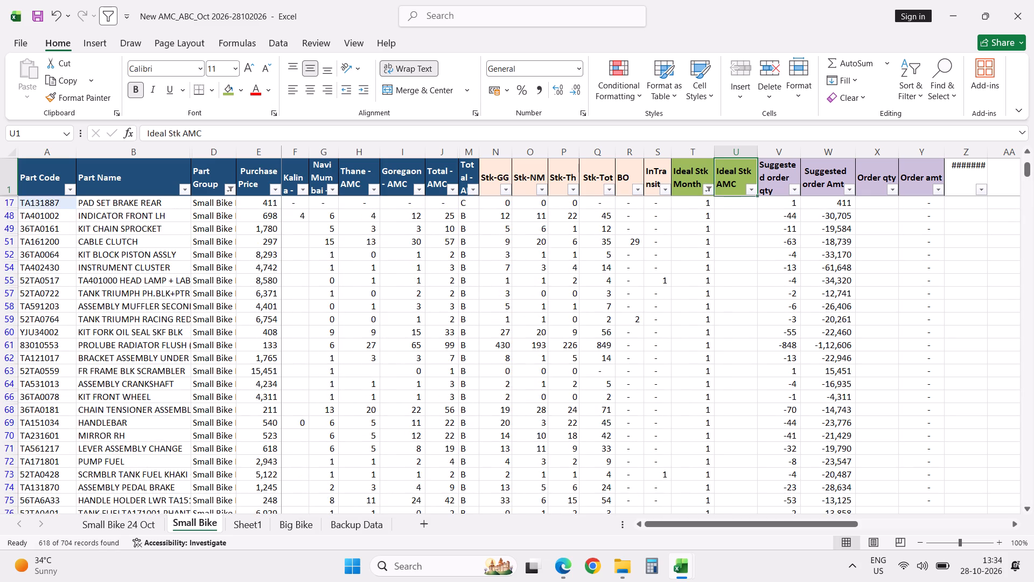
left_click(474, 191)
left_click(532, 347)
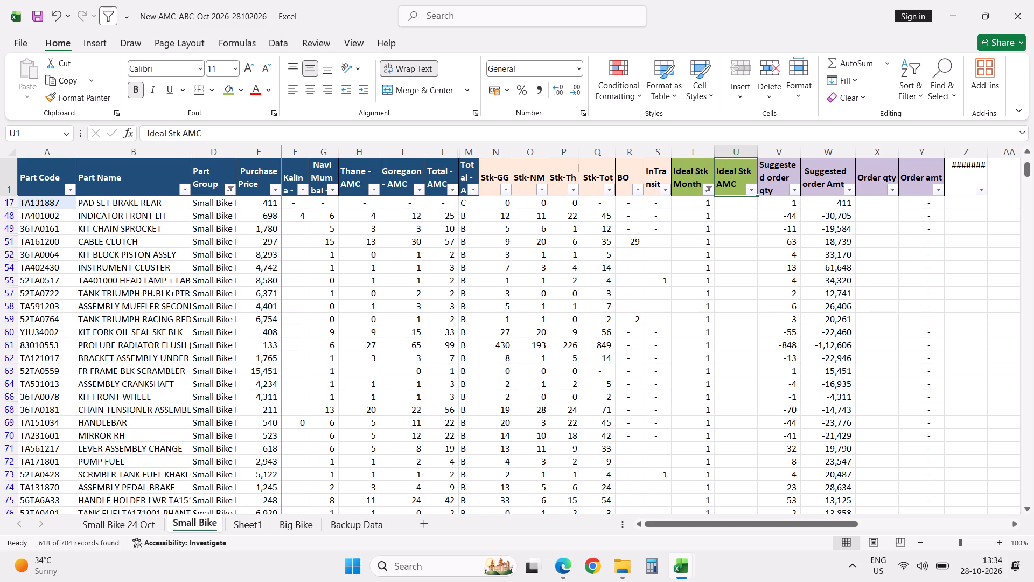
Reset the Ideal Stk Month filter to show all values and return to the first data rows.
left_click(709, 191)
left_click(605, 363)
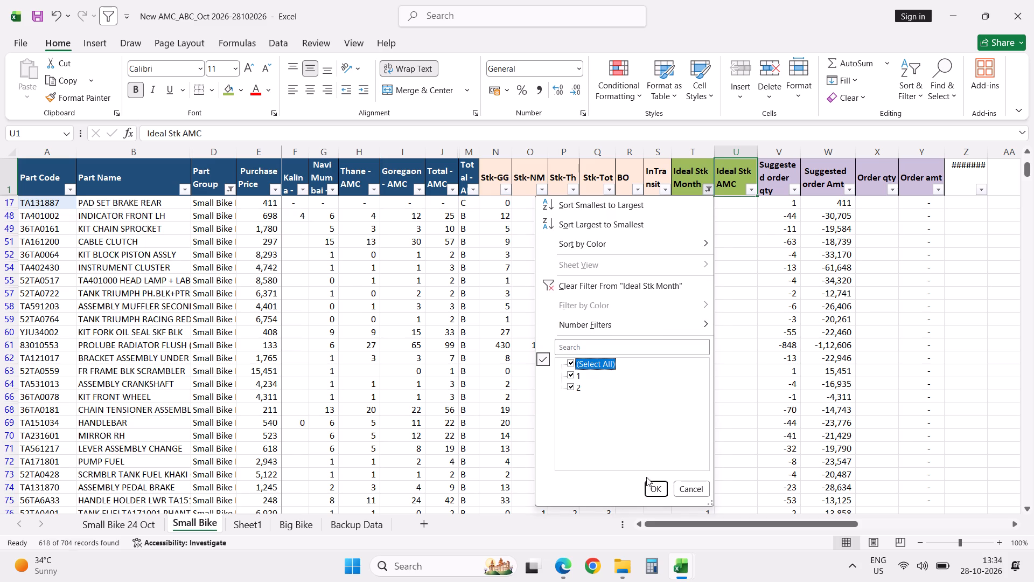
left_click(652, 487)
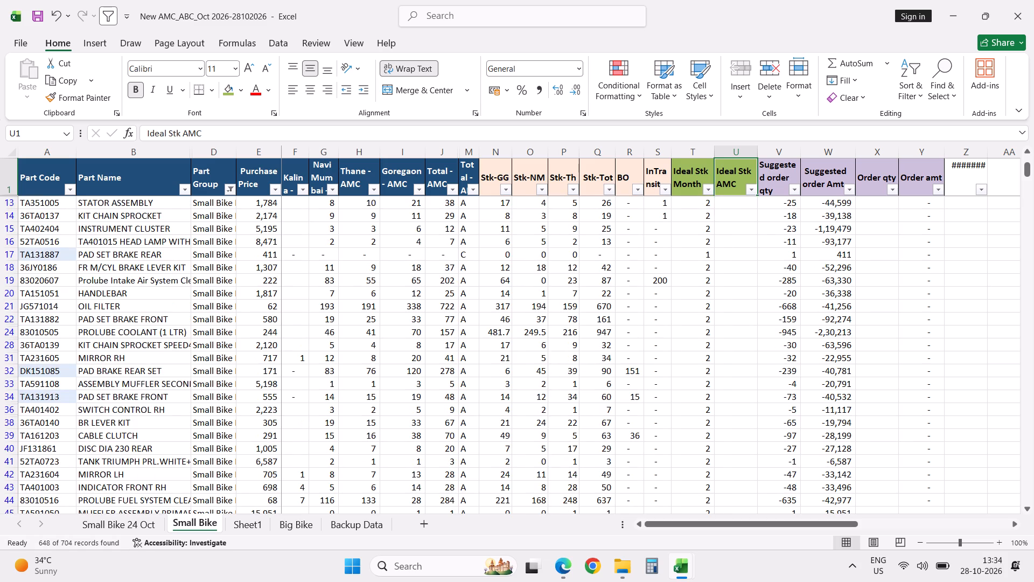
key("Up")
key("Down")
key("Down")
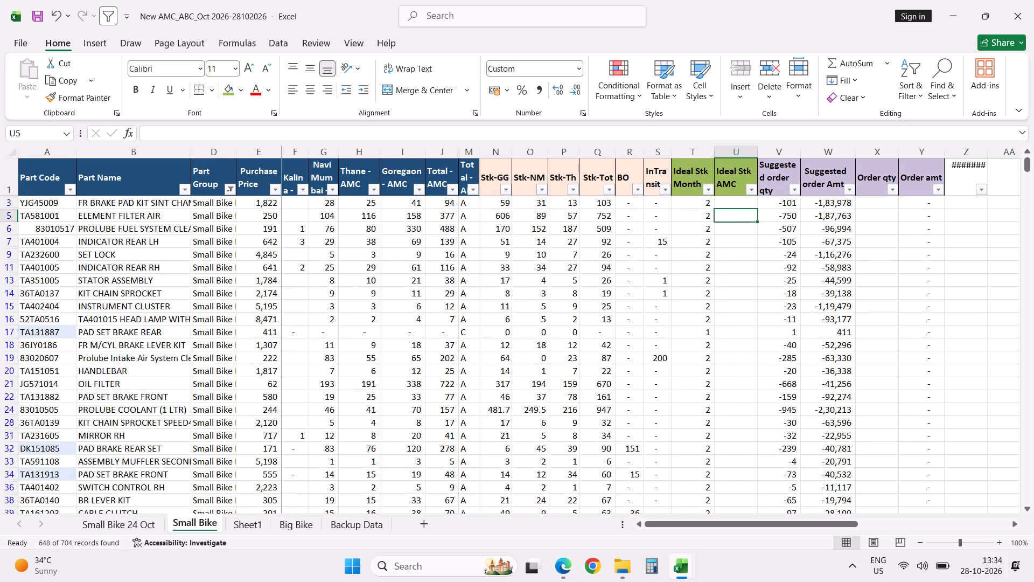
Reset the Part Group filter to show all part groups.
left_click(232, 188)
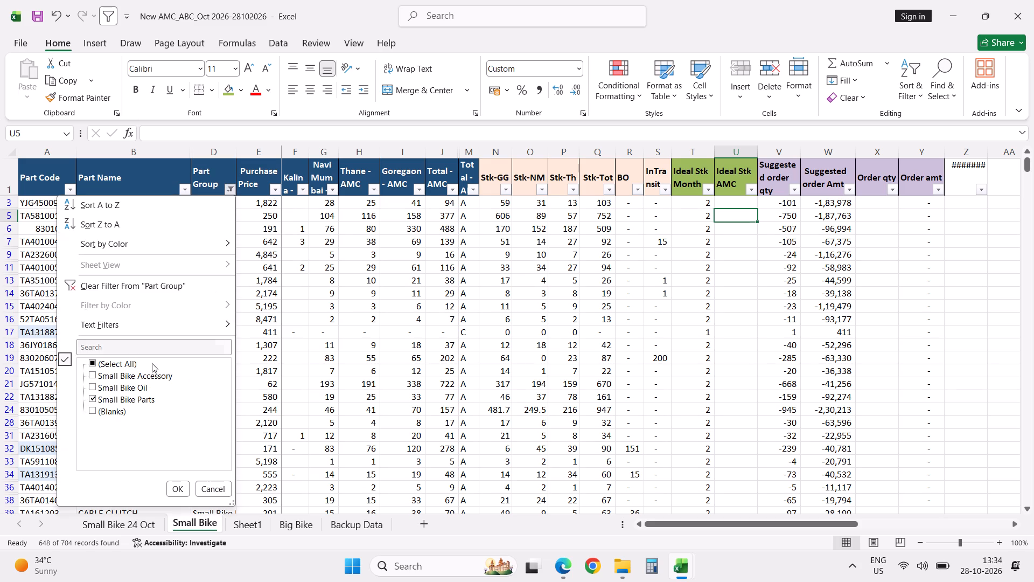
left_click(128, 364)
left_click(180, 488)
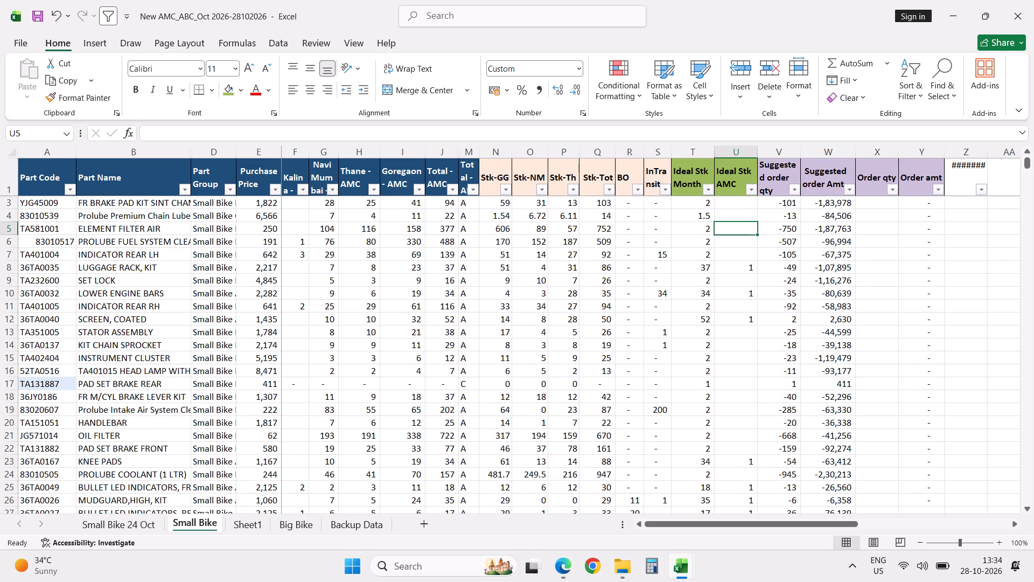
Copy the Ideal Stk Month and Ideal Stk AMC headers to the blank cells starting at AC1.
left_click(723, 165)
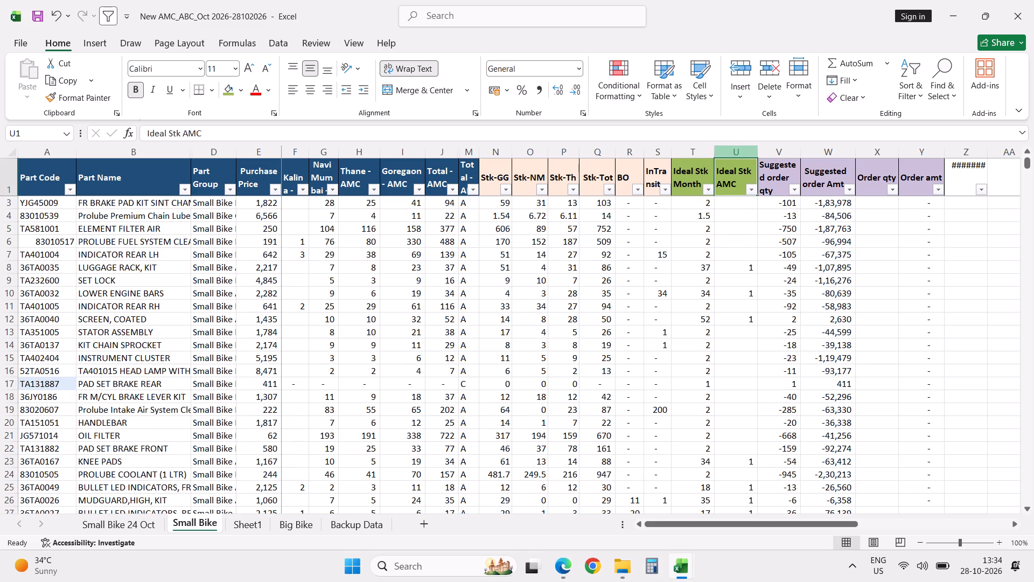
left_click(691, 172)
left_click(742, 176, "shift")
key("ctrl+c")
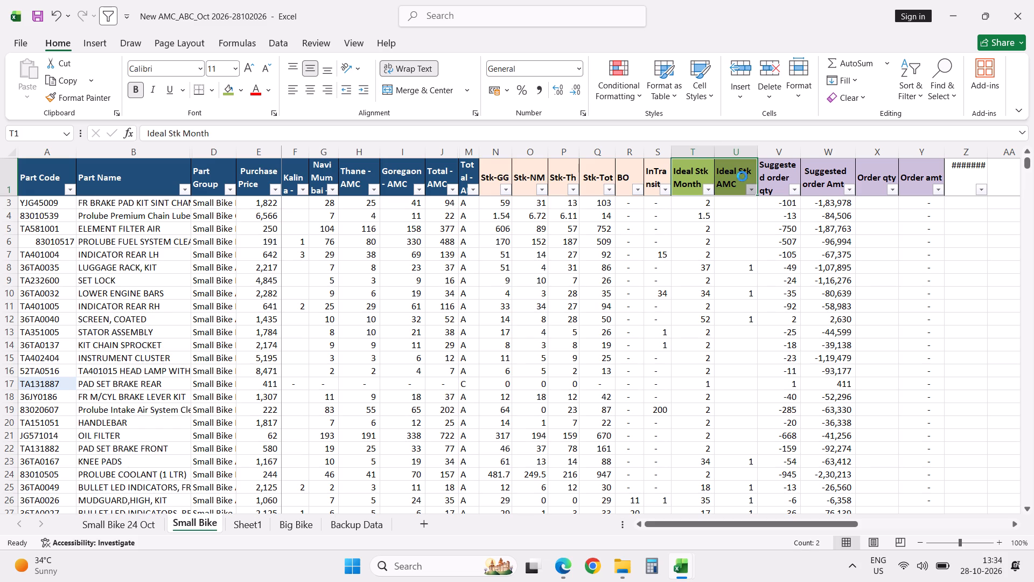
key("Right")
key("Right")
key("Right")
key("Right")
key("Right")
key("Right")
key("Right")
key("Right")
key("Right")
key("Return")
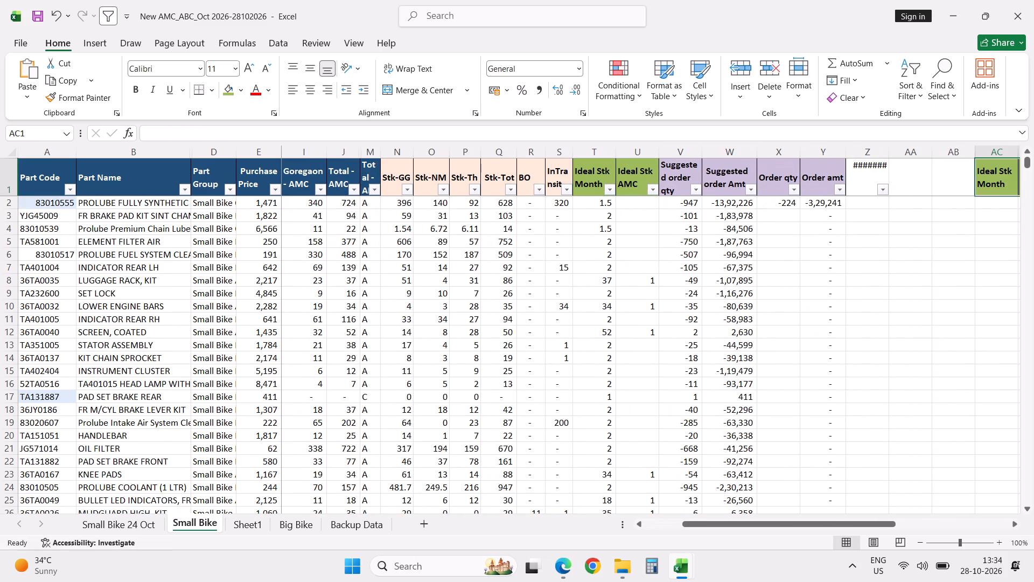
Clear all contents of the original Ideal Stk Month and Ideal Stk AMC columns, T and U.
left_click(589, 154)
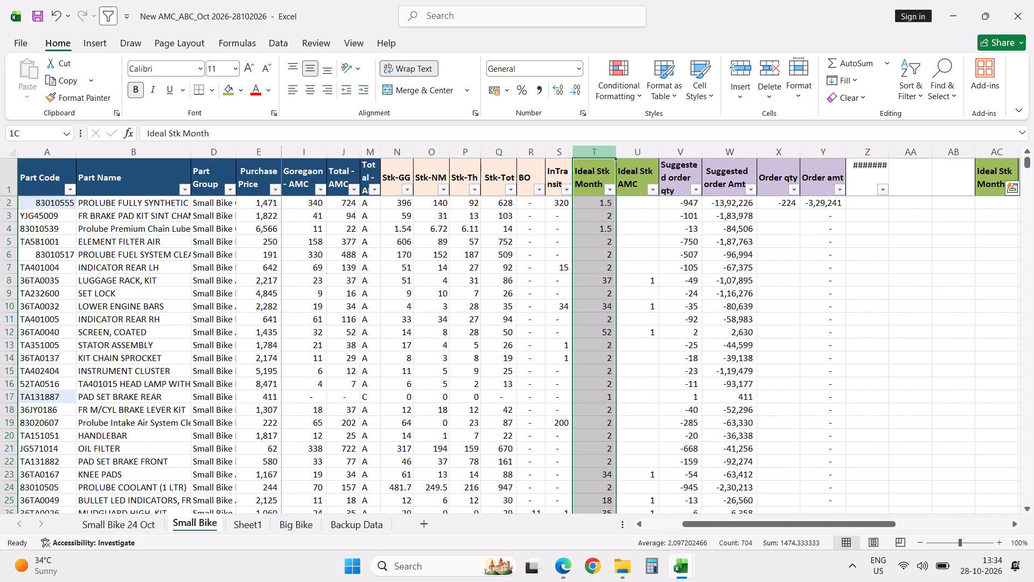
key("shift+Right")
key("Delete")
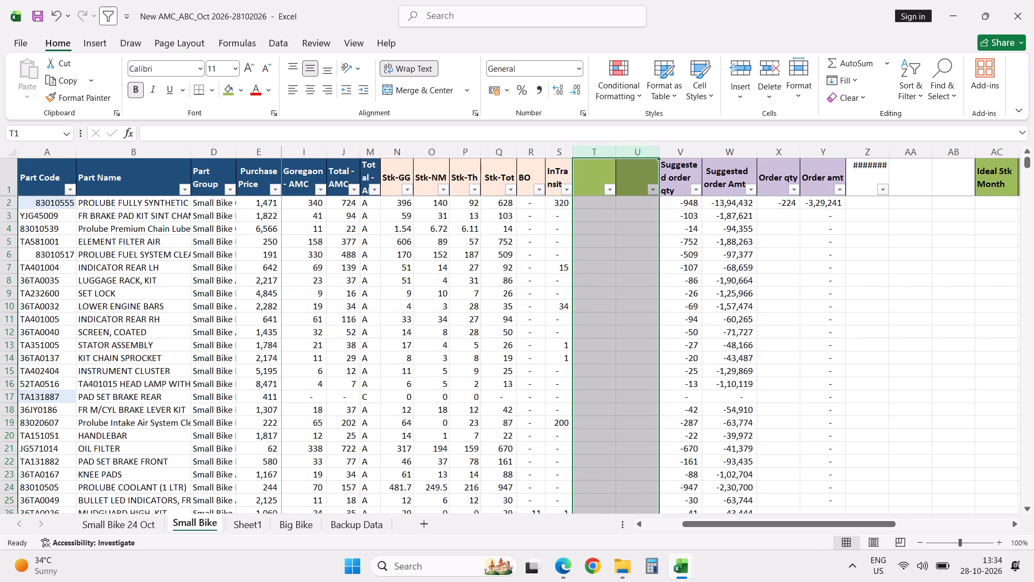
Copy the two header cells AC1:AD1 back to T1:U1 above the emptied columns.
left_click(1000, 174)
key("shift+Right")
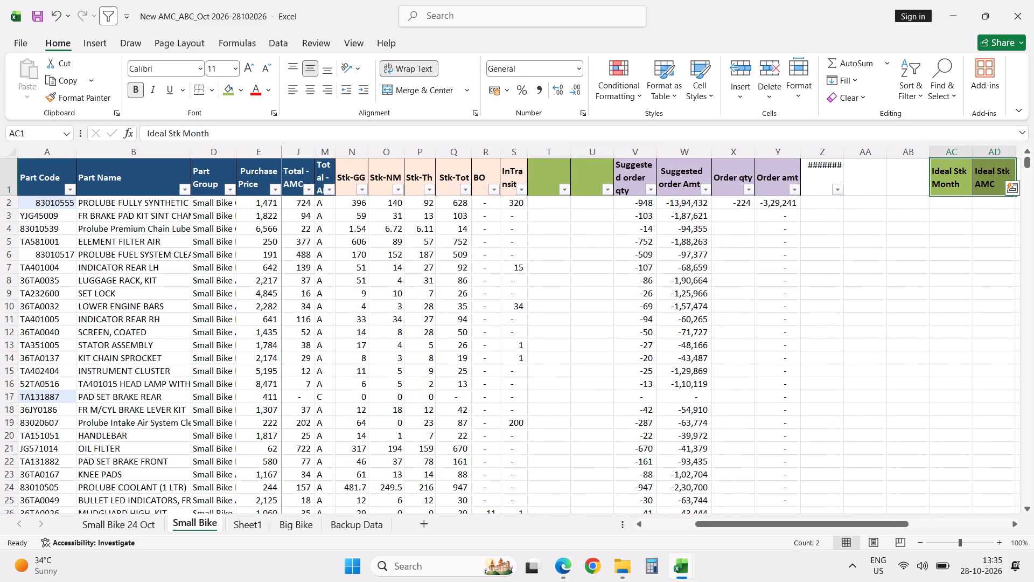
key("ctrl+c")
key("Left")
key("Left")
key("Left")
key("Left")
key("Left")
key("Left")
key("Left")
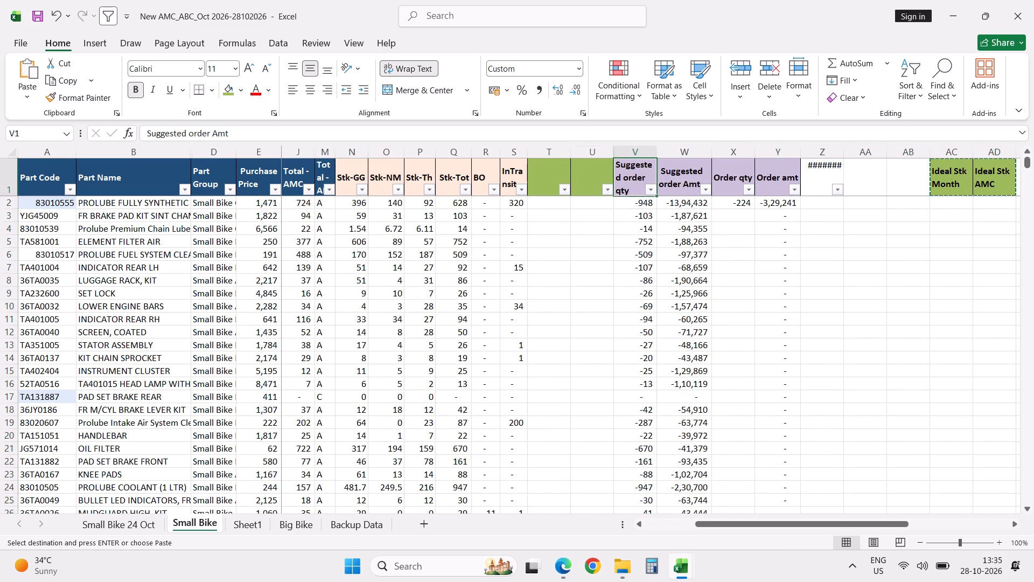
key("Left")
key("Left")
key("Return")
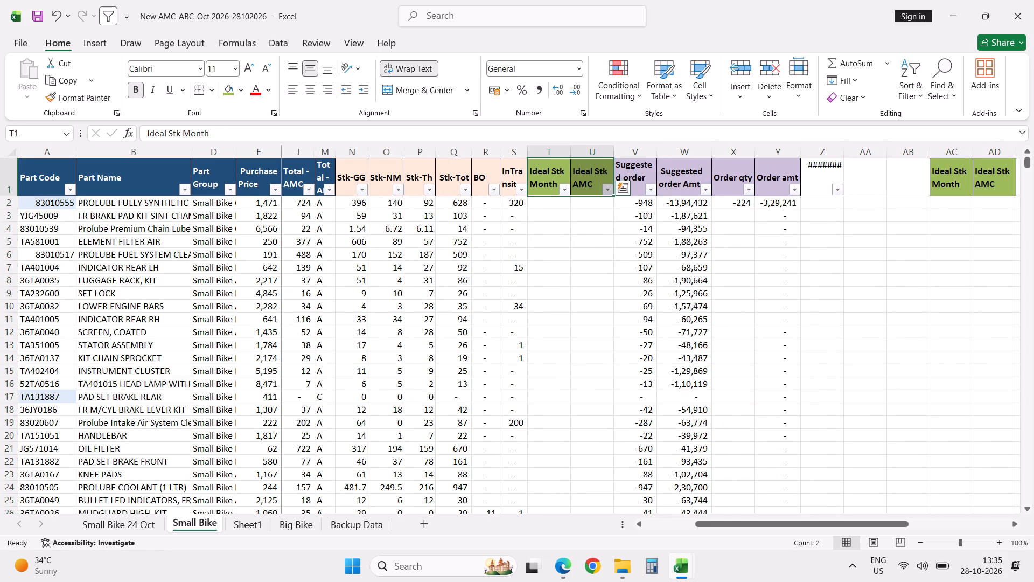
Blank out the spare header copies in AC1:AD1 by filling right from empty cell AB1.
left_click(919, 184)
key("shift+Right")
key("shift+Right")
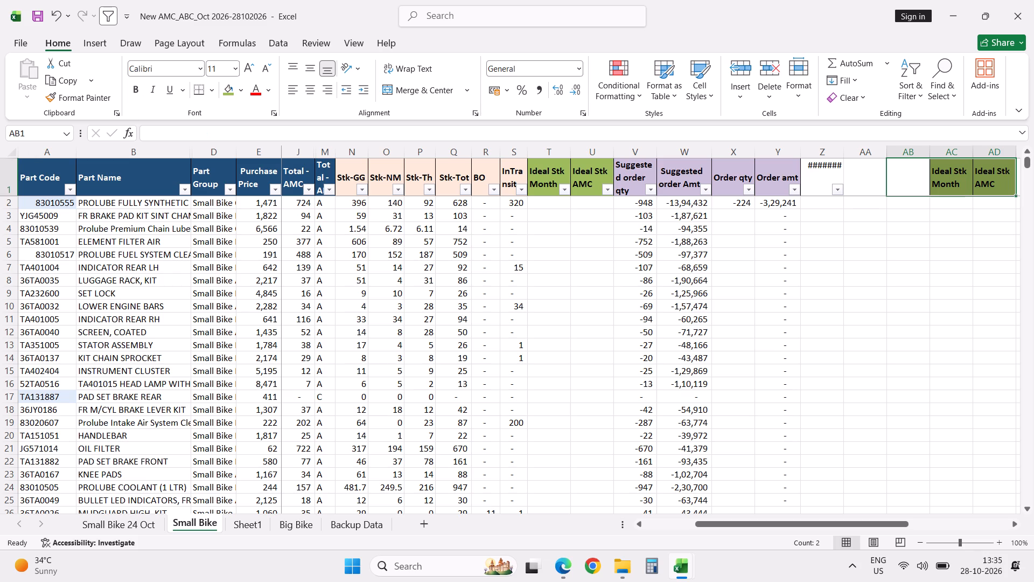
key("ctrl+r")
Filter the Part Group column to show only Small Bike Oil.
key("Left")
key("Left")
key("Left")
key("Left")
key("Left")
key("Left")
key("Left")
key("Left")
key("Left")
key("Left")
key("Left")
key("Left")
key("Left")
key("Left")
key("Left")
key("Left")
key("Left")
key("Left")
key("Left")
key("Left")
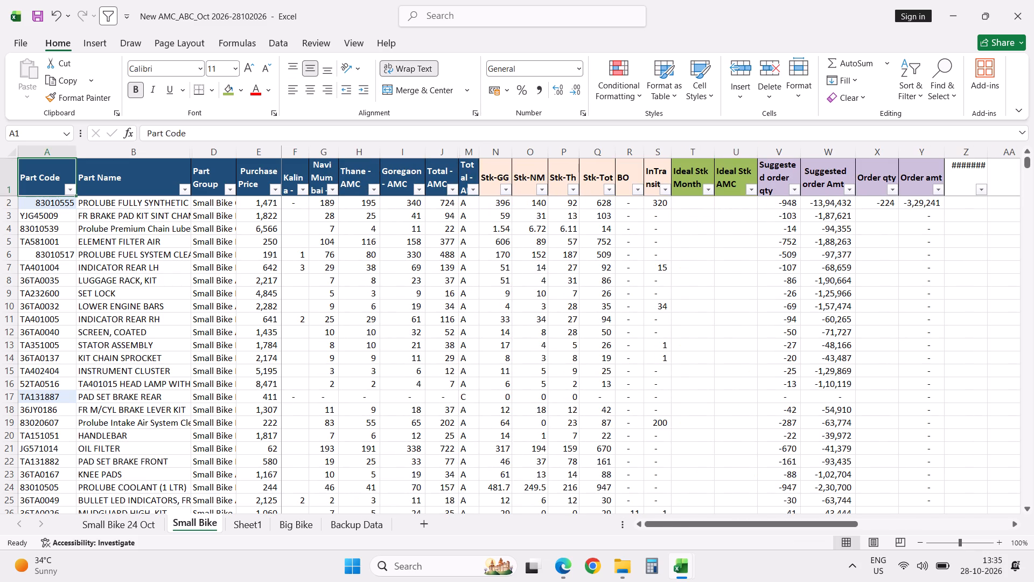
left_click(230, 191)
left_click(122, 365)
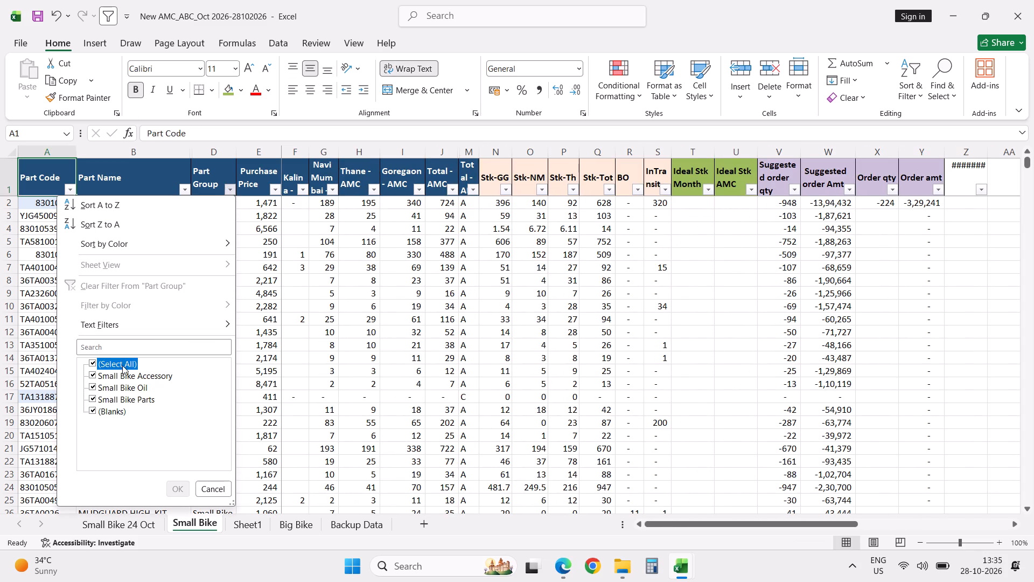
left_click(128, 389)
left_click(179, 494)
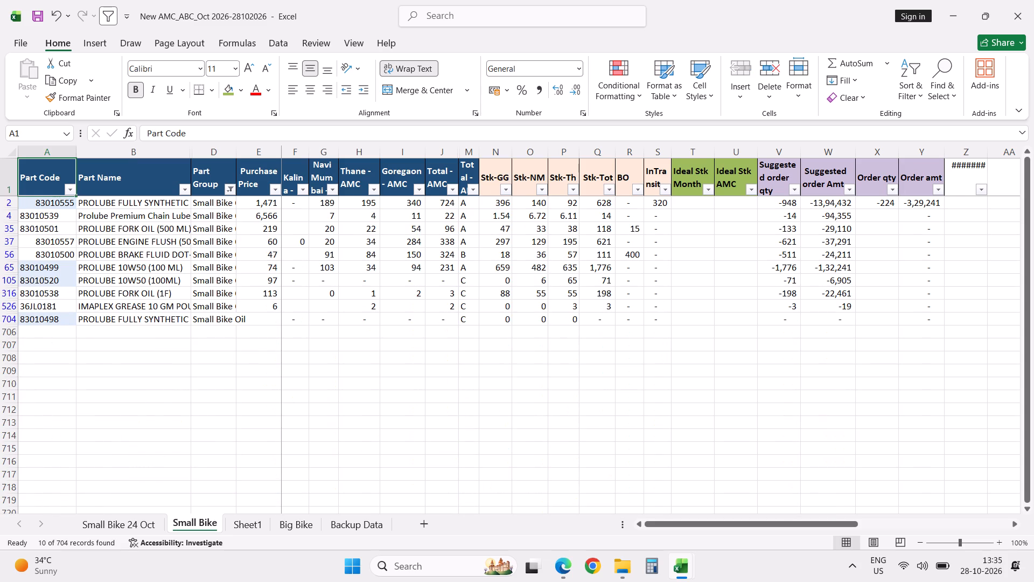
Set Ideal Stk Month to 1.5 for every filtered Small Bike Oil row, T2 down to T704.
left_click(695, 175)
key("Down")
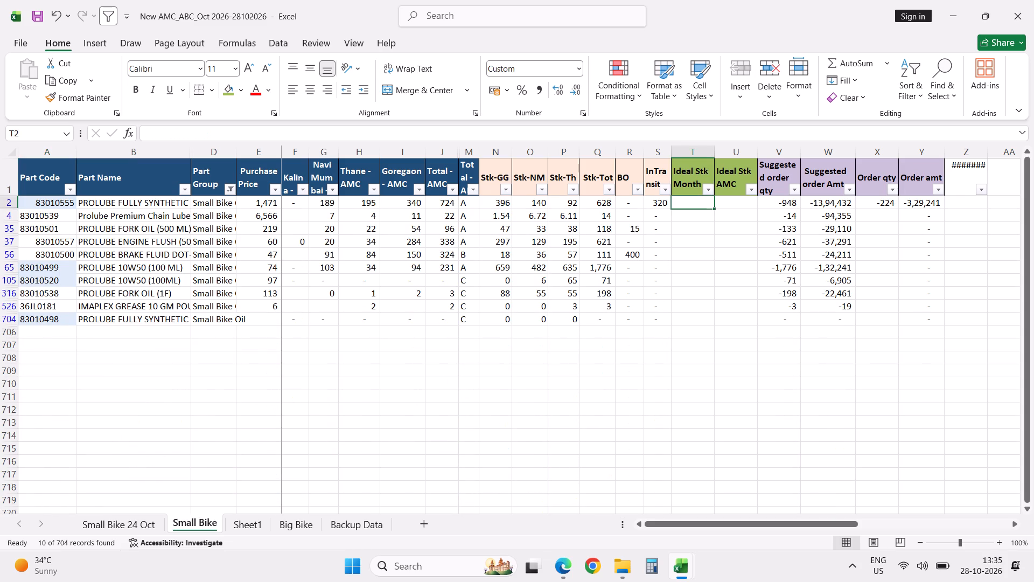
type("1.5")
key("Return")
key("Up")
key("shift+Down")
key("shift+Down")
key("shift+Down")
key("shift+Down")
key("shift+Down")
key("shift+Down")
key("shift+Down")
key("shift+Down")
key("shift+Down")
key("ctrl+d")
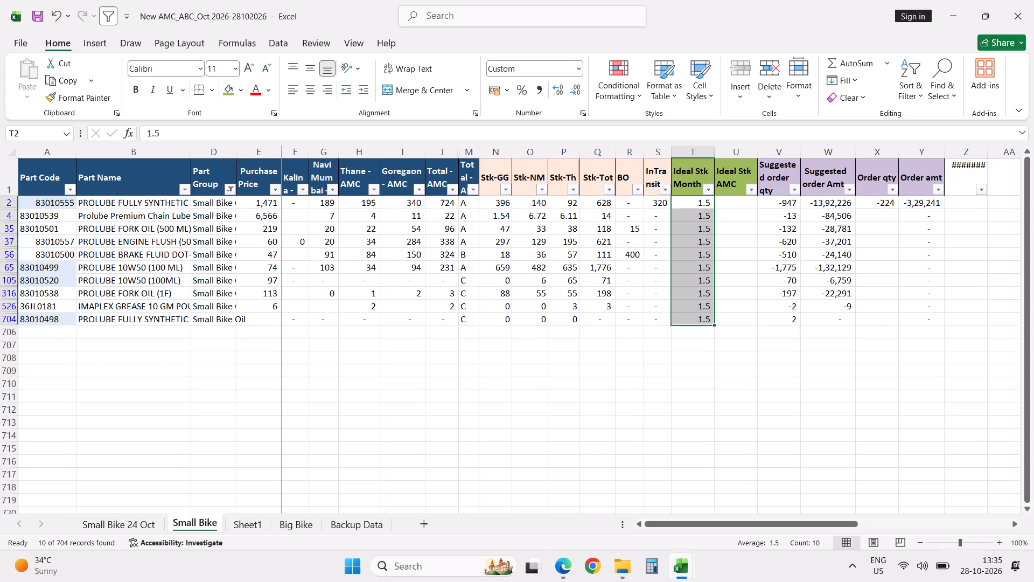
Change the Part Group filter from Small Bike Oil to Small Bike Accessory.
left_click(228, 190)
left_click(131, 387)
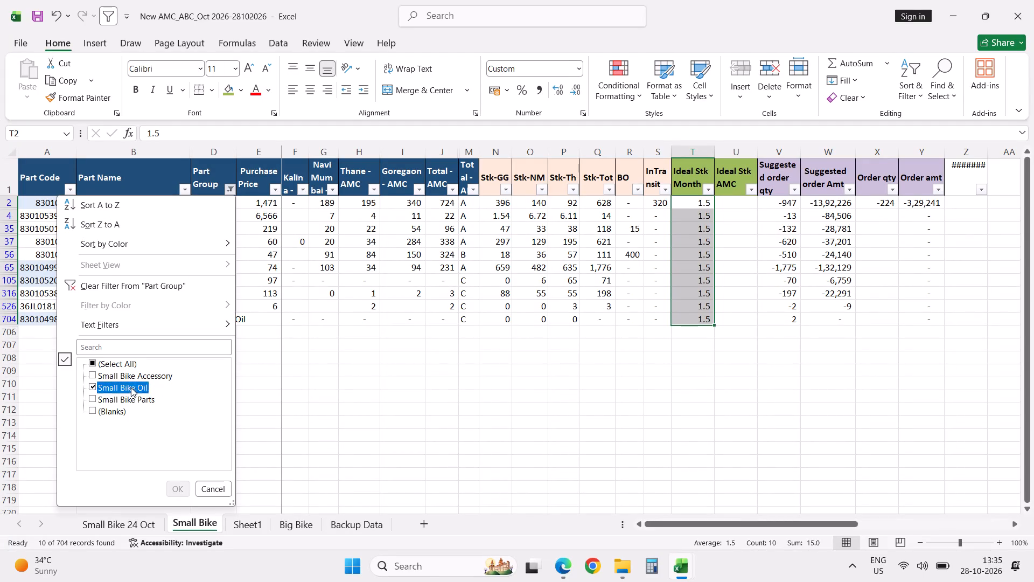
left_click(131, 376)
left_click(179, 490)
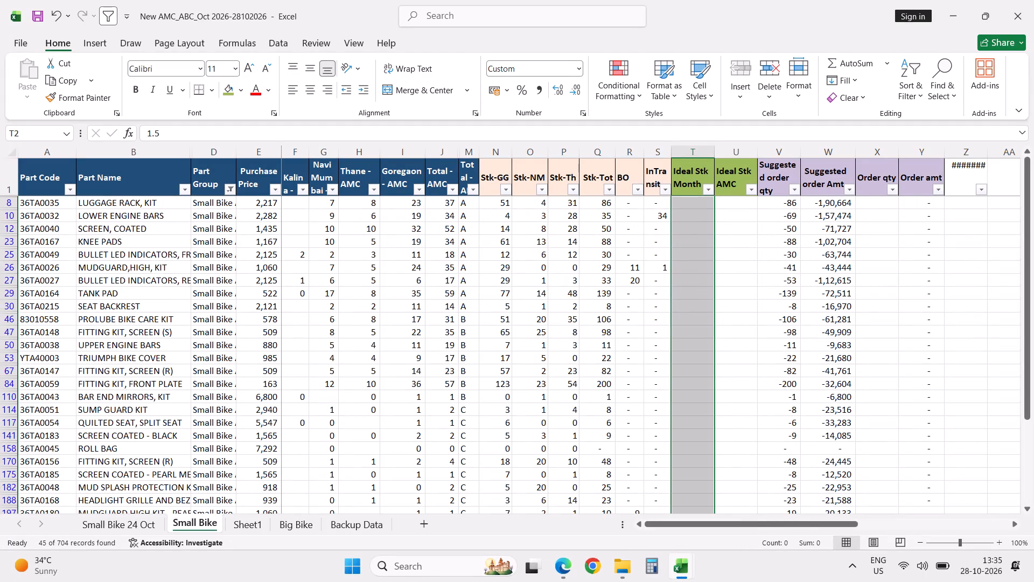
Enter 1 as the Ideal Stk Month for the first accessory row, LUGGAGE RACK, KIT, in T8.
left_click(690, 176)
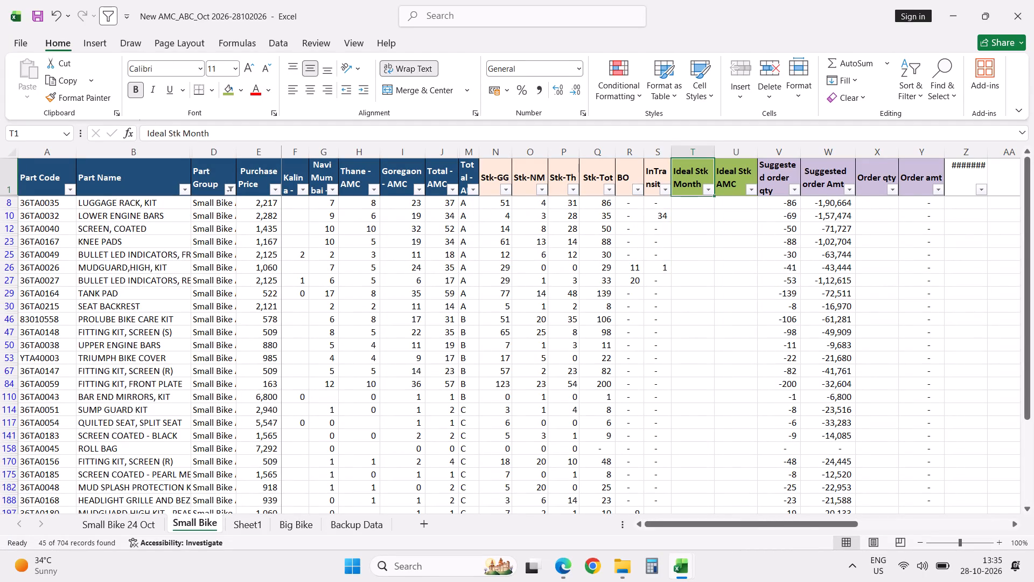
key("Down")
key("1")
key("Return")
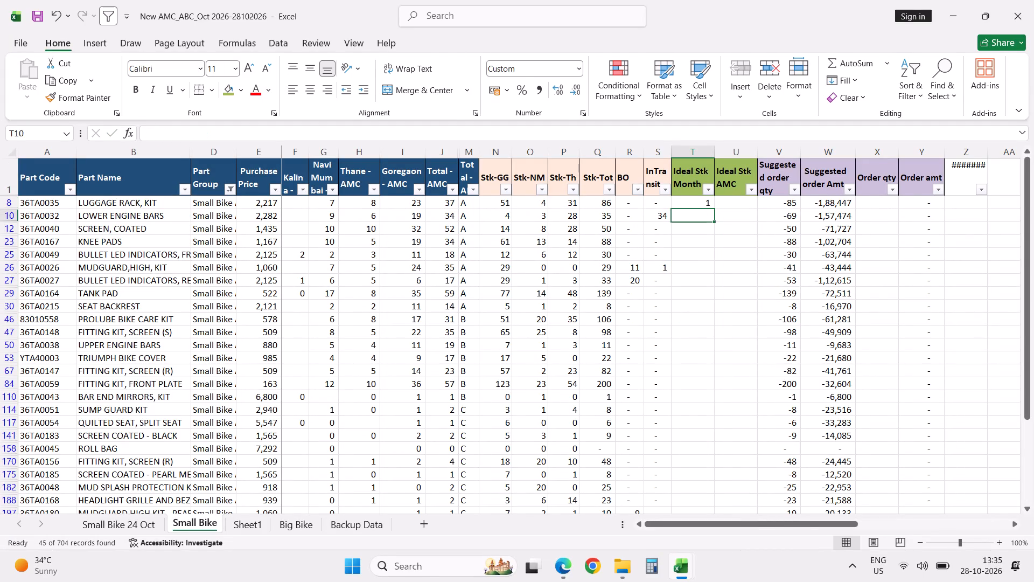
Switch to the IceWarp webmail sign-in page in Edge and fill in the account password.
left_click(565, 565)
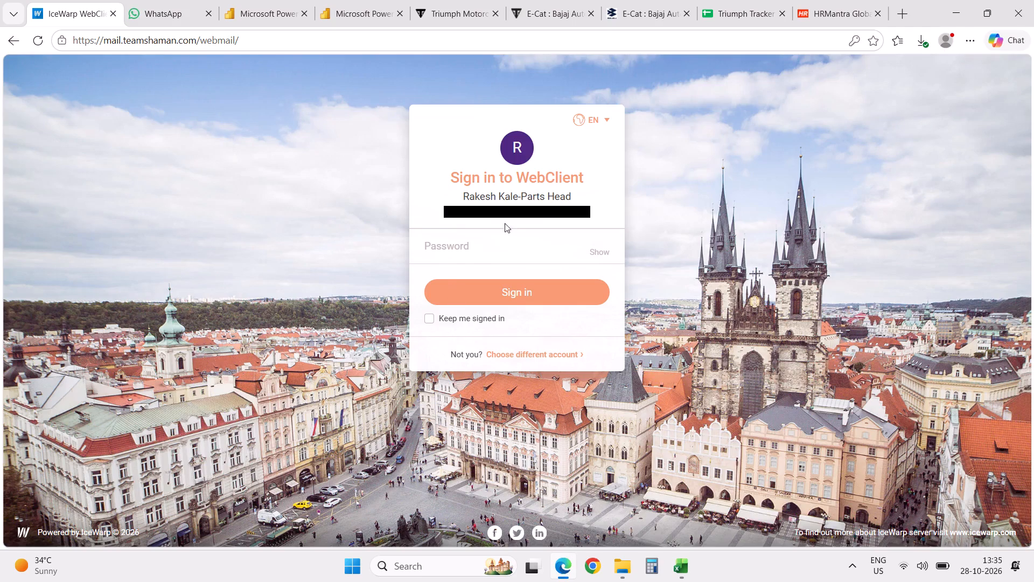
left_click(498, 242)
left_click(530, 316)
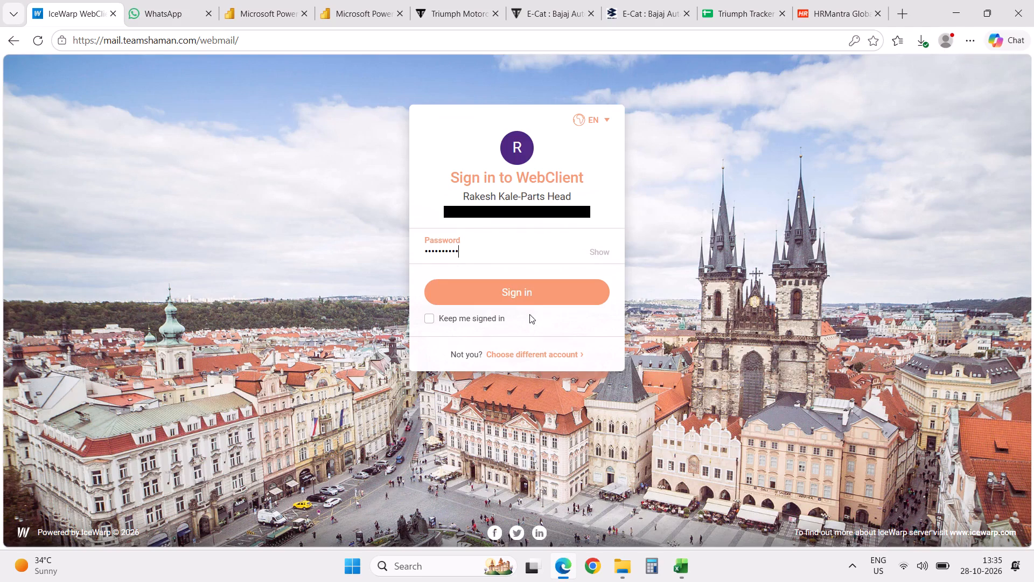
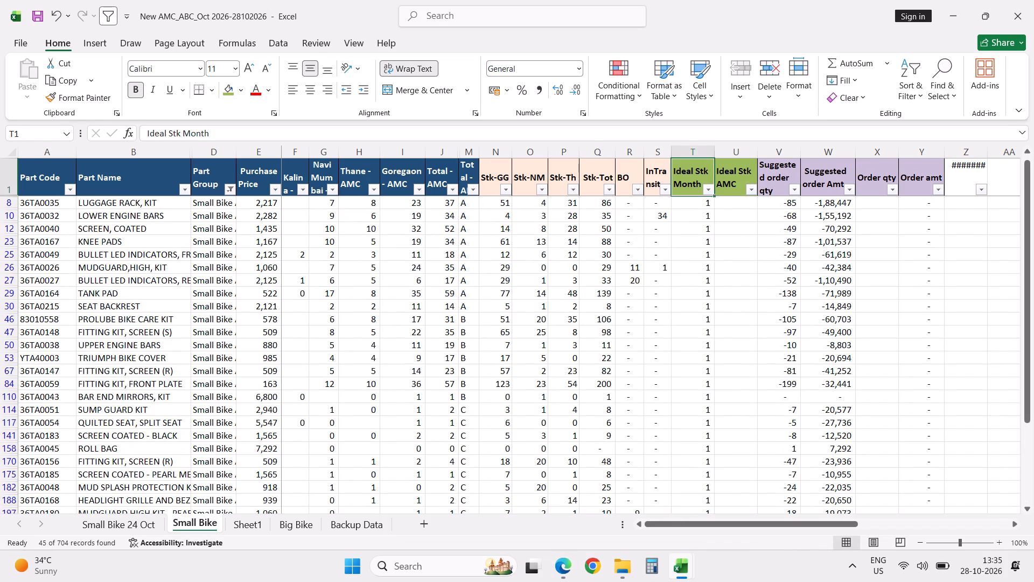
Switch the Part Group filter to Small Bike Oil to check that group's Ideal Stk Month entries.
left_click(230, 191)
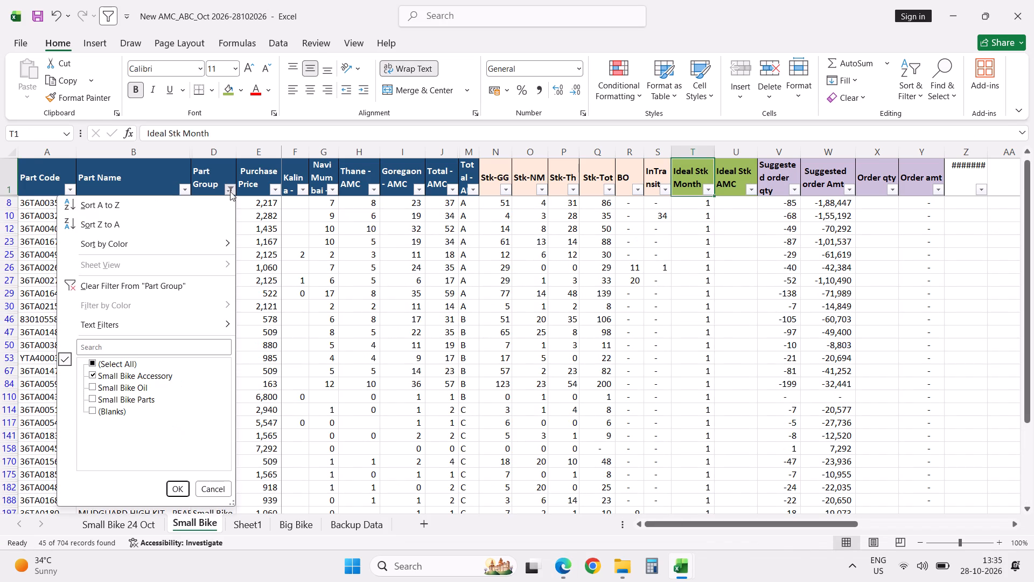
left_click(139, 375)
left_click(134, 389)
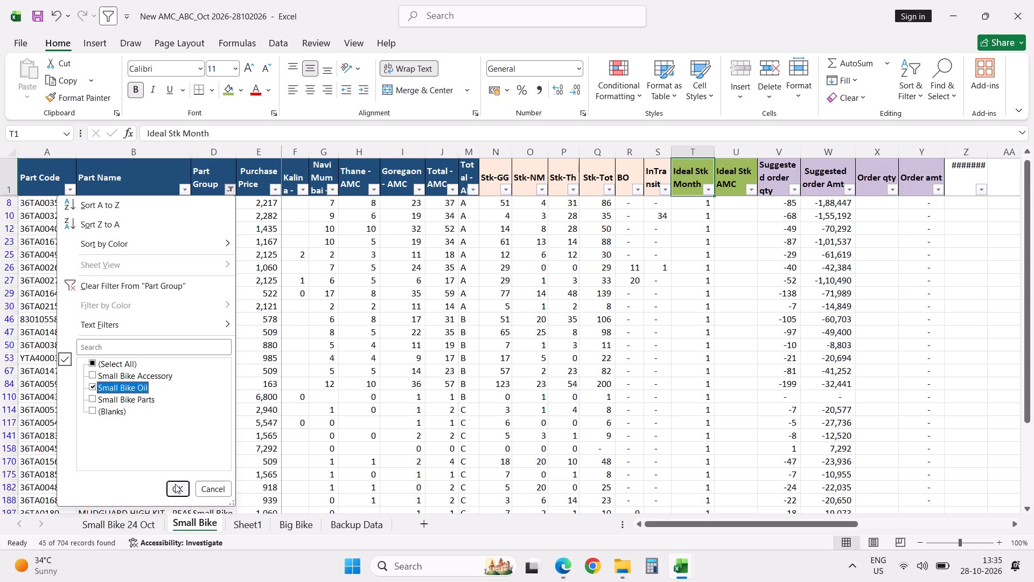
left_click(178, 493)
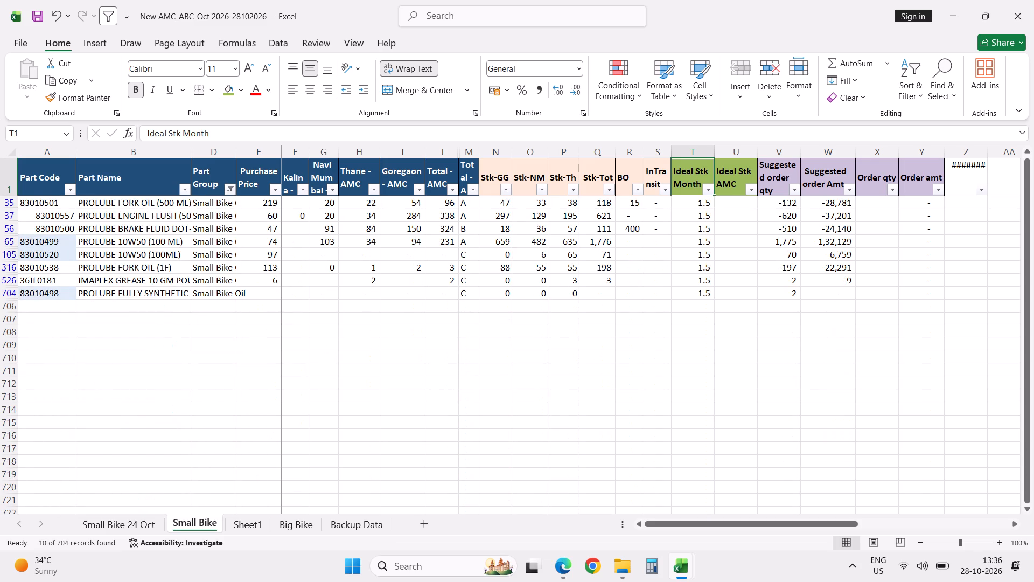
Filter the sheet to Small Bike Parts rows with Total - ABC class A only.
left_click(230, 189)
left_click(132, 389)
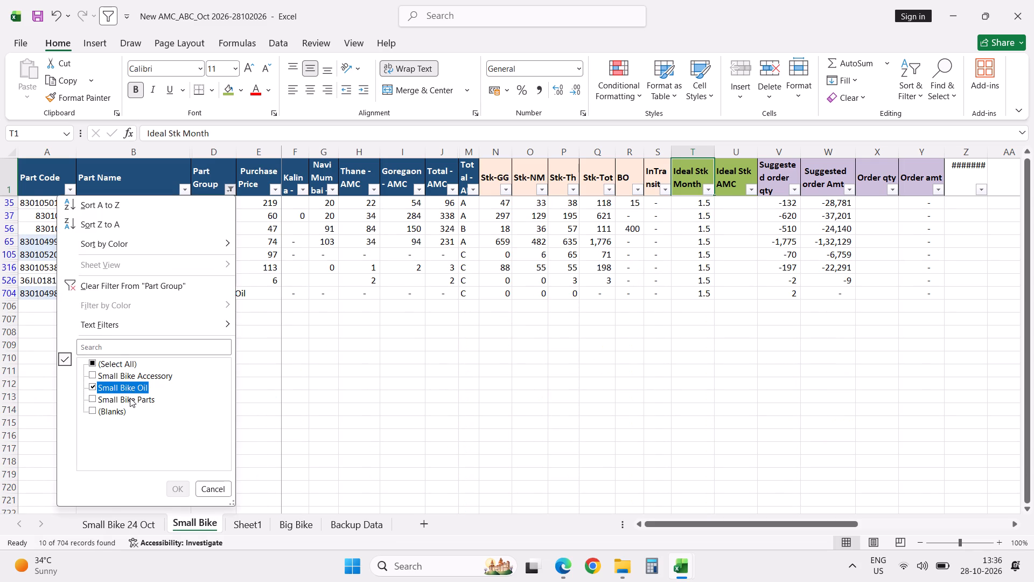
left_click(130, 403)
left_click(180, 491)
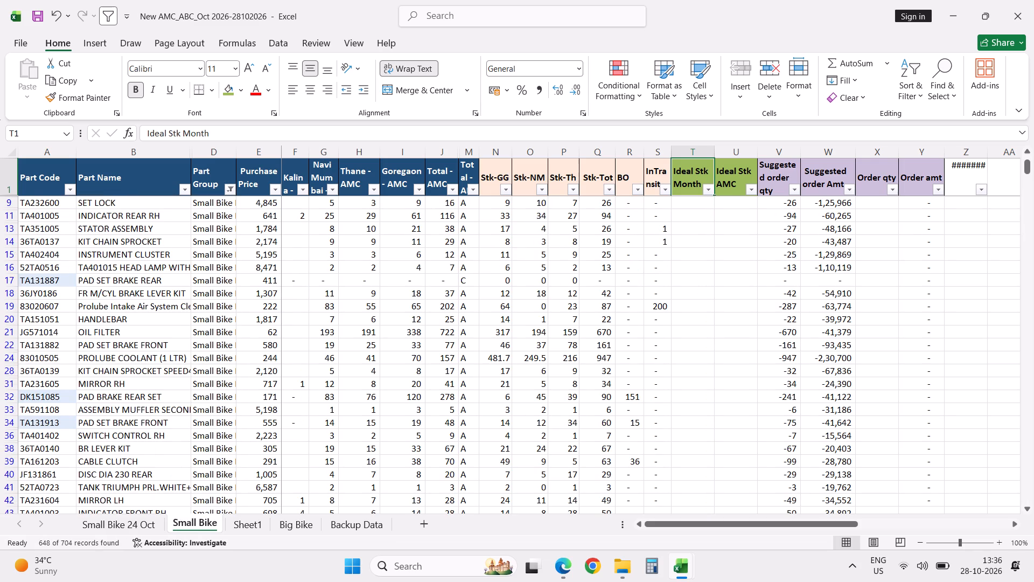
left_click(475, 193)
left_click(370, 363)
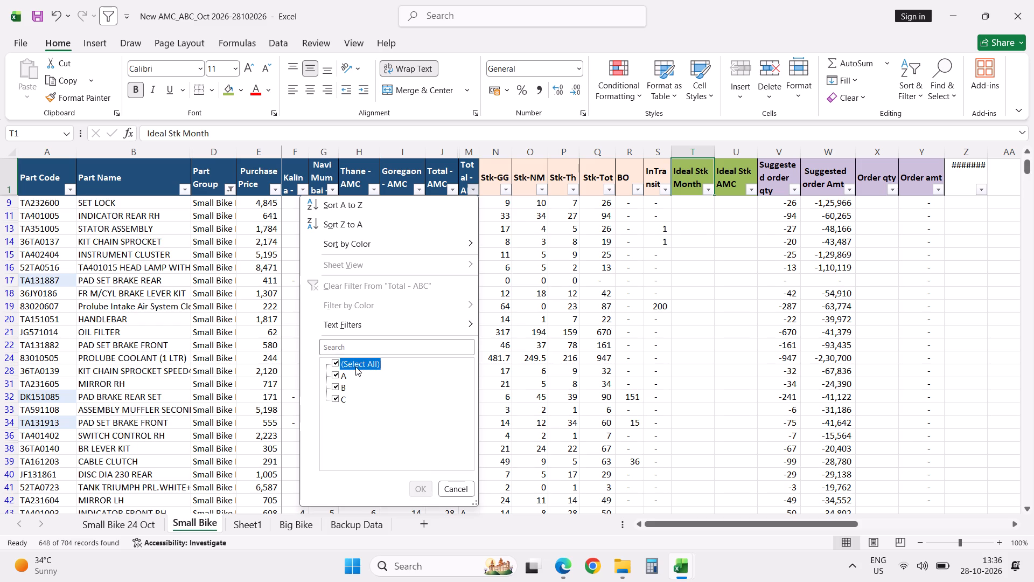
left_click(346, 373)
left_click(418, 487)
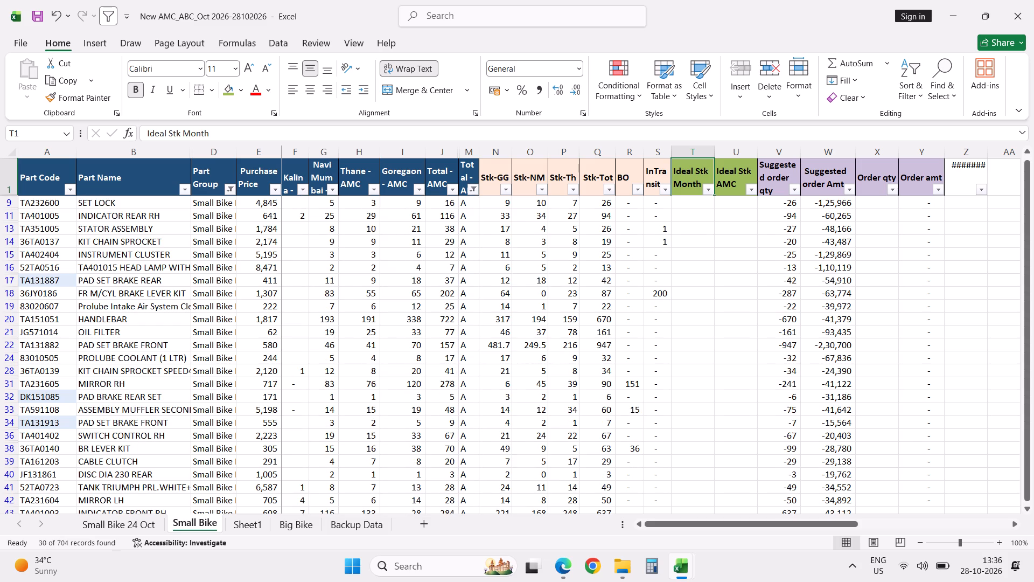
Set Ideal Stk Month to 2 for every filtered class A parts row, T3 down to T45.
key("Down")
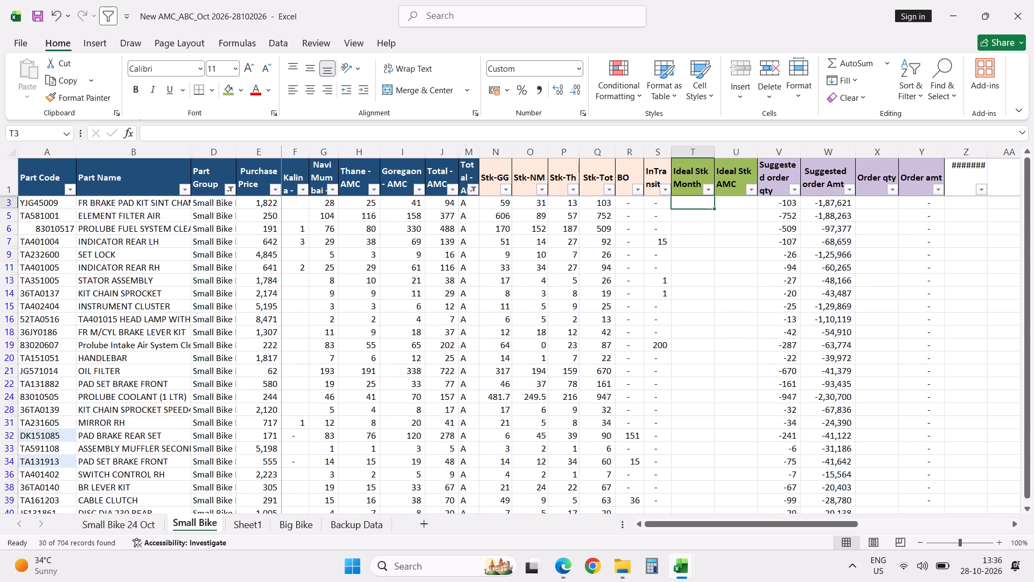
key("2")
key("Return")
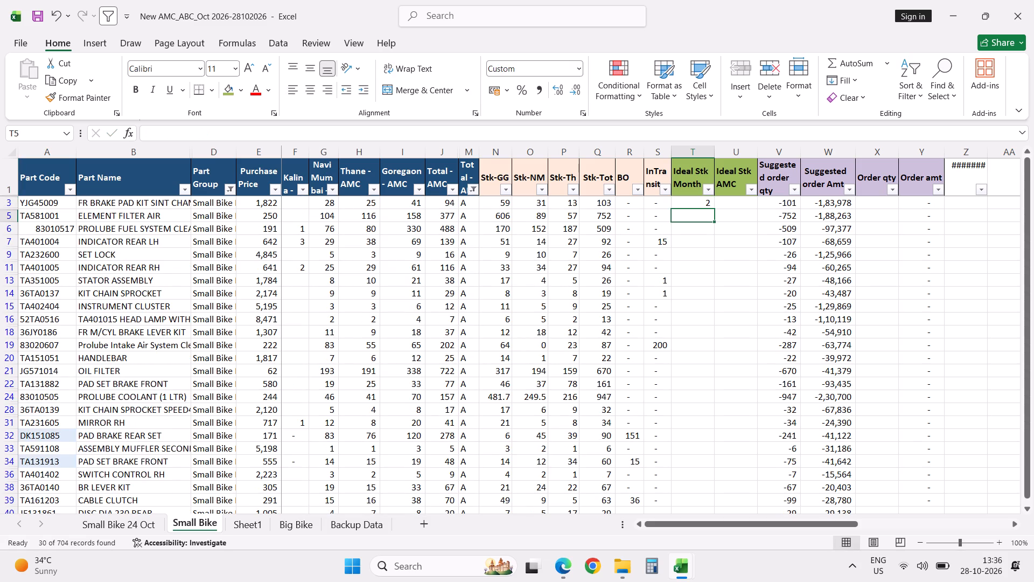
key("Left")
key("ctrl+Down")
key("Right")
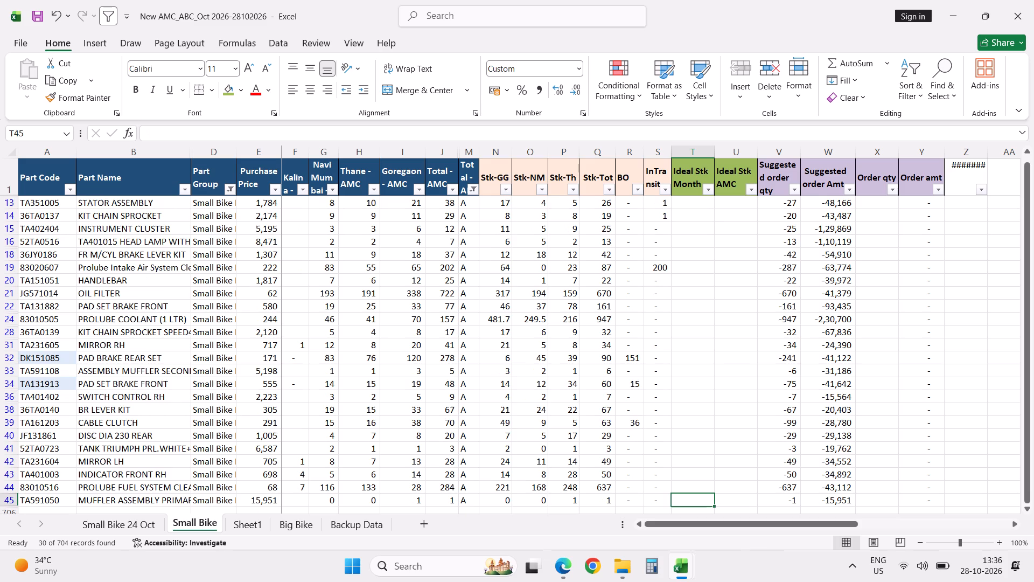
key("ctrl+shift+Up")
key("ctrl+d")
key("ctrl+Up")
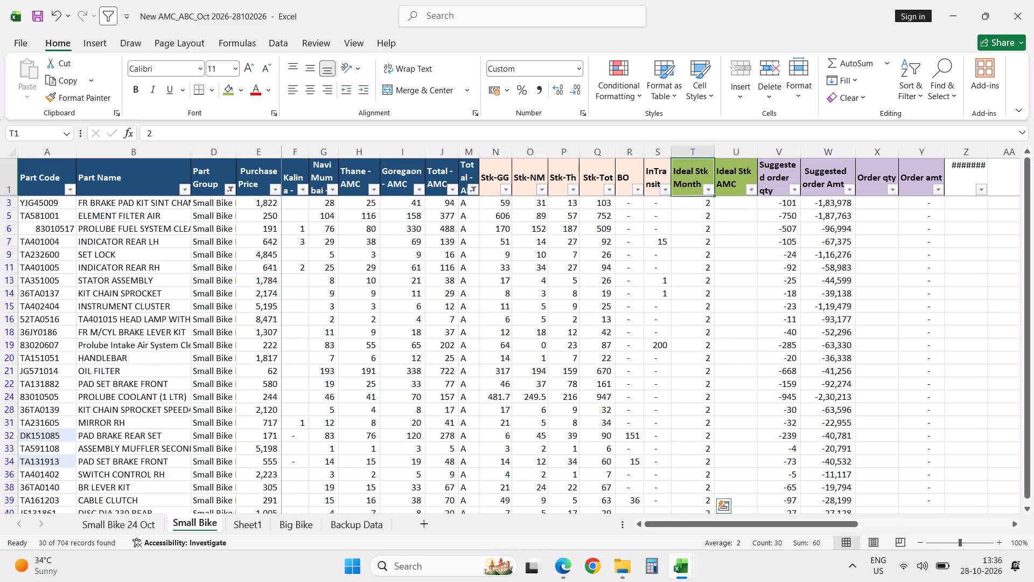
key("Down")
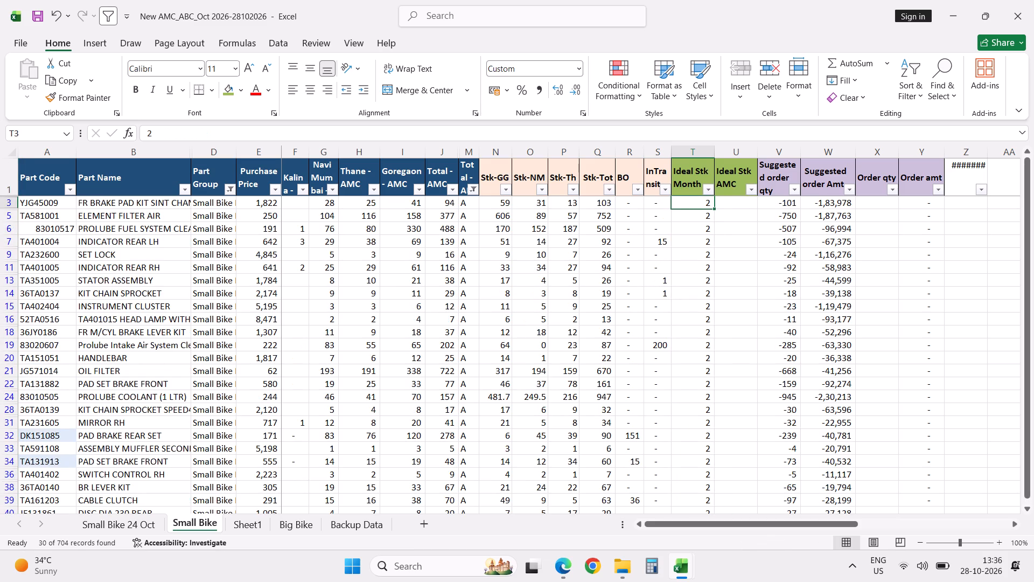
Change the Total - ABC filter from class A to classes B and C.
left_click(472, 190)
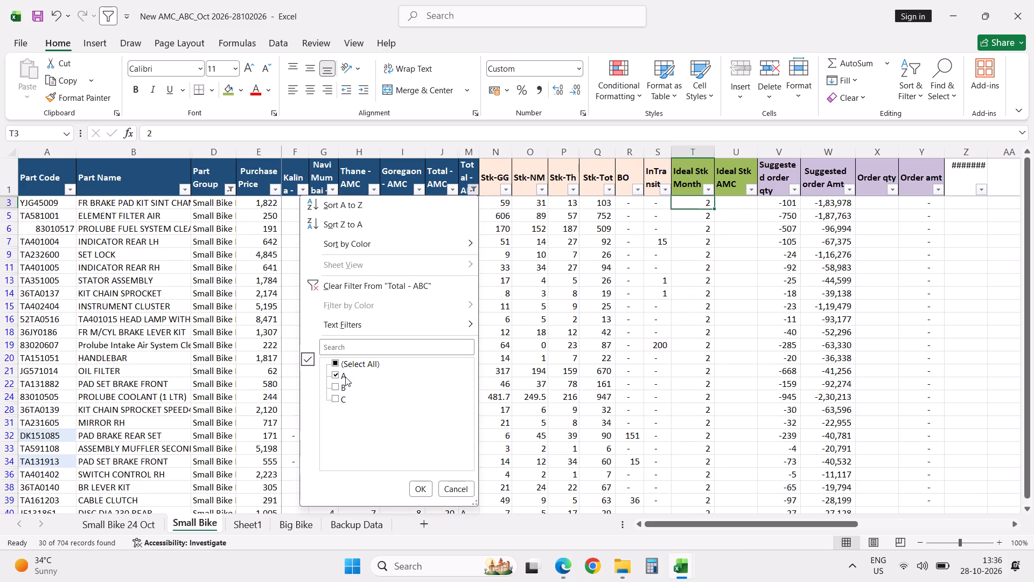
left_click(338, 375)
left_click(337, 385)
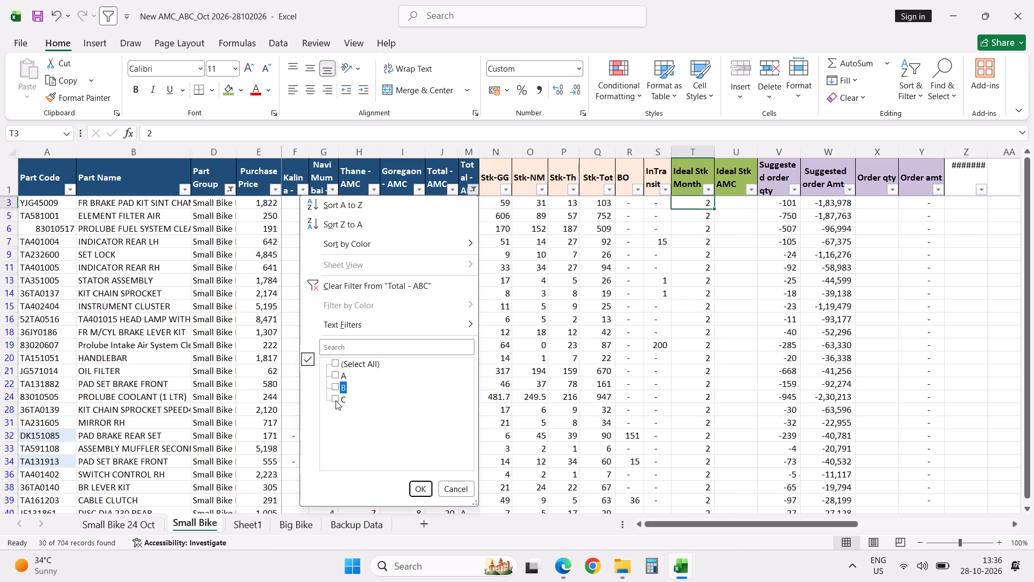
left_click(336, 400)
left_click(421, 486)
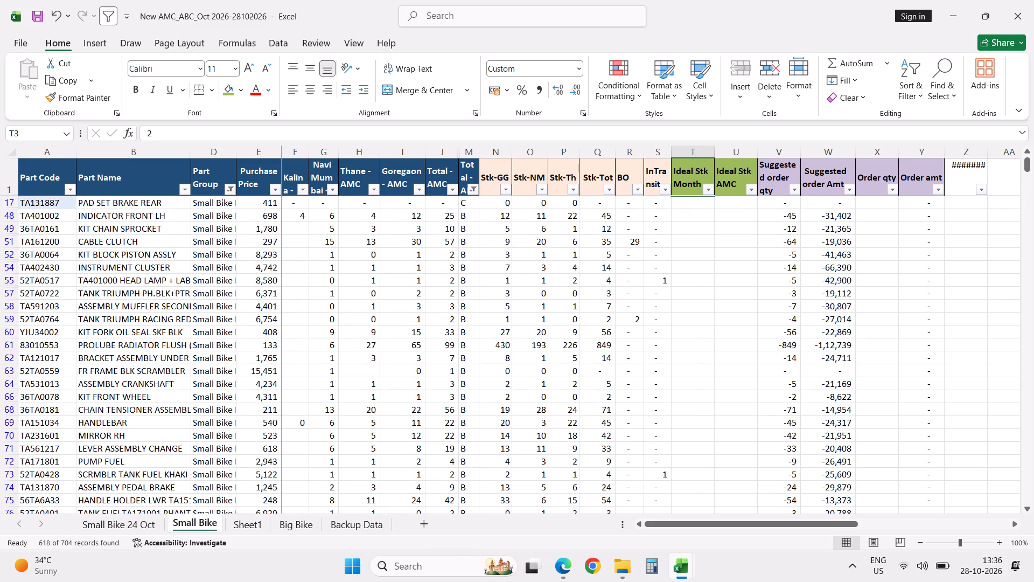
Set Ideal Stk Month to 1 for every filtered class B and C parts row, T17 down to T699.
left_click(691, 177)
key("Down")
key("1")
key("Return")
key("Left")
key("ctrl+Down")
key("Right")
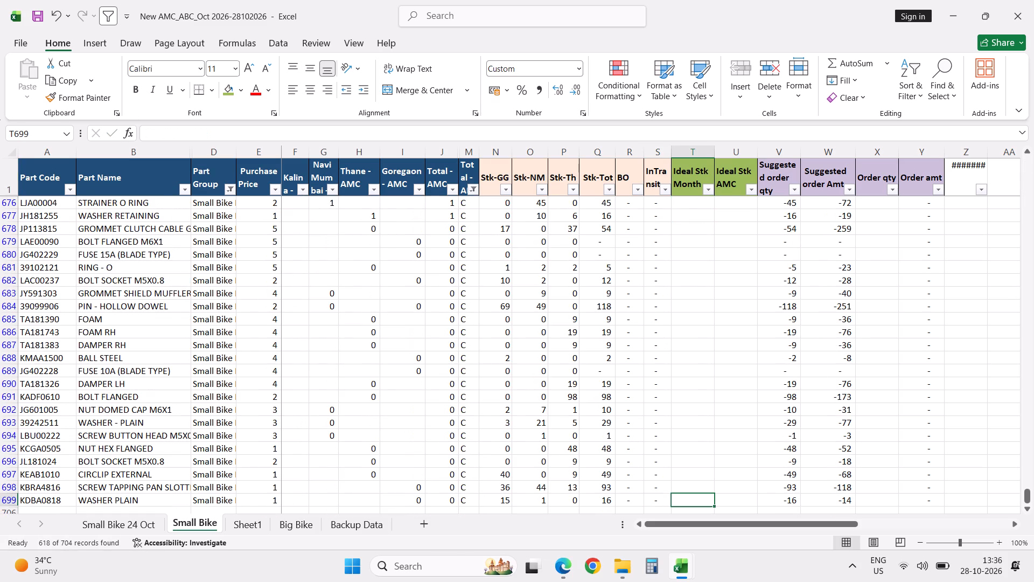
key("ctrl+shift+Up")
key("ctrl+d")
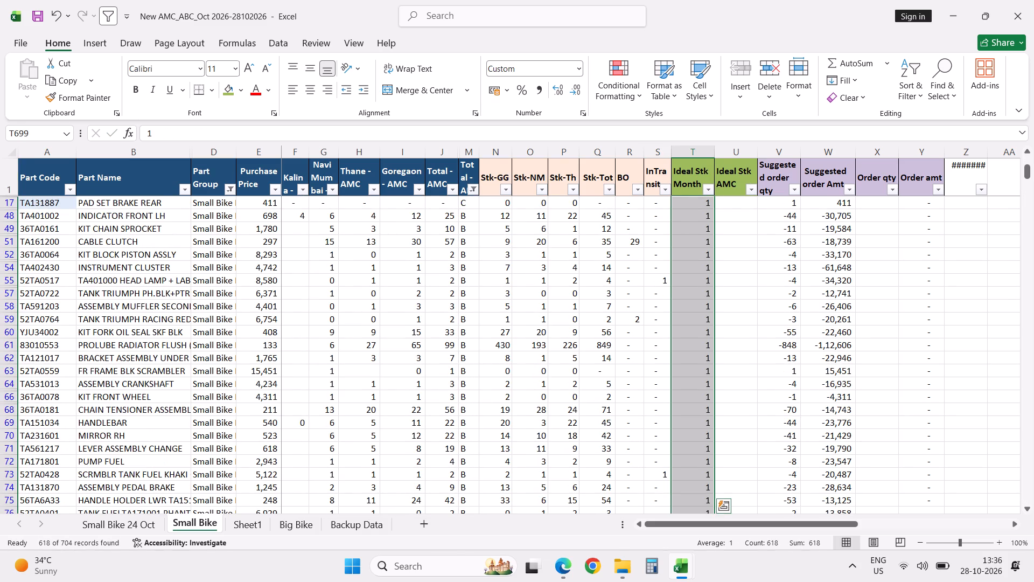
key("ctrl+Up")
key("Down")
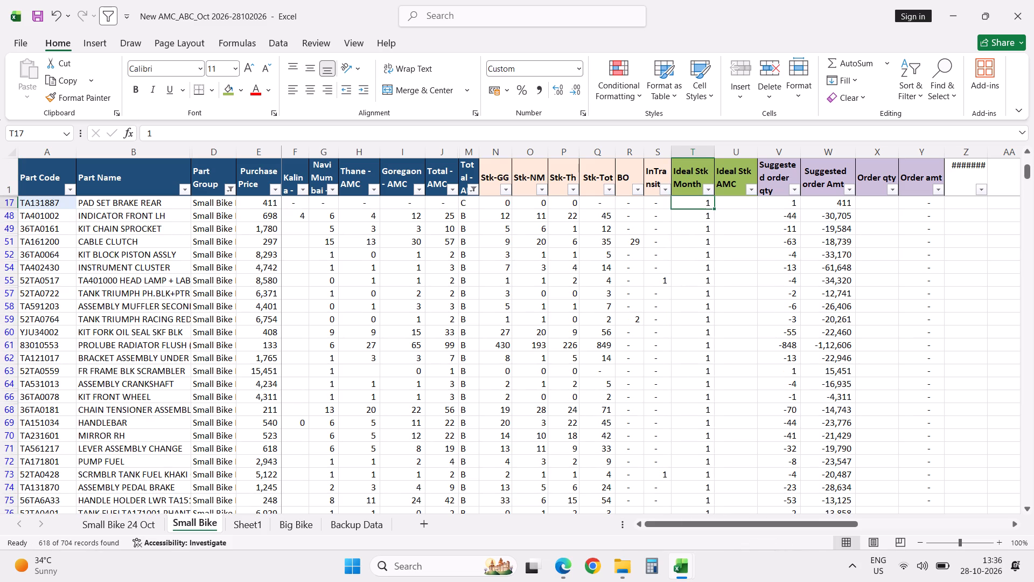
Remove the Total - ABC and Part Group filters by selecting all their values again.
left_click(473, 190)
left_click(360, 364)
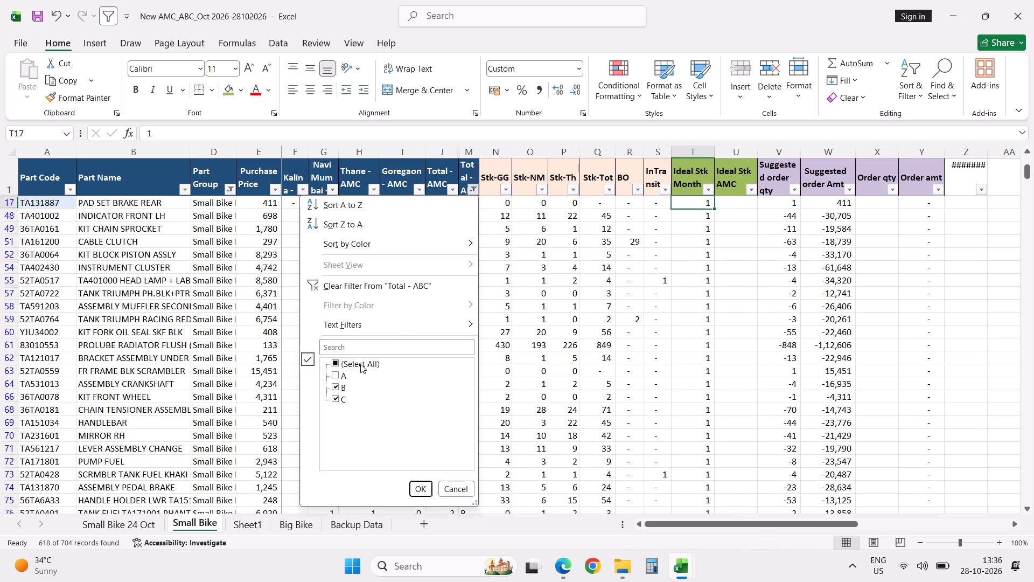
left_click(423, 489)
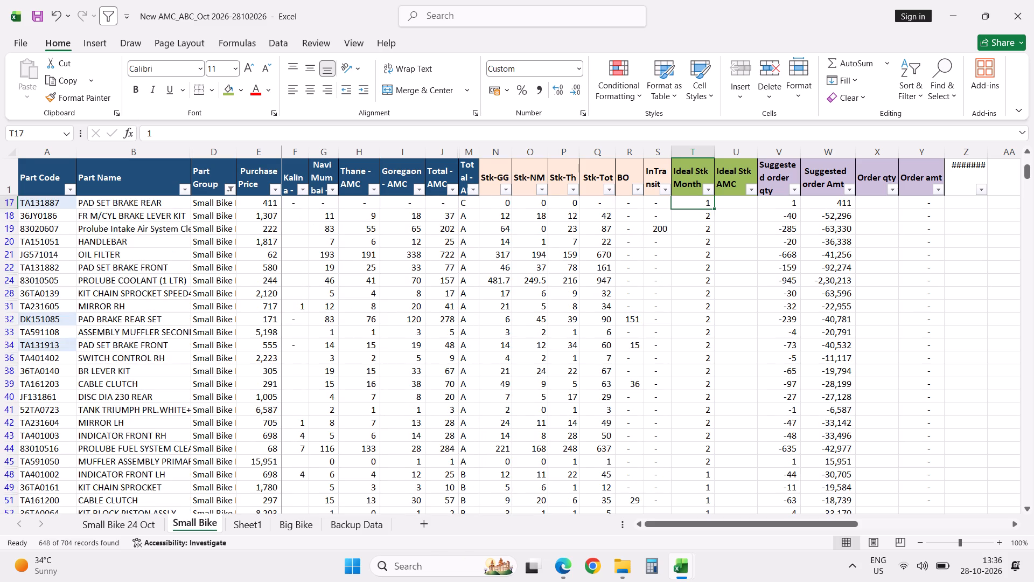
left_click(735, 188)
key("Down")
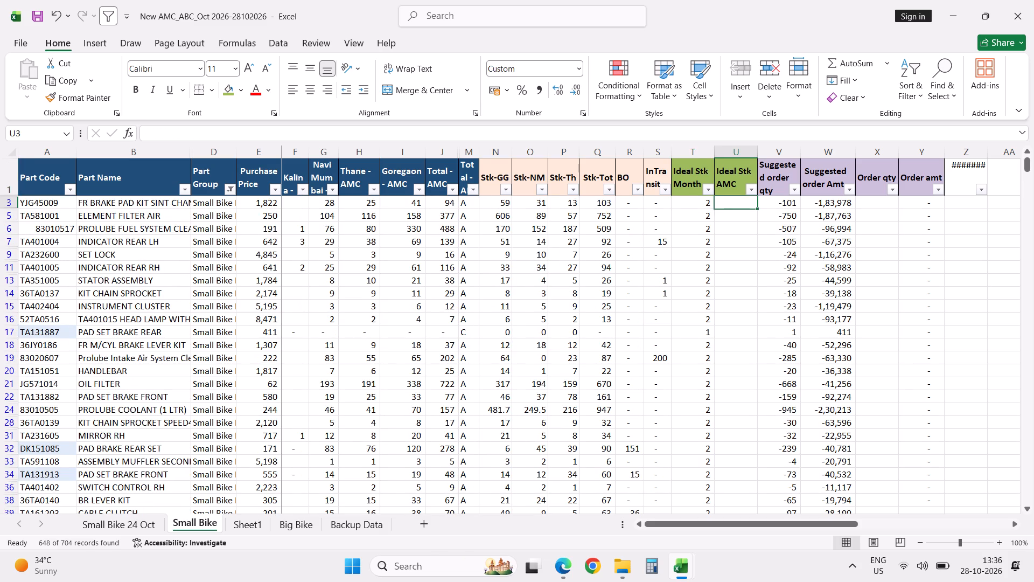
left_click(233, 188)
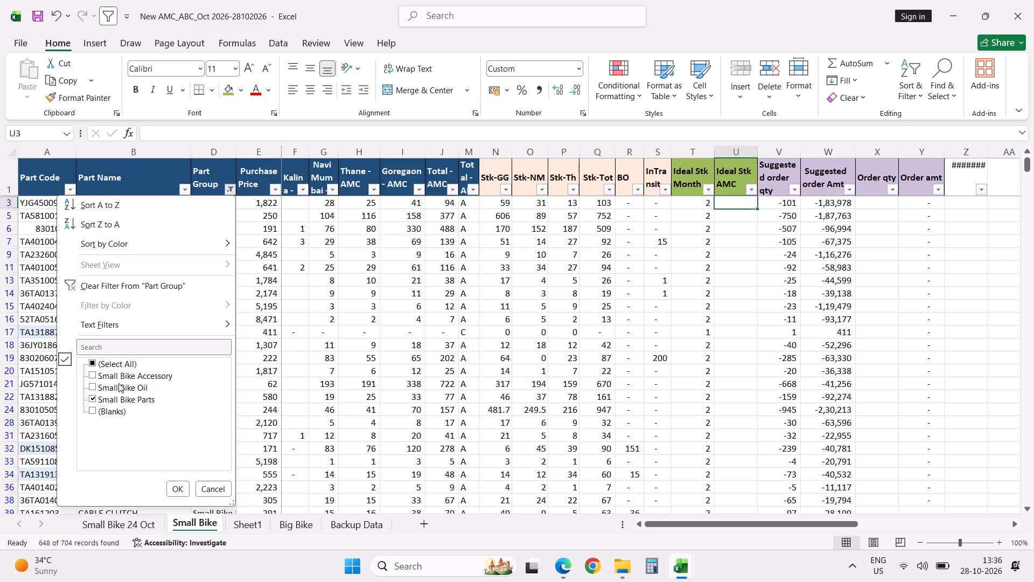
left_click(123, 364)
left_click(180, 496)
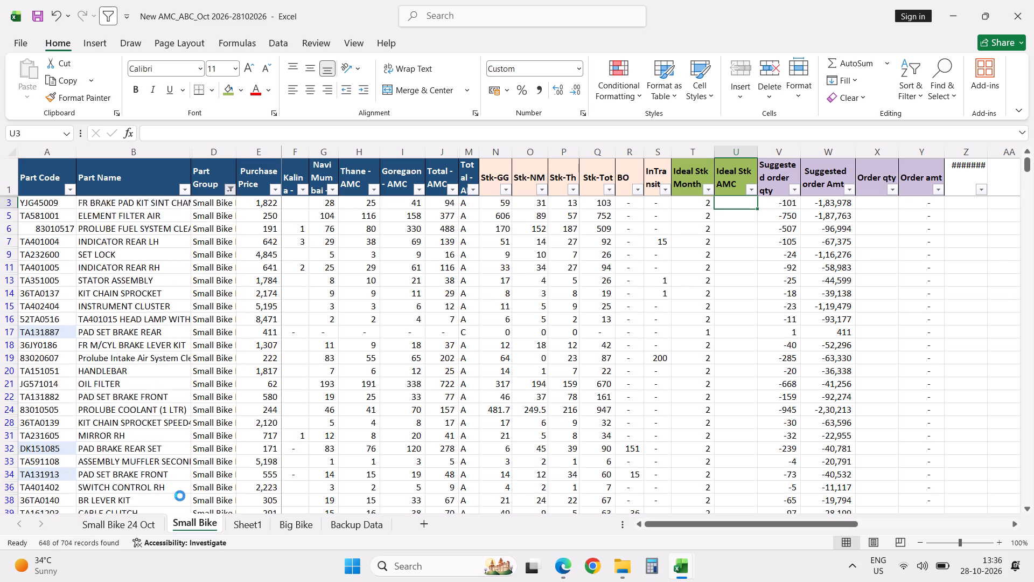
Filter Ideal Stk Month to 2 and check which ABC classes and part groups those rows contain.
left_click(707, 189)
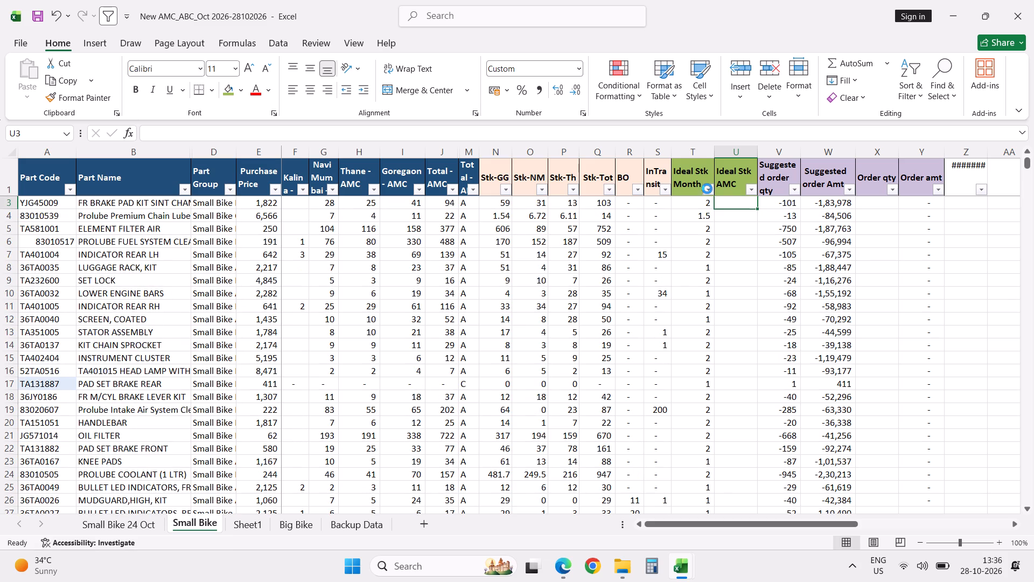
left_click(604, 365)
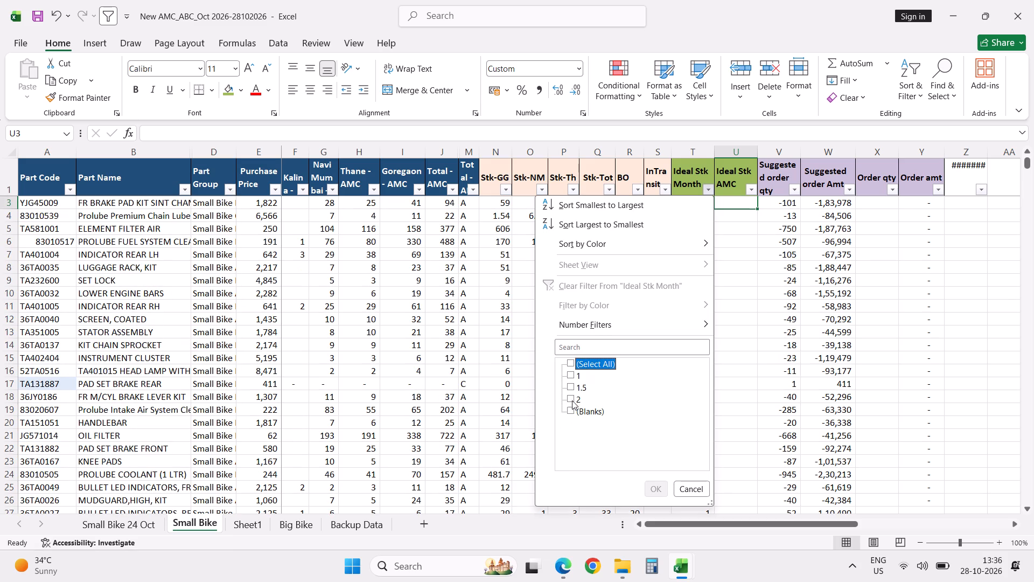
left_click(572, 397)
left_click(652, 489)
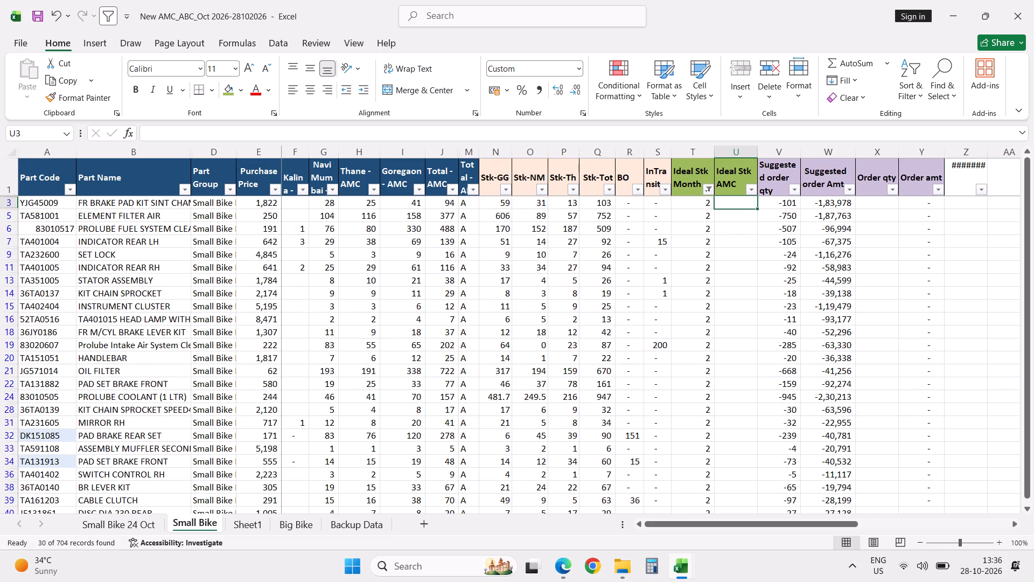
left_click(474, 190)
left_click(593, 377)
left_click(232, 191)
left_click(471, 369)
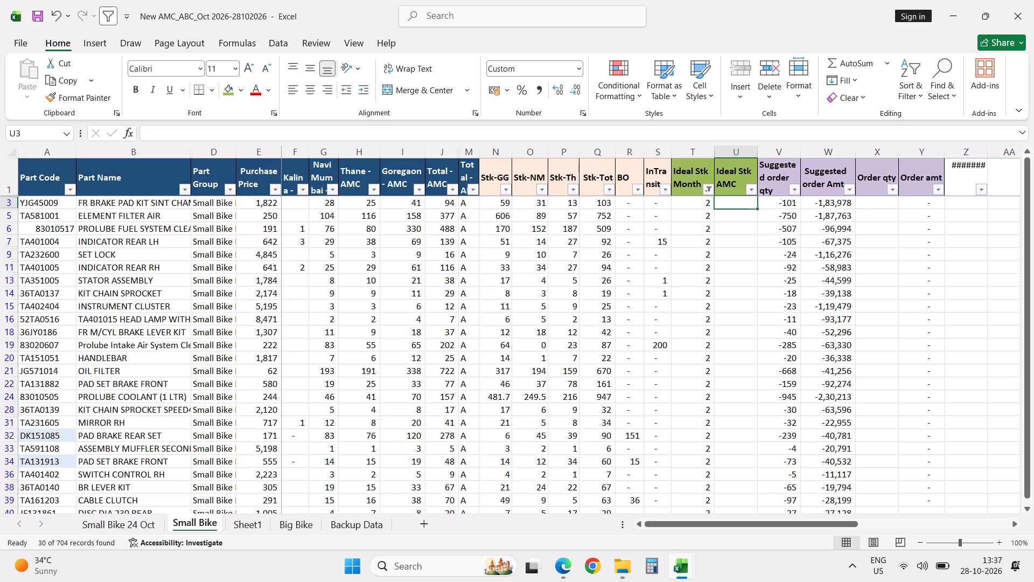
Switch the Ideal Stk Month filter to 1.5 to check which parts carry that value.
left_click(710, 189)
left_click(579, 398)
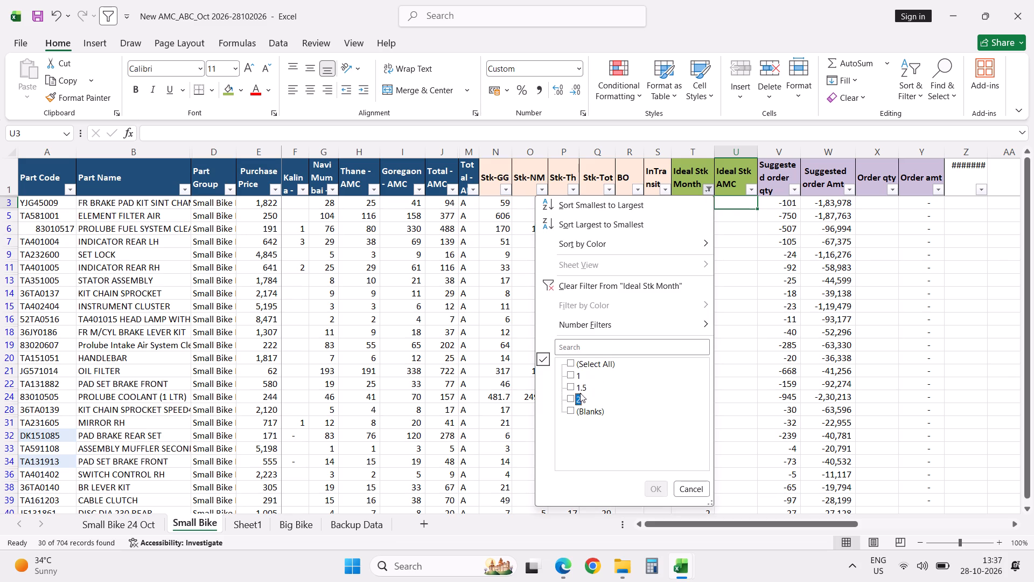
left_click(581, 390)
left_click(661, 487)
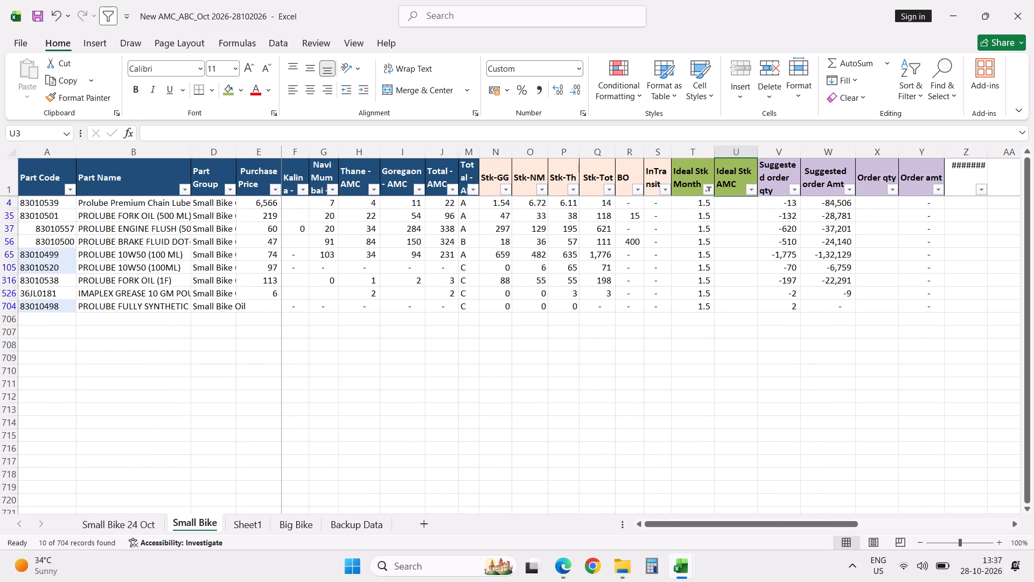
Filter Ideal Stk Month to 1 and narrow Part Group to Small Bike Parts to check those rows.
left_click(708, 190)
left_click(581, 387)
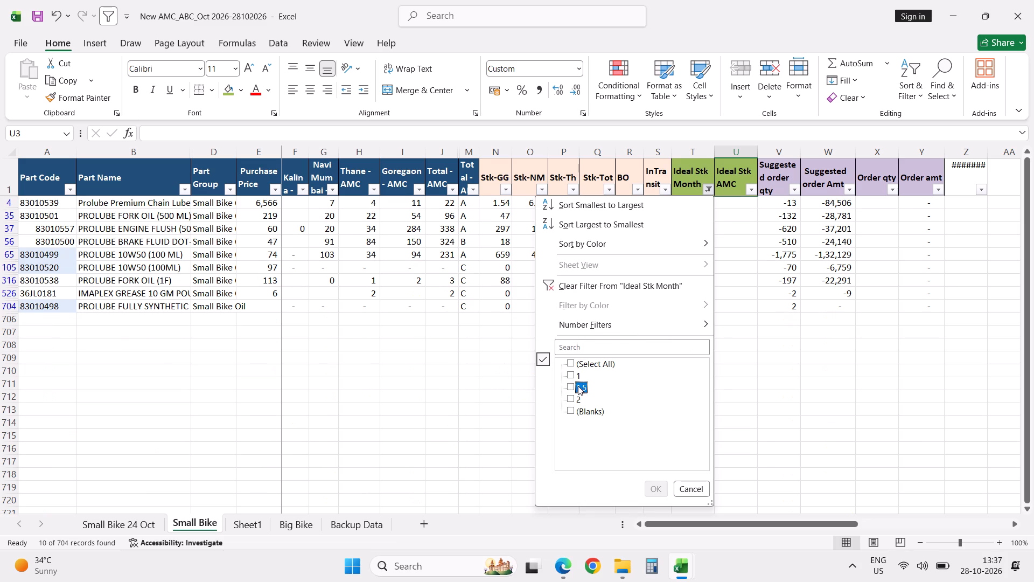
left_click(574, 375)
left_click(655, 486)
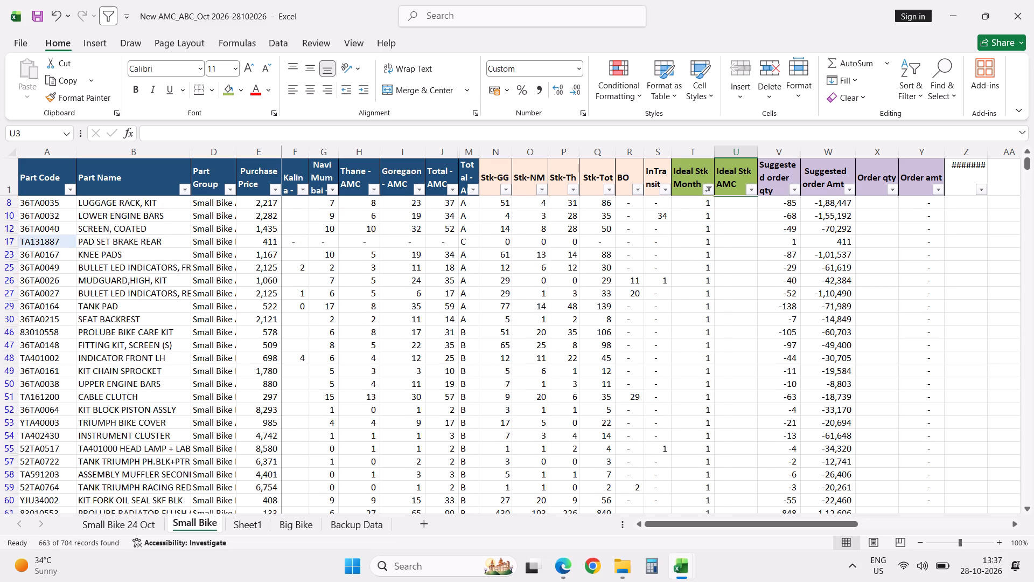
left_click(229, 192)
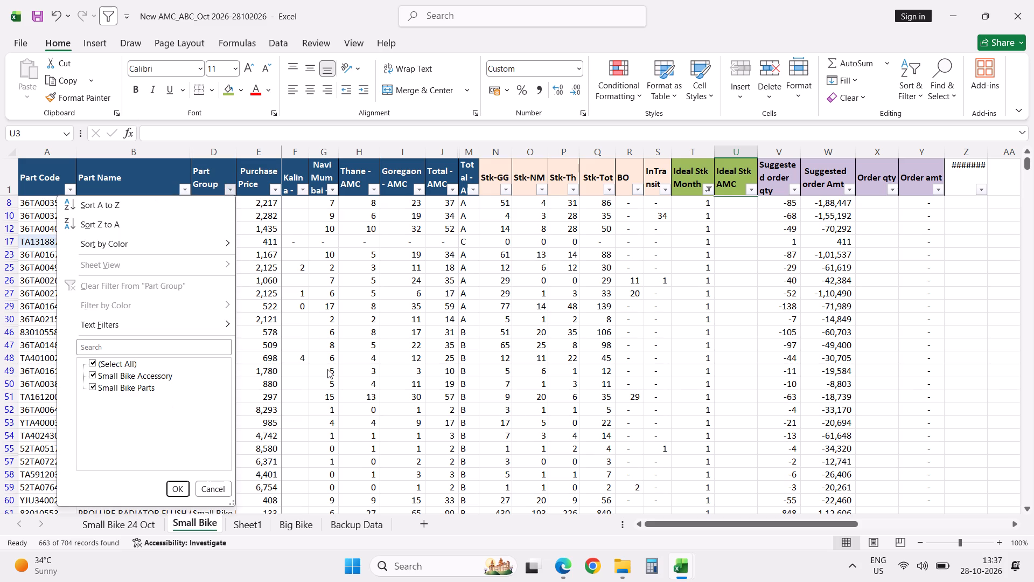
left_click(145, 377)
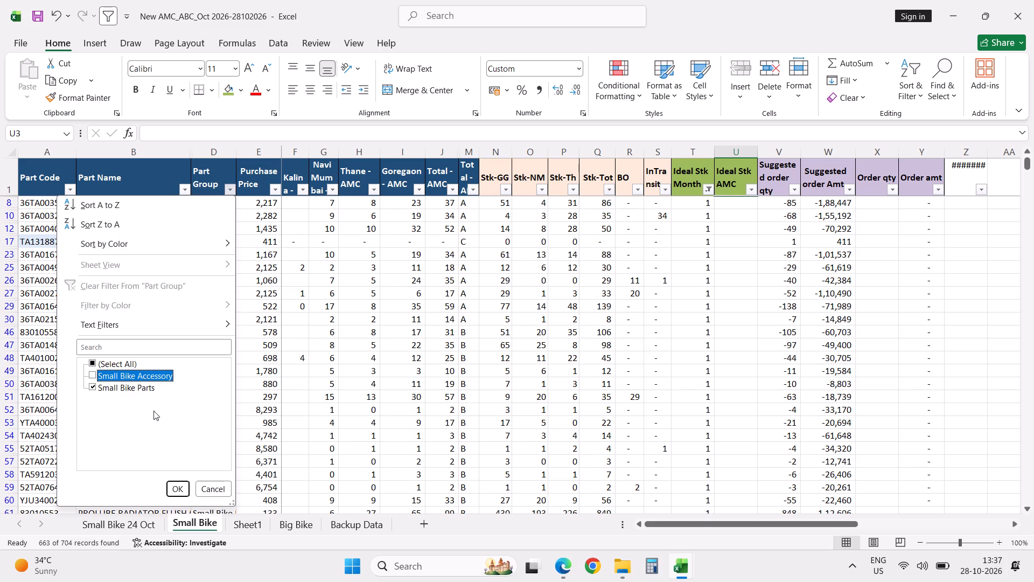
left_click(179, 486)
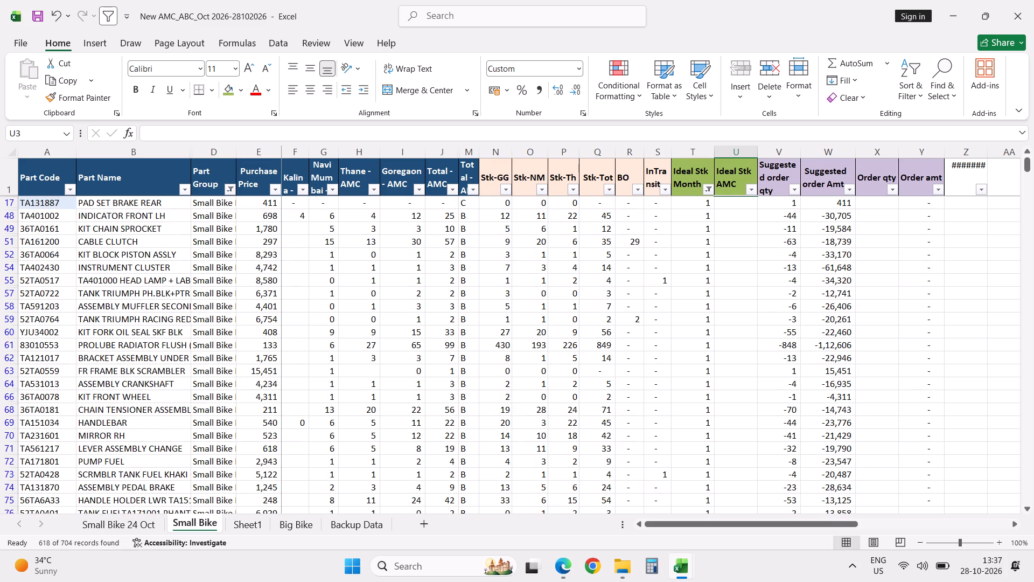
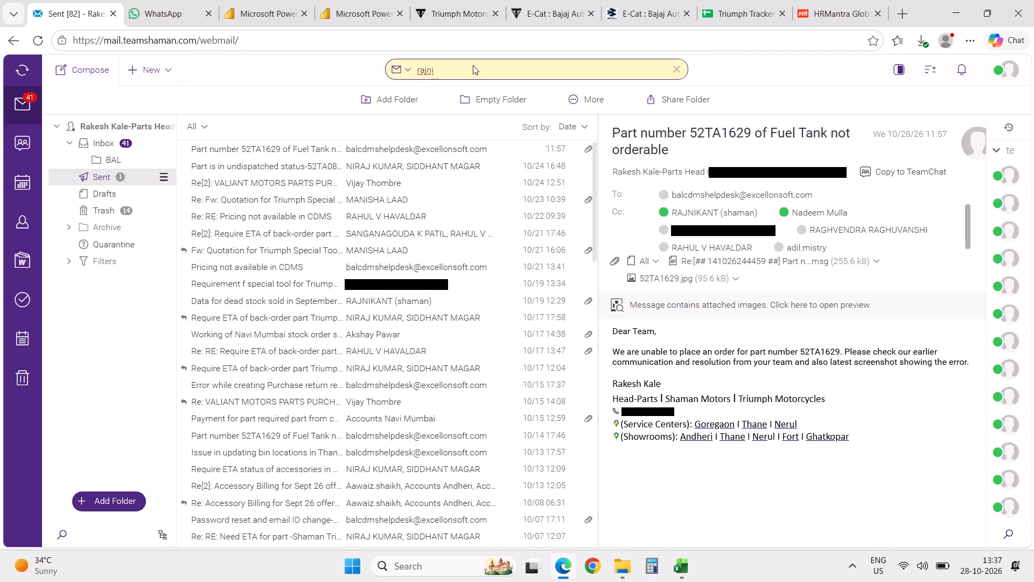
Start a reply to all on the sent email "Data for dead stock sold in September 2026", keeping its spreadsheet attachment.
left_click(303, 300)
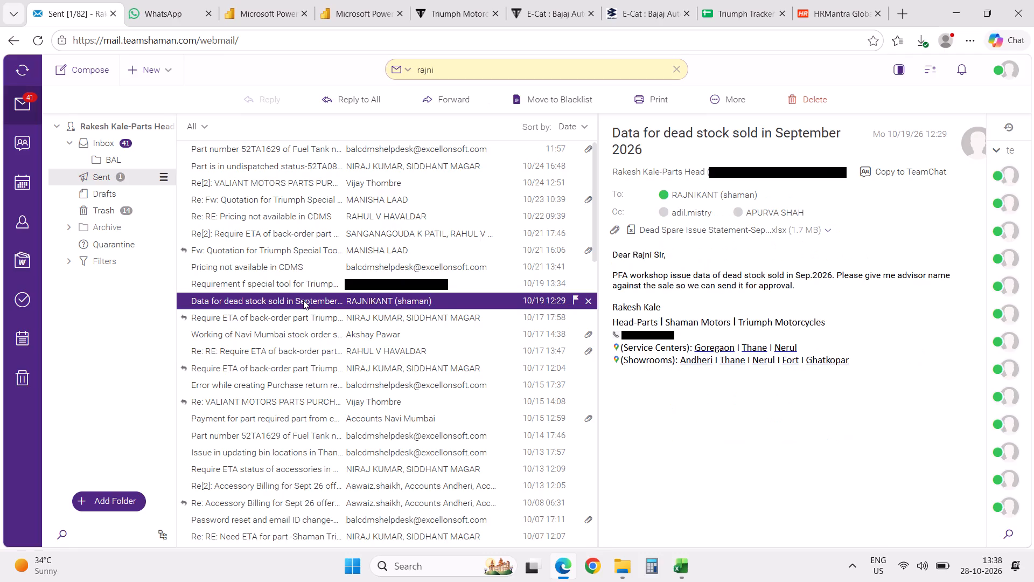
right_click(303, 300)
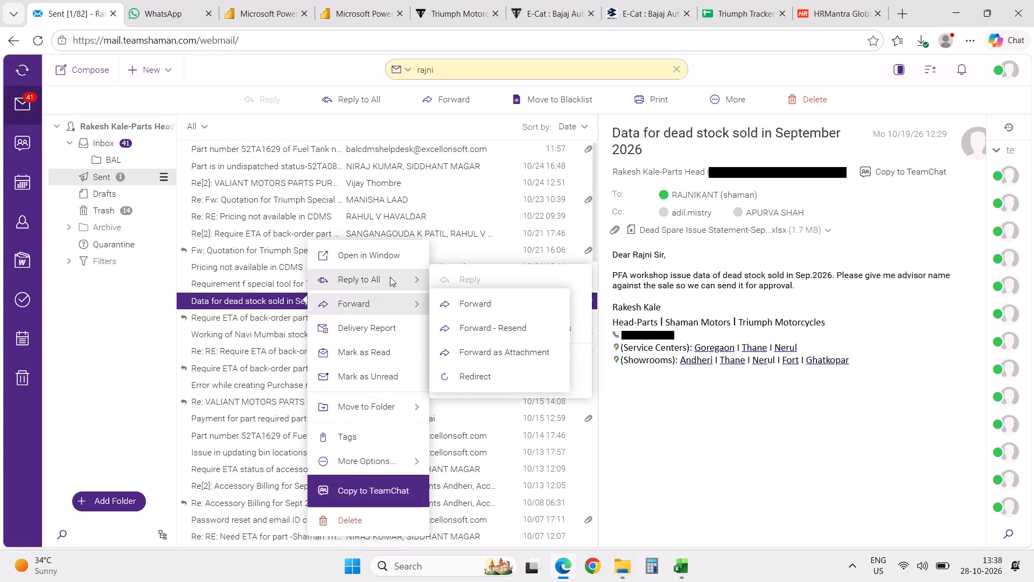
left_click(556, 327)
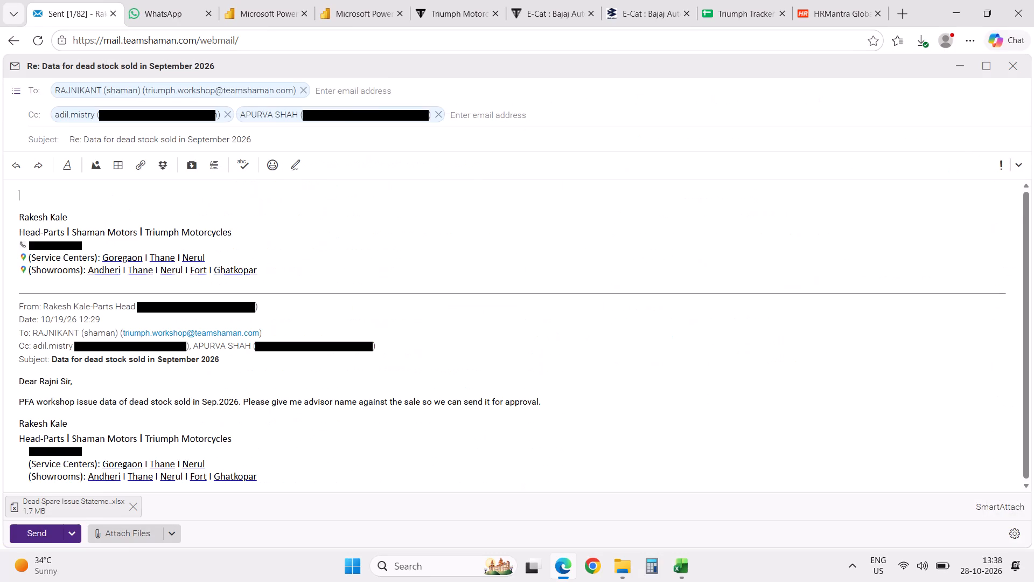
Write "Dear Rajni Sir," and, as a separate paragraph, "Forwarding the email as required." in the reply, and send it.
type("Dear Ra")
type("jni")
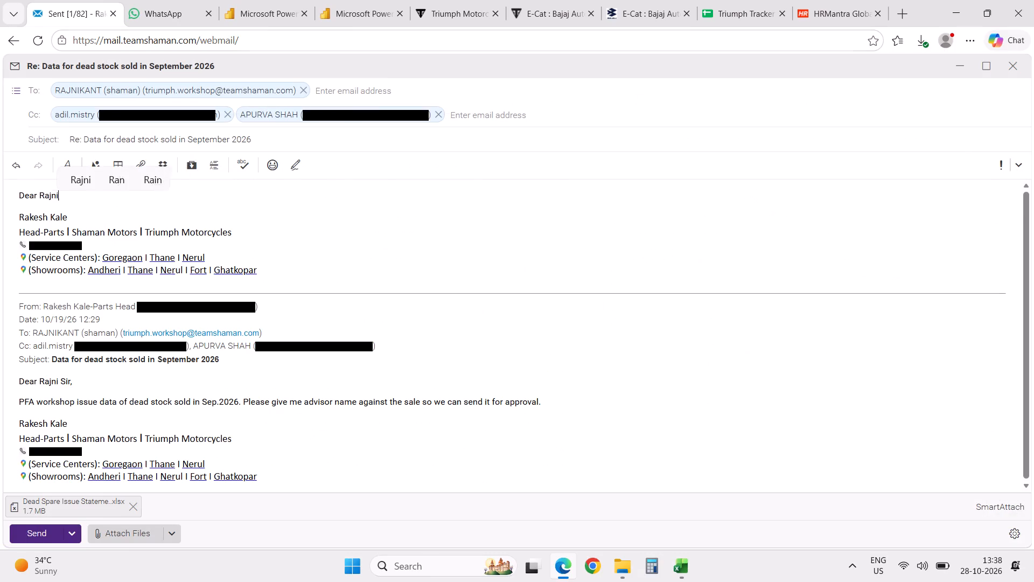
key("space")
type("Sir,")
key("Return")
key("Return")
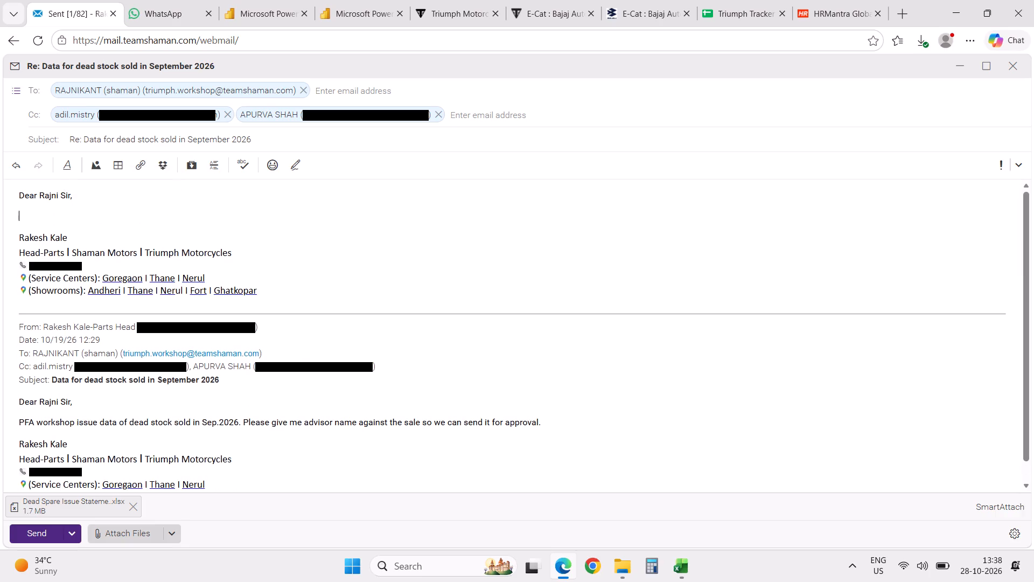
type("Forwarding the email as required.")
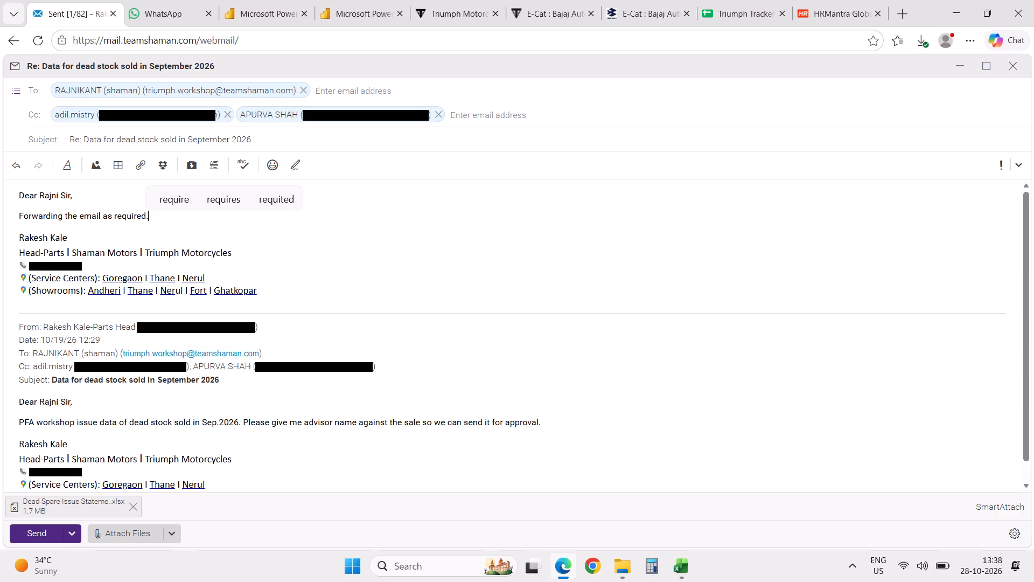
left_click(39, 533)
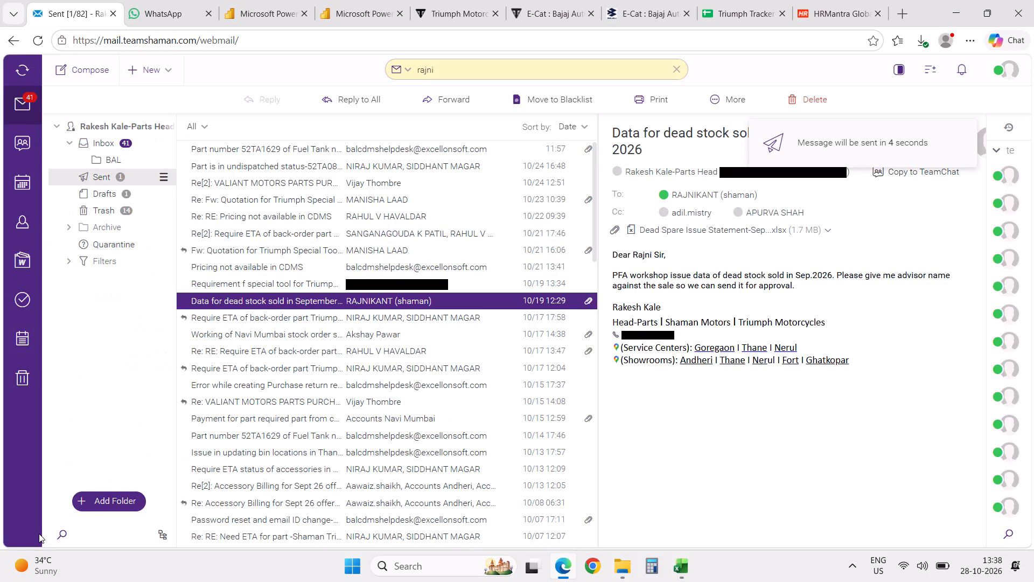
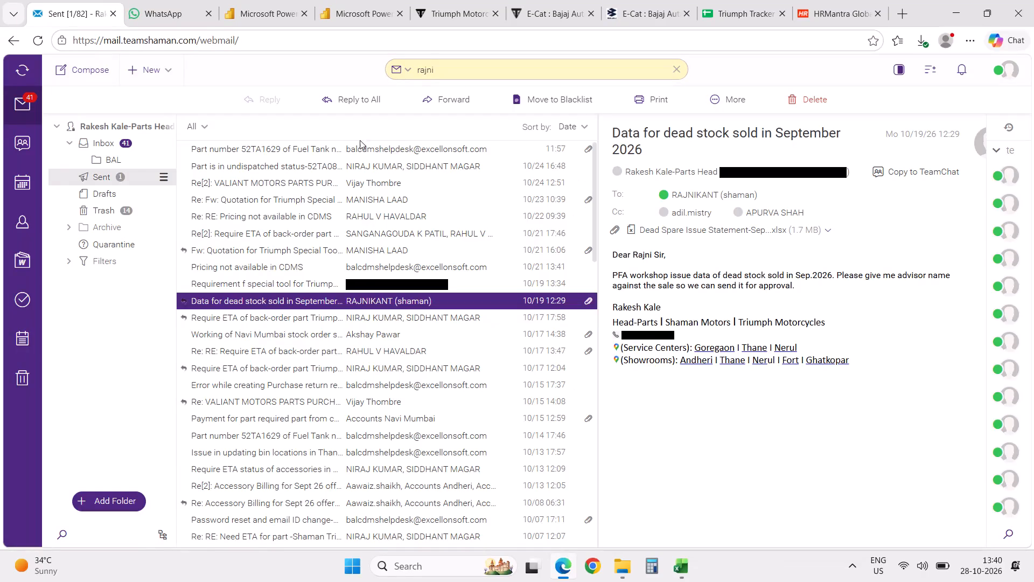
Clear the "rajni" search so the Sent folder lists all emails.
left_click(676, 73)
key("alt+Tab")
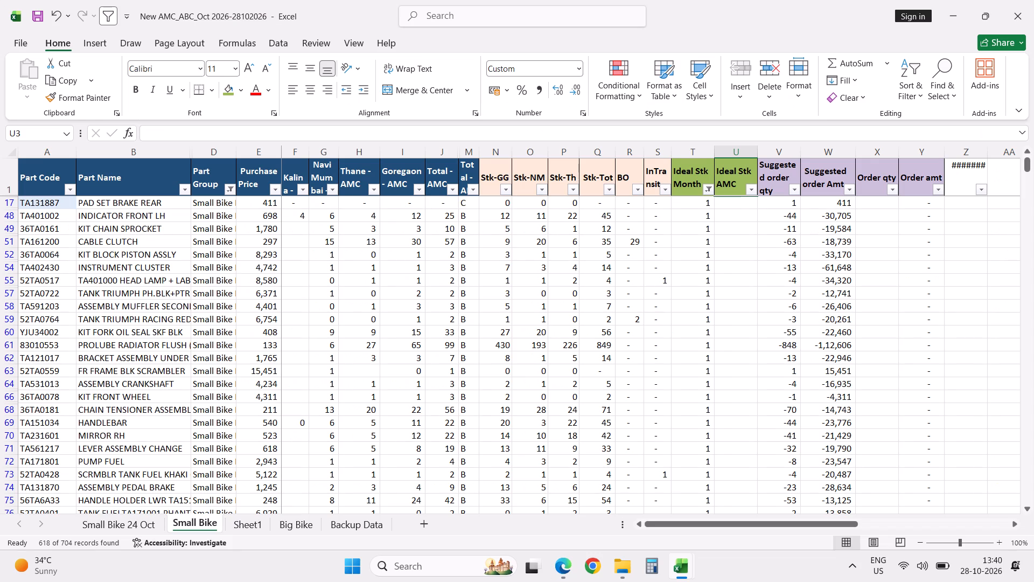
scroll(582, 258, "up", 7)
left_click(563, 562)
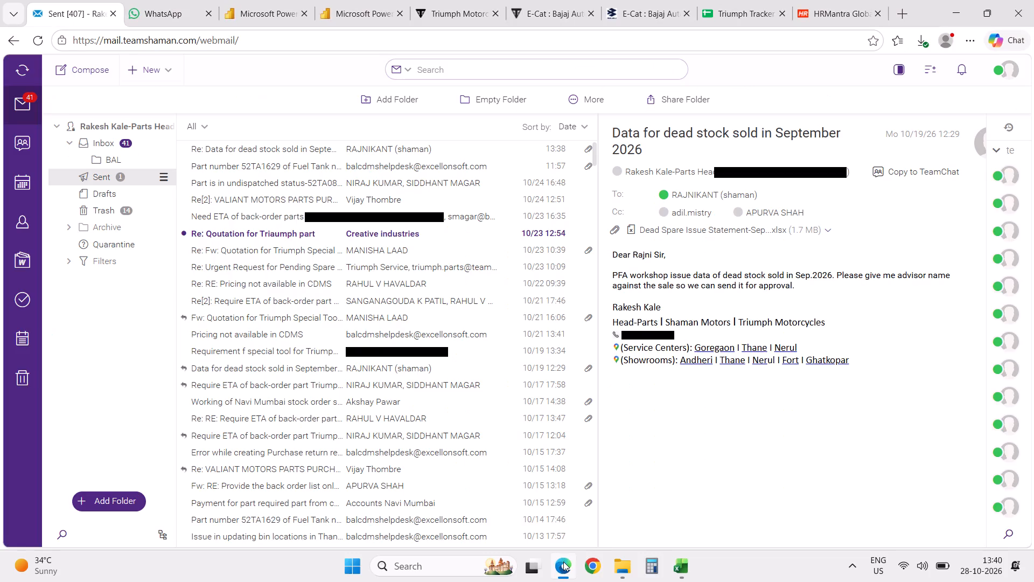
Start forwarding the sent "Re: Data for dead stock sold in September 2026" email, with its spreadsheet attachment, to Atul.
scroll(389, 367, "up", 6)
left_click(296, 144)
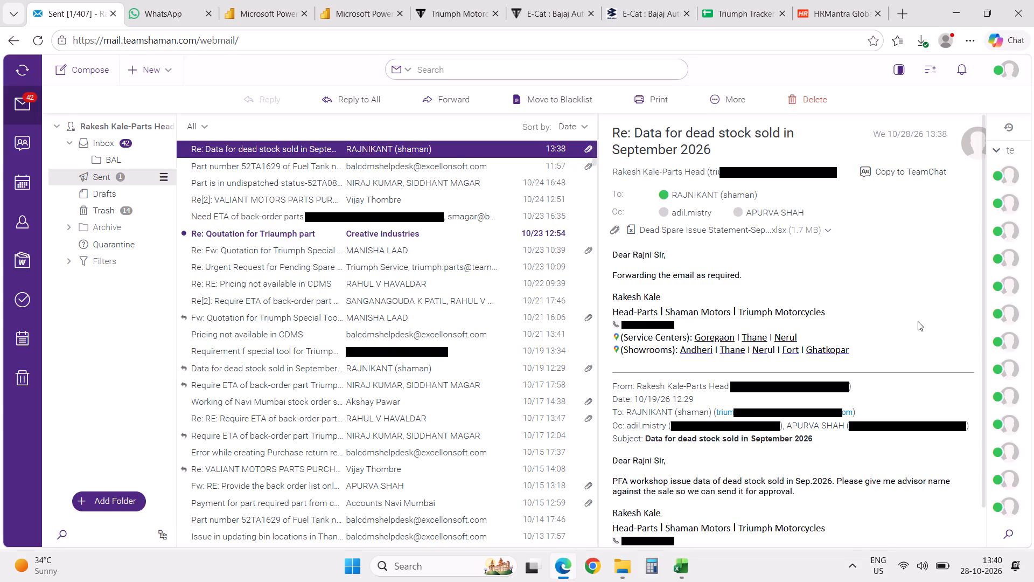
left_click(228, 151)
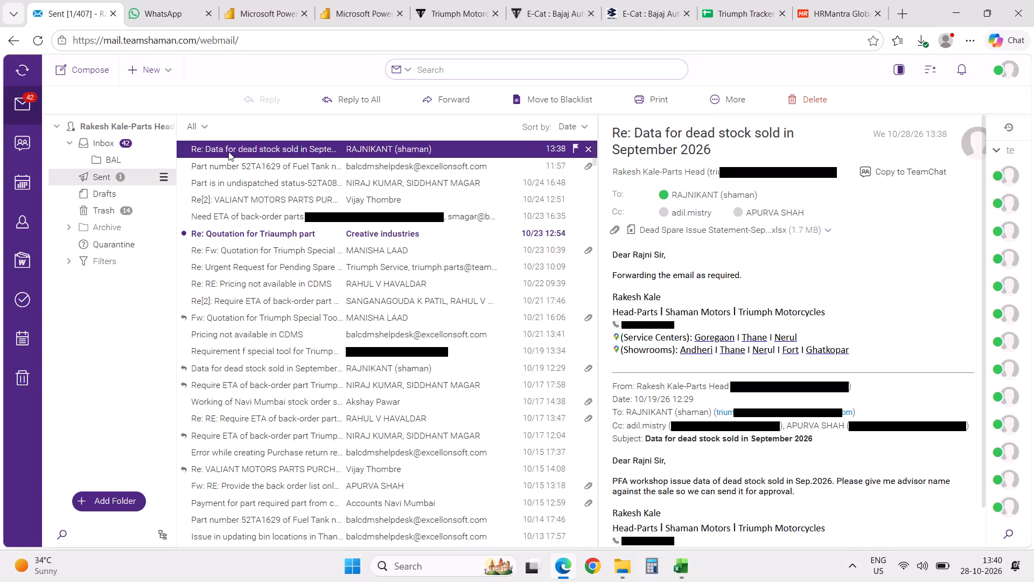
right_click(231, 148)
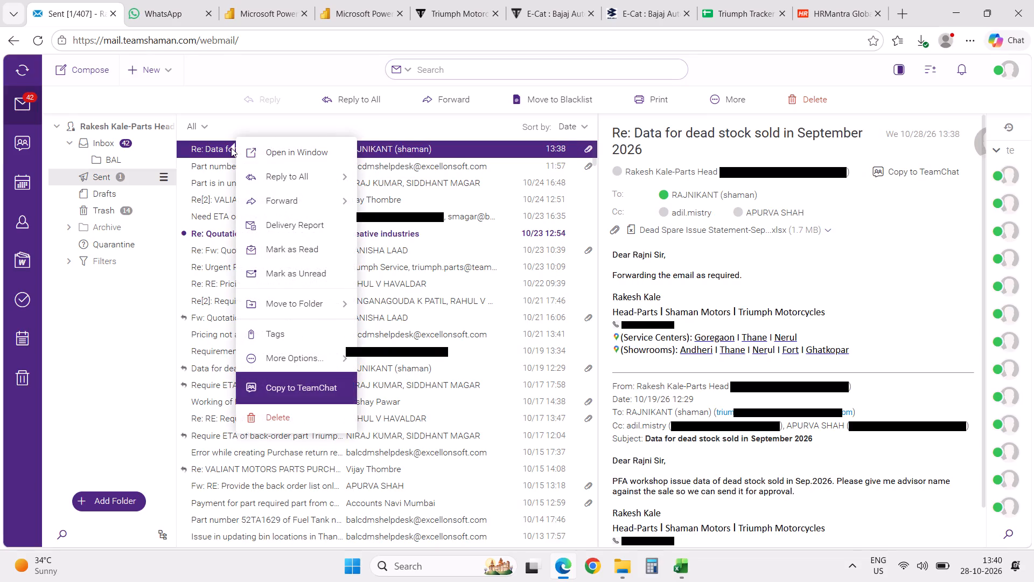
left_click(453, 206)
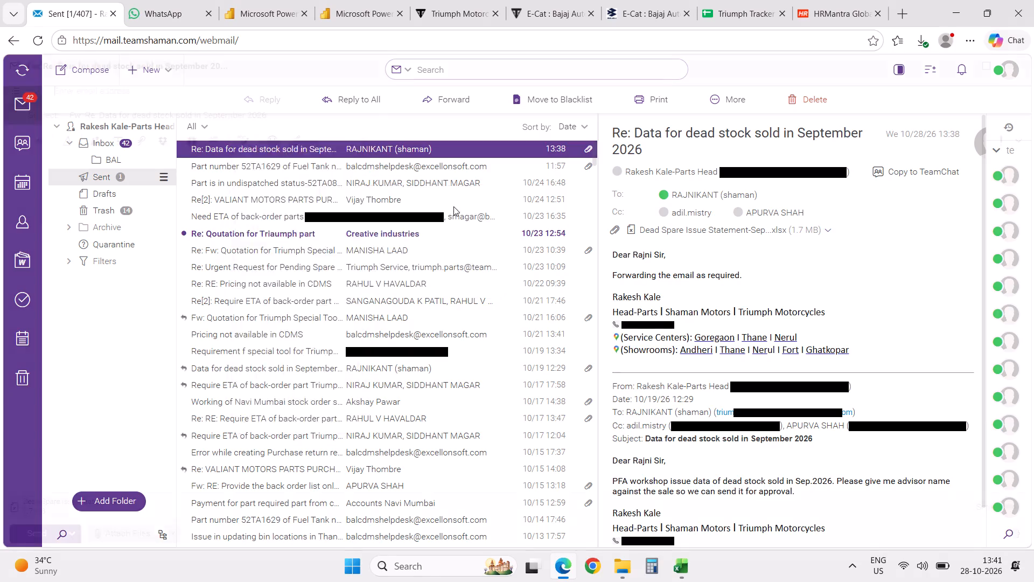
type("atu")
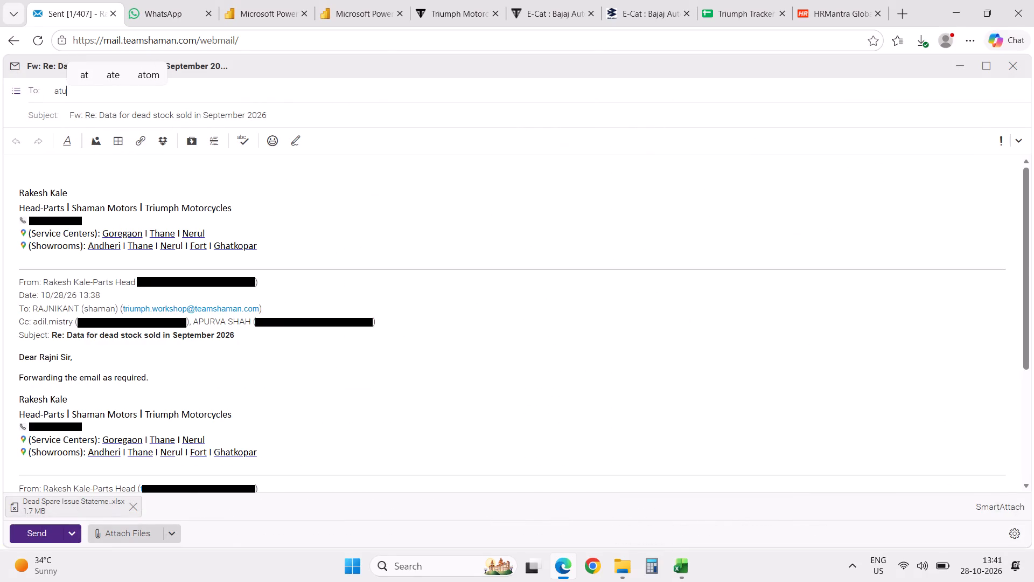
key("Return")
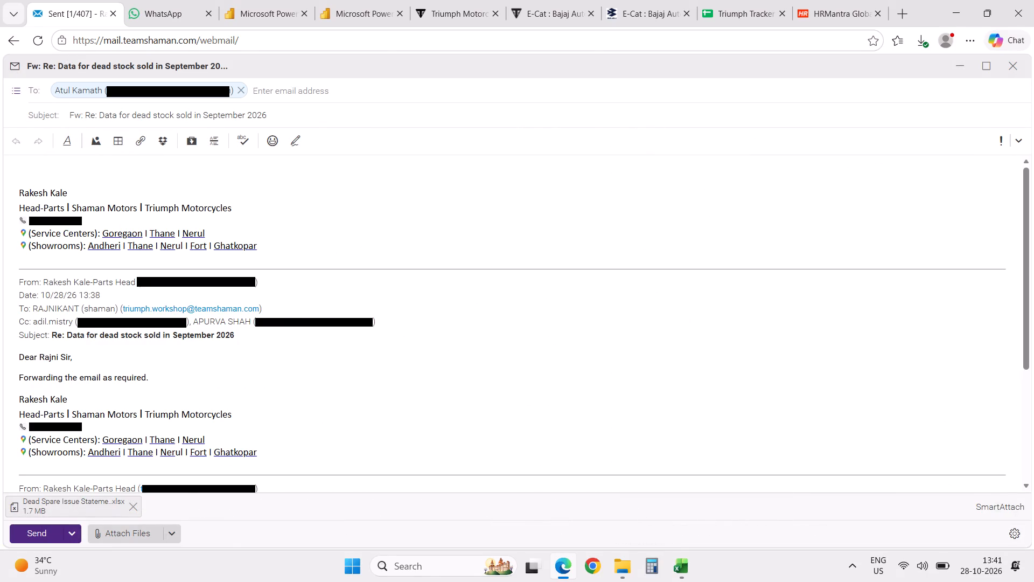
Show the Cc field and add Rajnikant, Adil and Apurva, the recipients of the original email, as Cc.
left_click(17, 93)
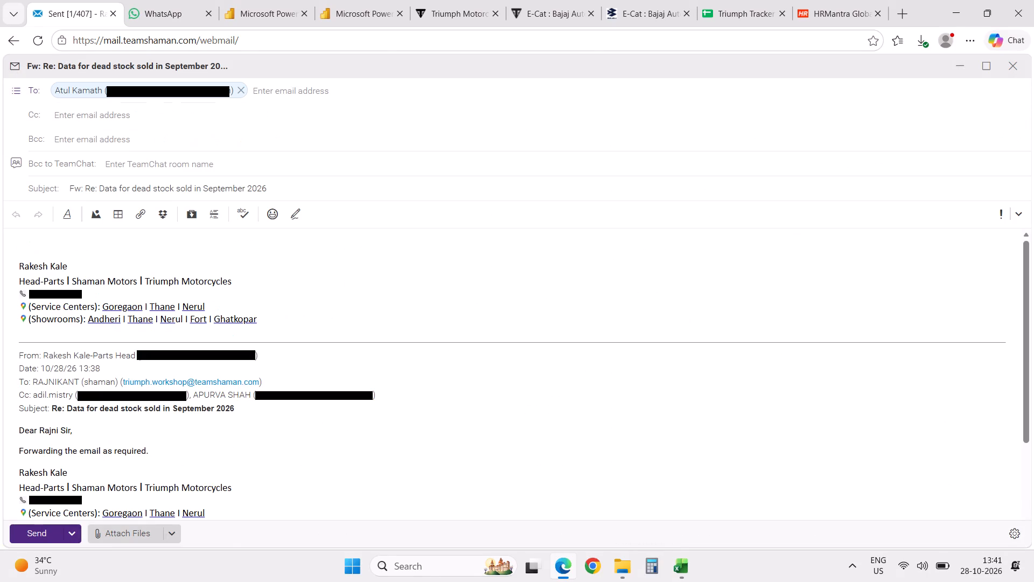
left_click(120, 120)
type("rajni")
key("Return")
type("adil")
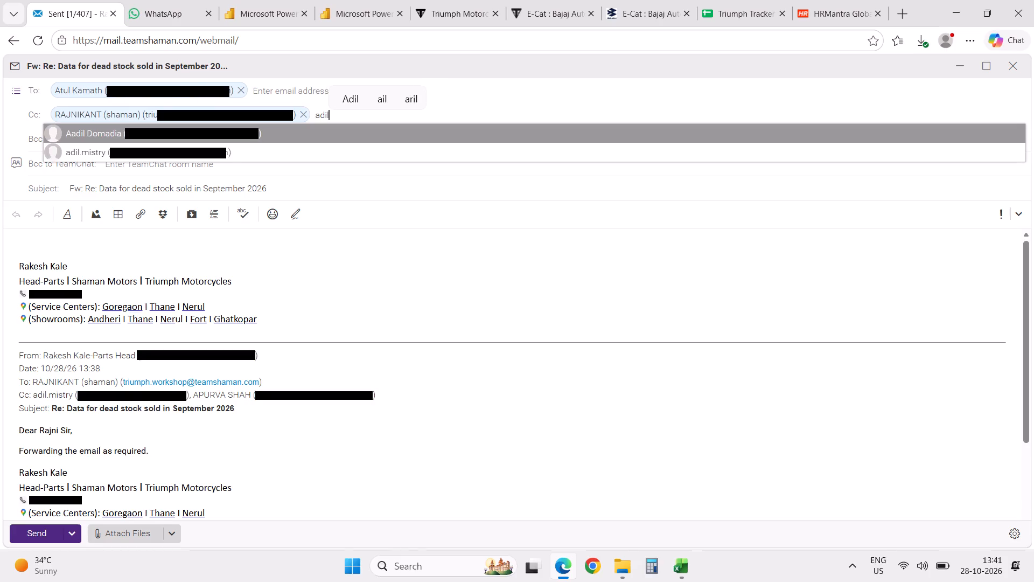
key("Down")
key("Return")
type("apurb")
key("BackSpace")
key("BackSpace")
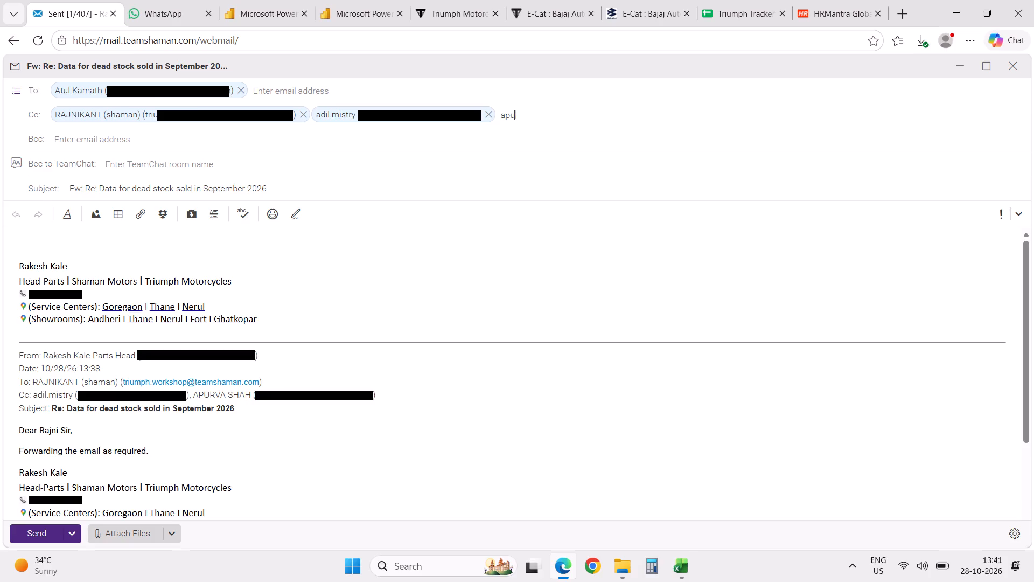
key("Return")
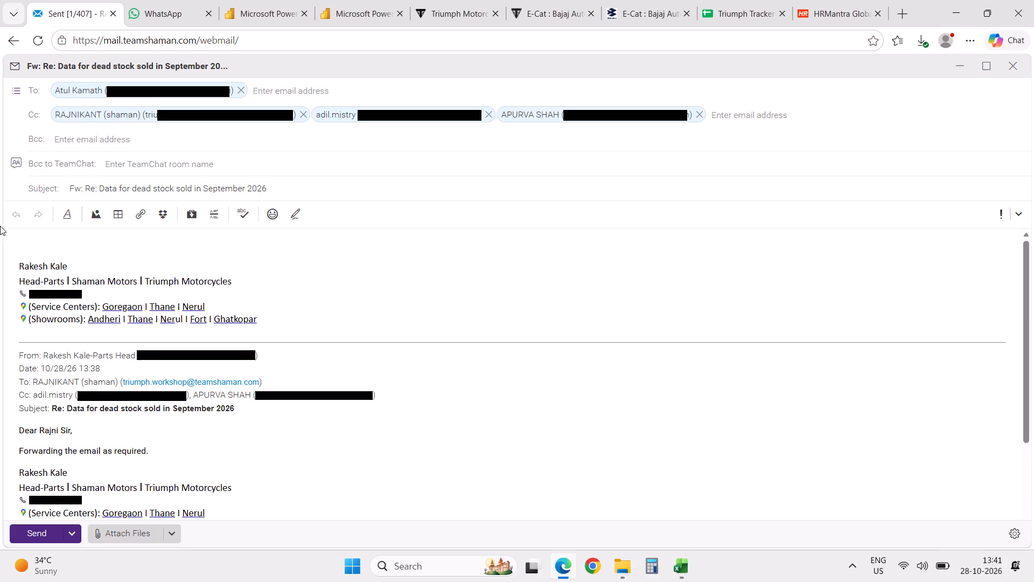
Write the greeting "Dear Atul Sir," at the top of the forwarded message.
left_click(66, 252)
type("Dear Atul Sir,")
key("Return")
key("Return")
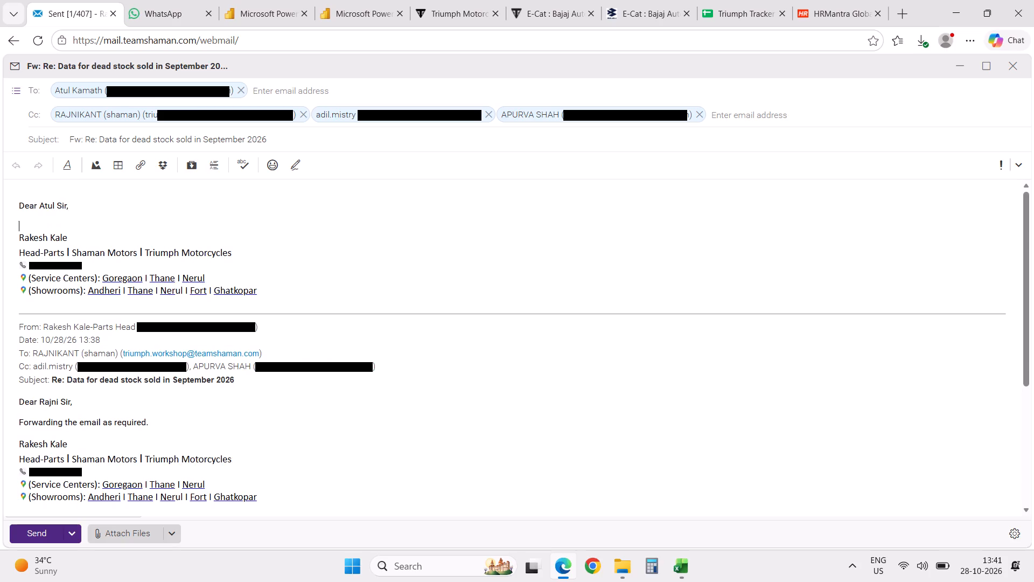
Copy the quoted "PFA workshop issue data of dead stock sold in Sep.2026…" paragraph below the greeting and send the email.
scroll(421, 445, "down", 3)
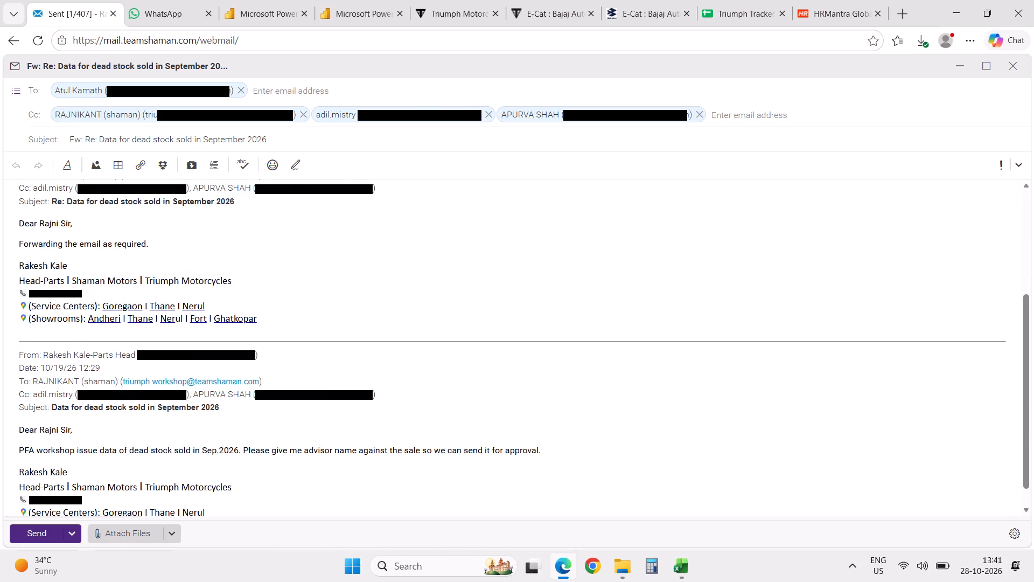
left_click(20, 426)
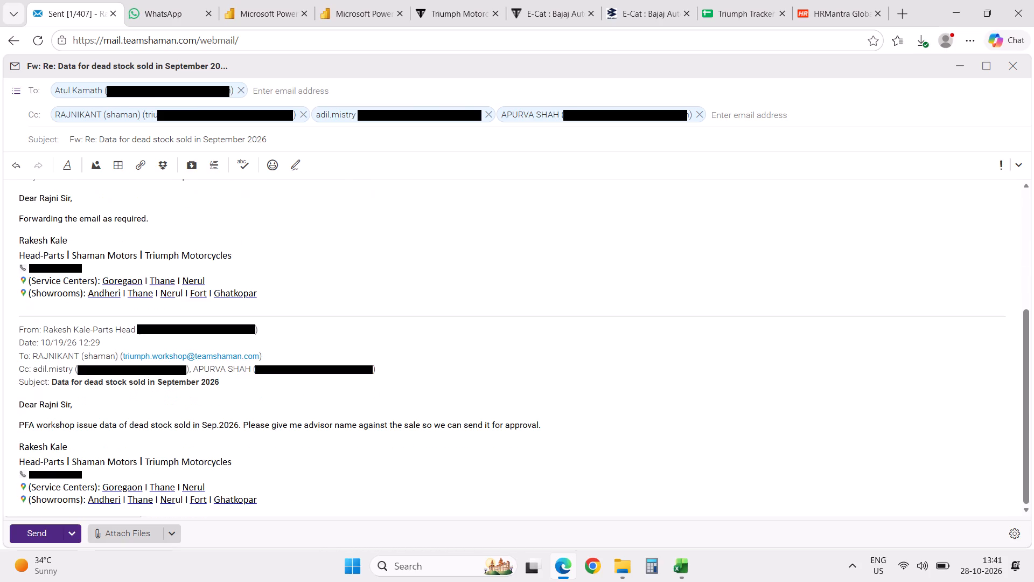
left_click(565, 427, "shift")
key("ctrl+c")
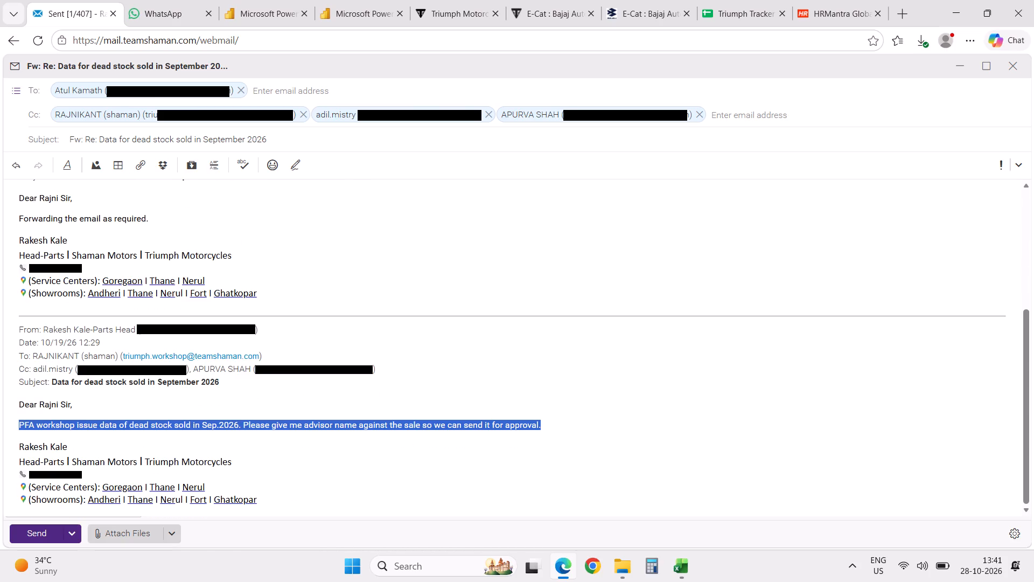
scroll(542, 358, "up", 9)
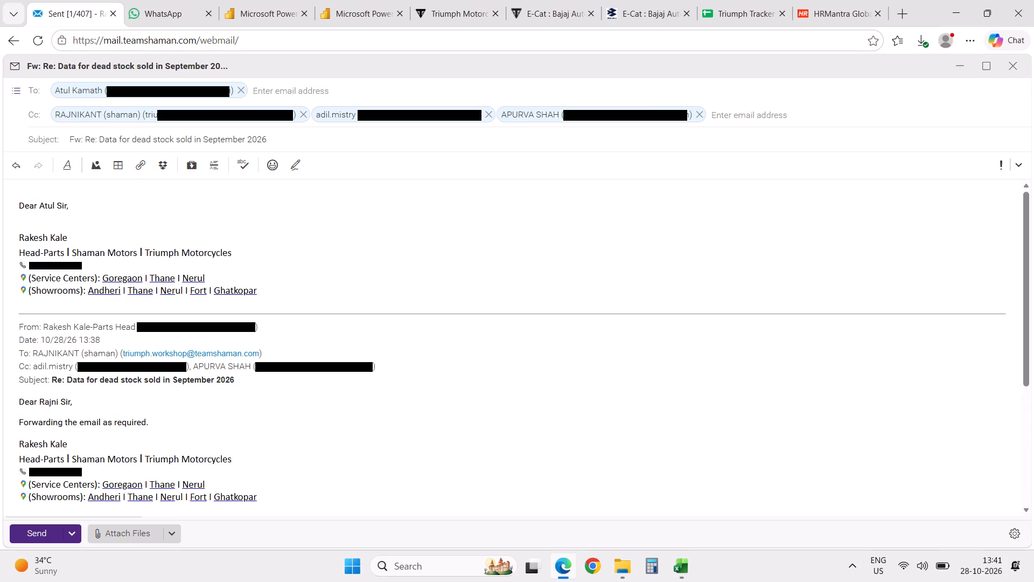
left_click(23, 220)
key("Return")
key("Return")
key("ctrl+v")
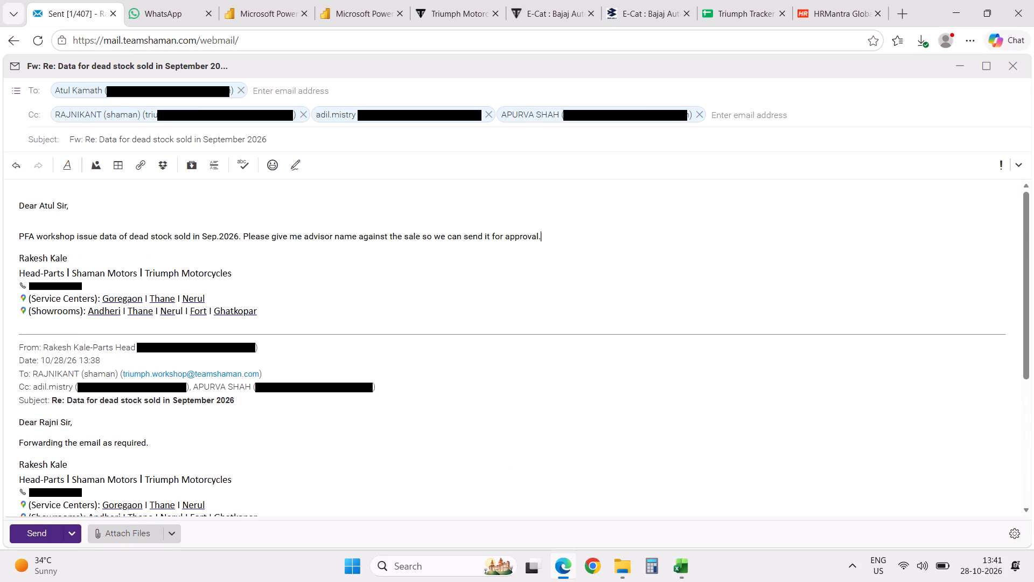
left_click(51, 539)
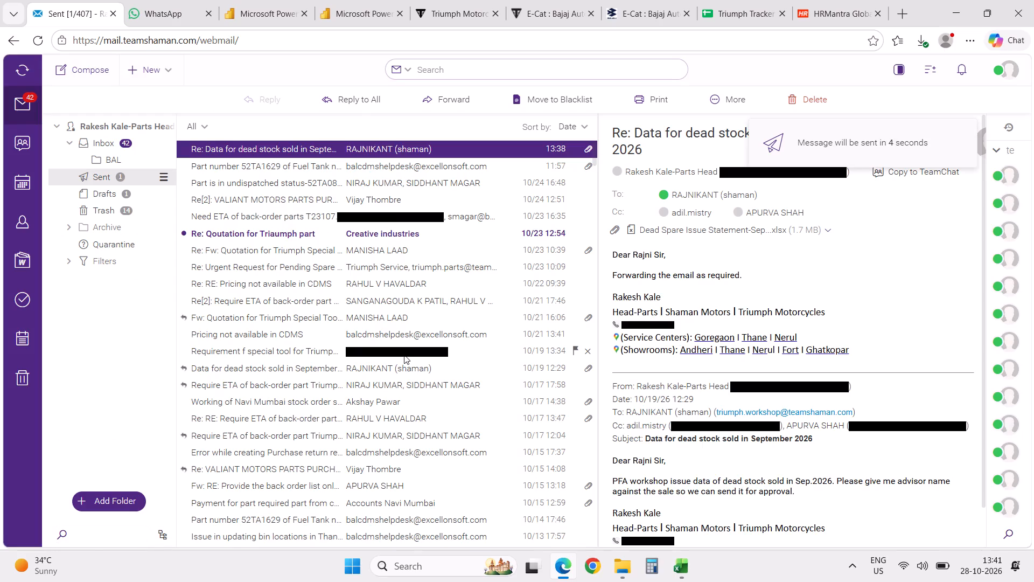
Switch to the New AMC_ABC_Oct 2026 workbook in Excel.
key("alt+Tab")
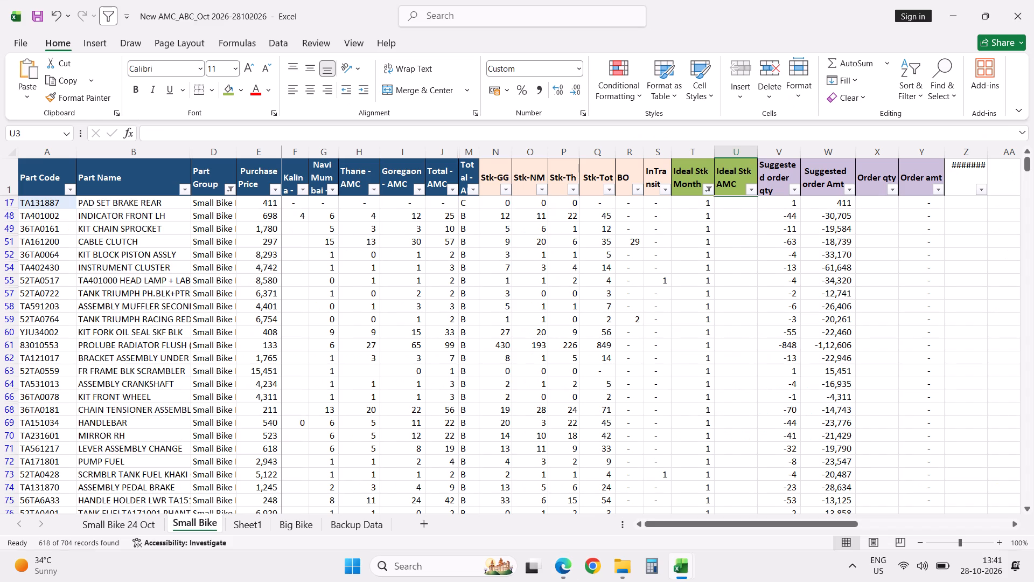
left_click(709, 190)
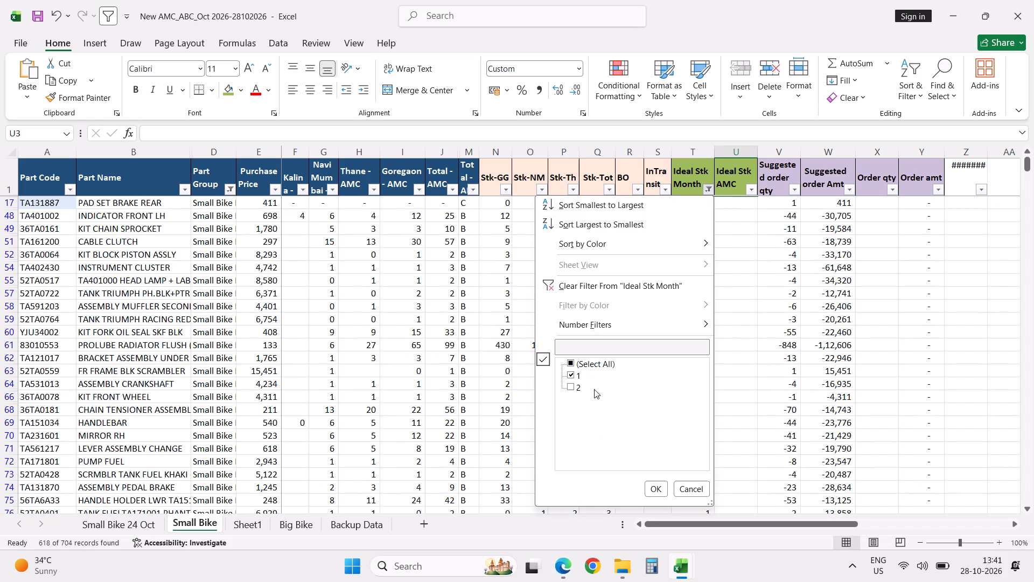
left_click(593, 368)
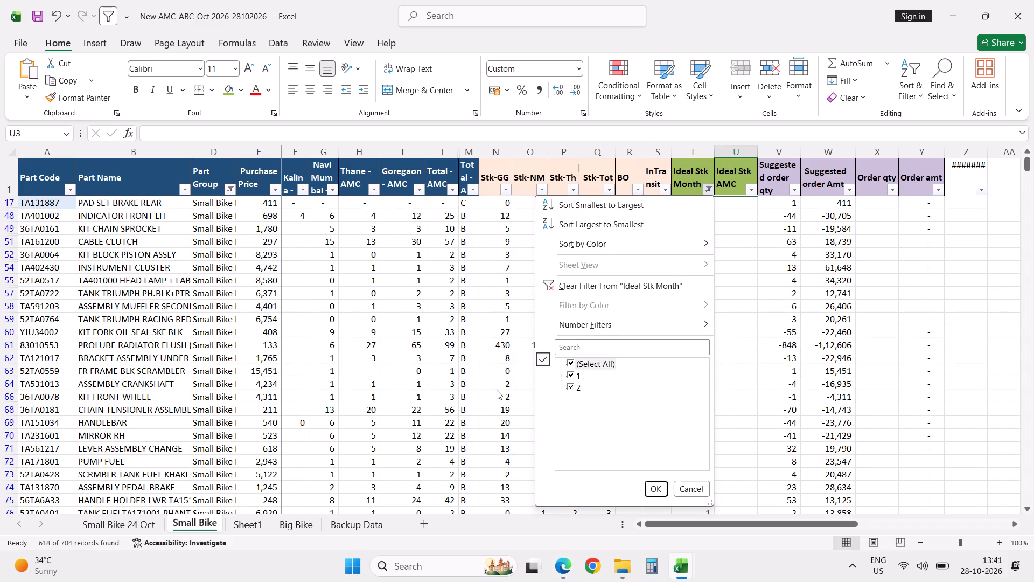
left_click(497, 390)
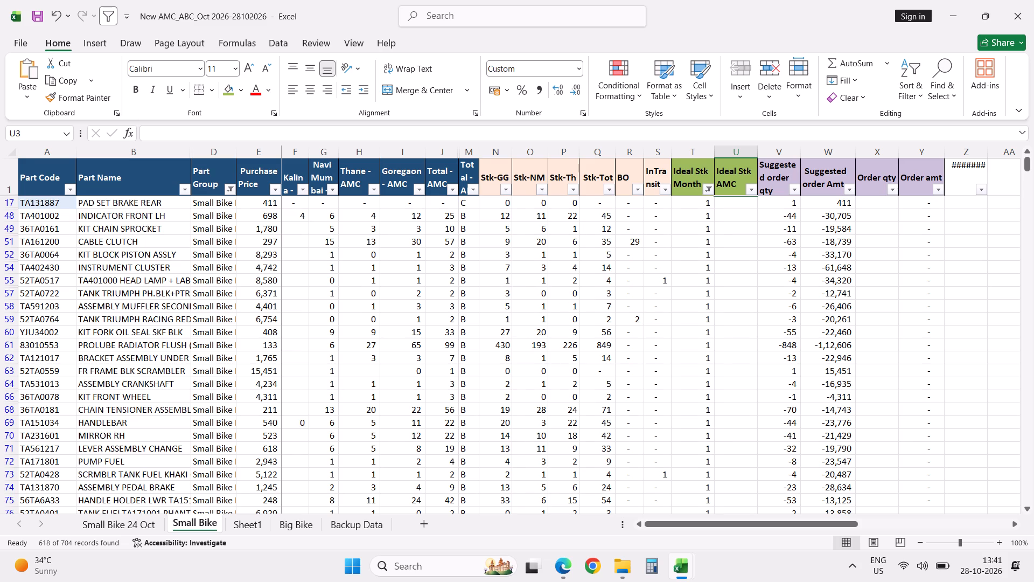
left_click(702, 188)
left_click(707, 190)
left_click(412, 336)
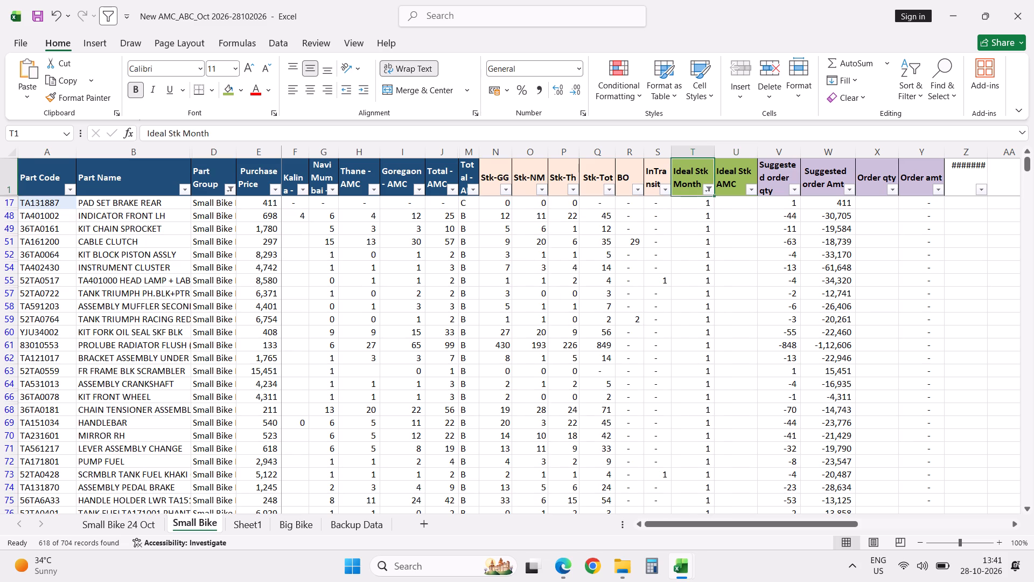
Include Small Bike Accessory alongside Small Bike Parts in the Part Group filter.
left_click(229, 189)
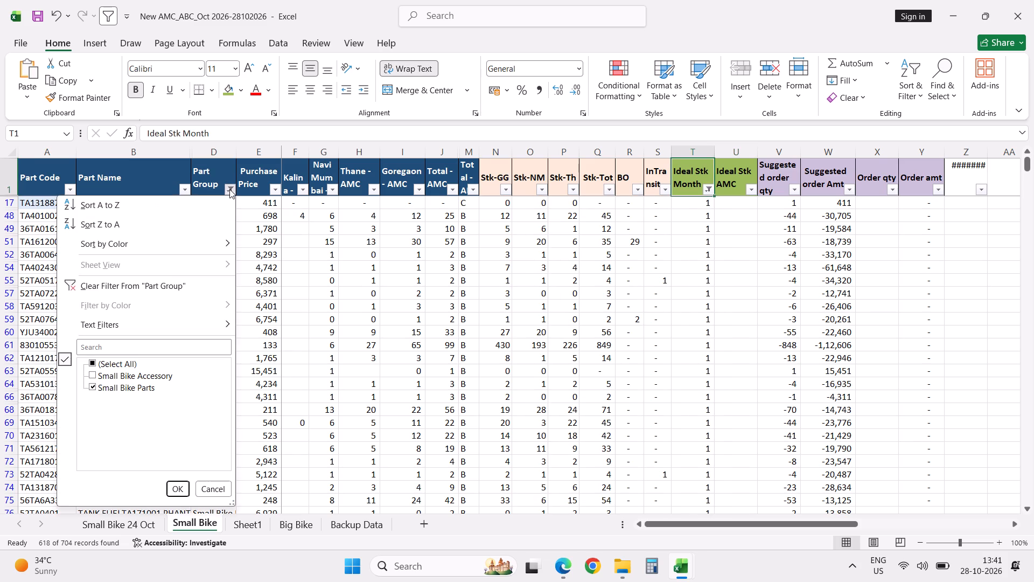
left_click(159, 380)
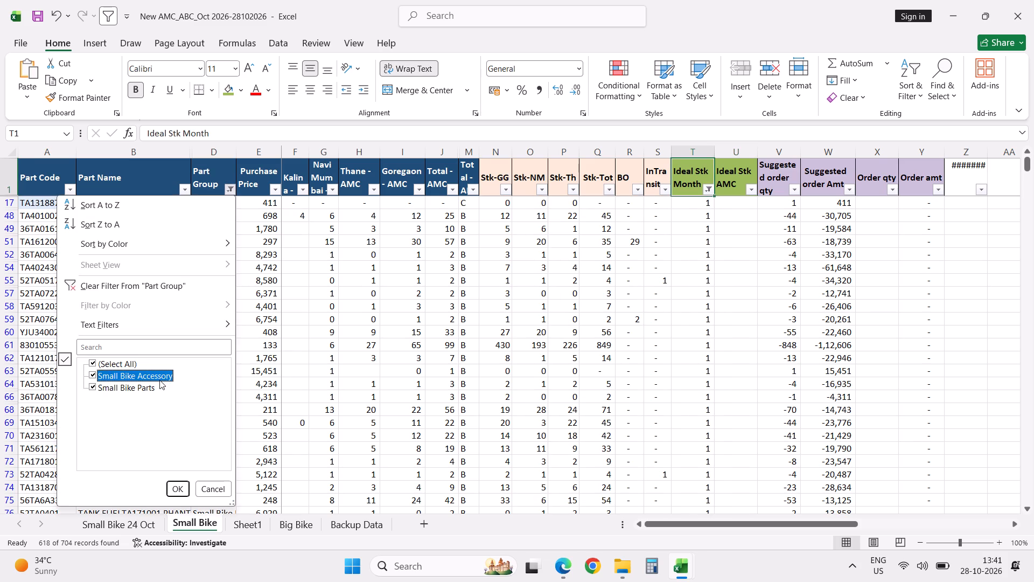
left_click(177, 492)
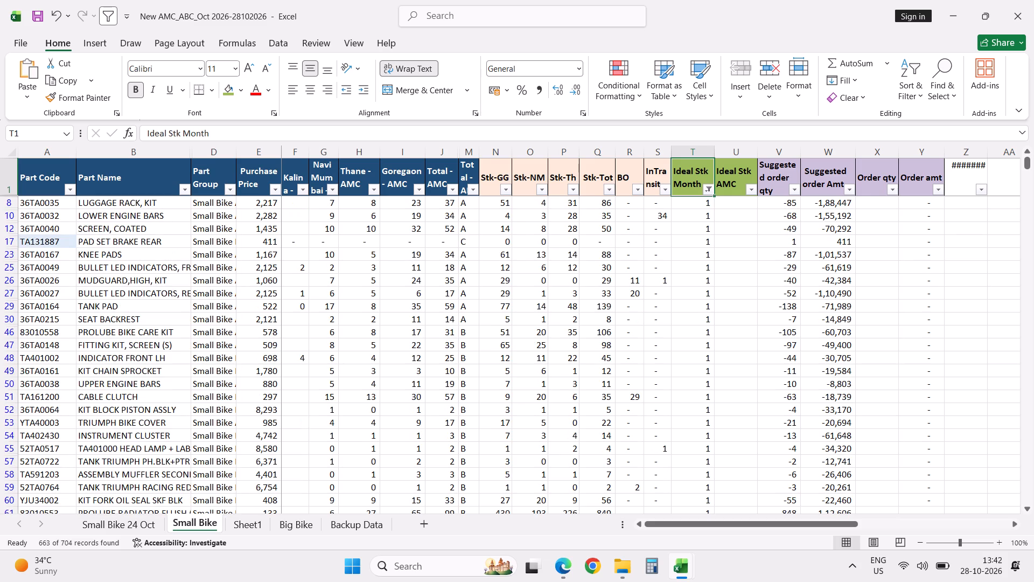
Filter the Ideal Stk Month column to show only the value 2 instead of 1.
left_click(709, 190)
left_click(574, 373)
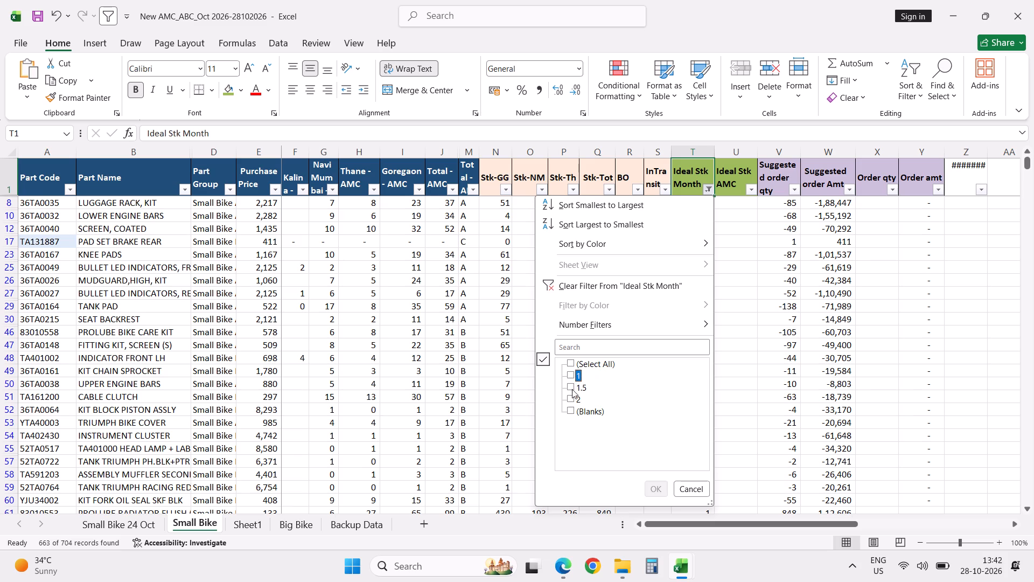
left_click(571, 398)
left_click(654, 488)
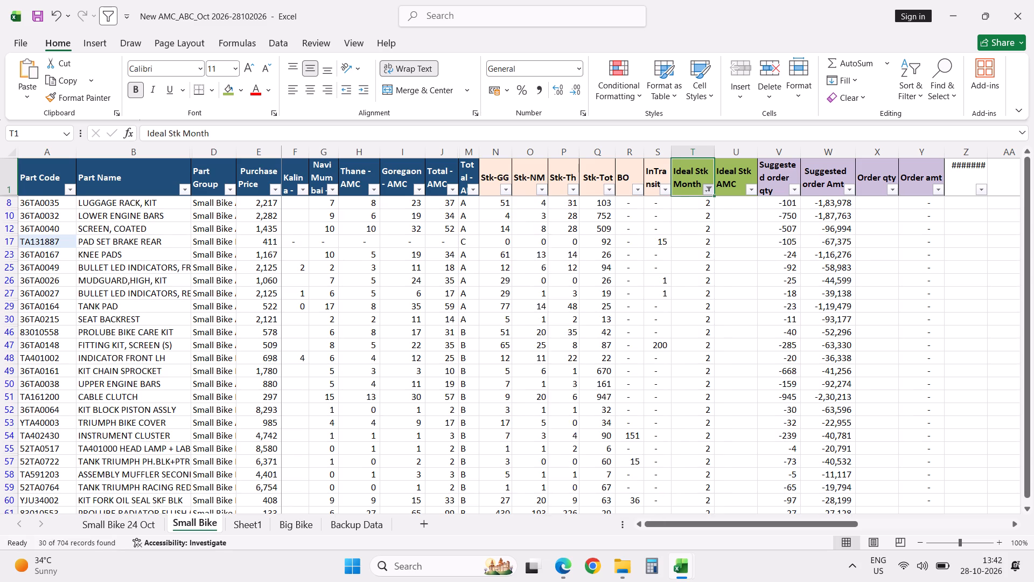
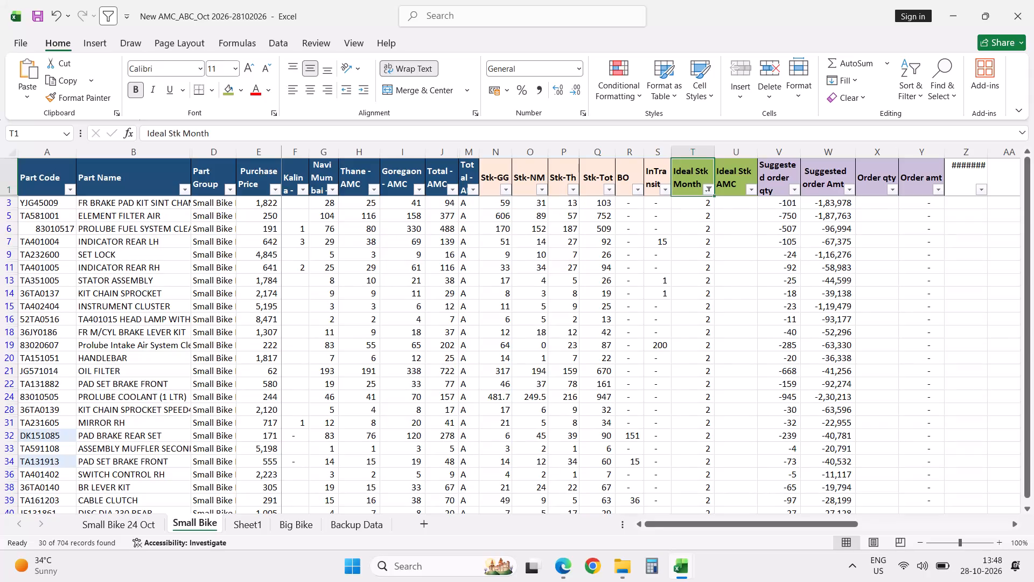
Reset the Ideal Stk Month filter to show all values.
left_click(709, 190)
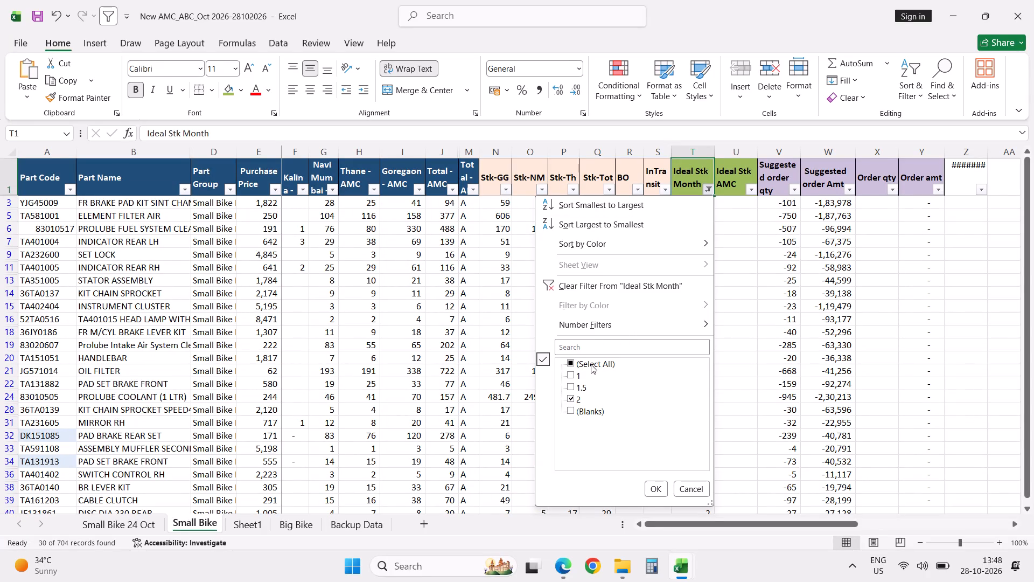
left_click(592, 363)
left_click(654, 488)
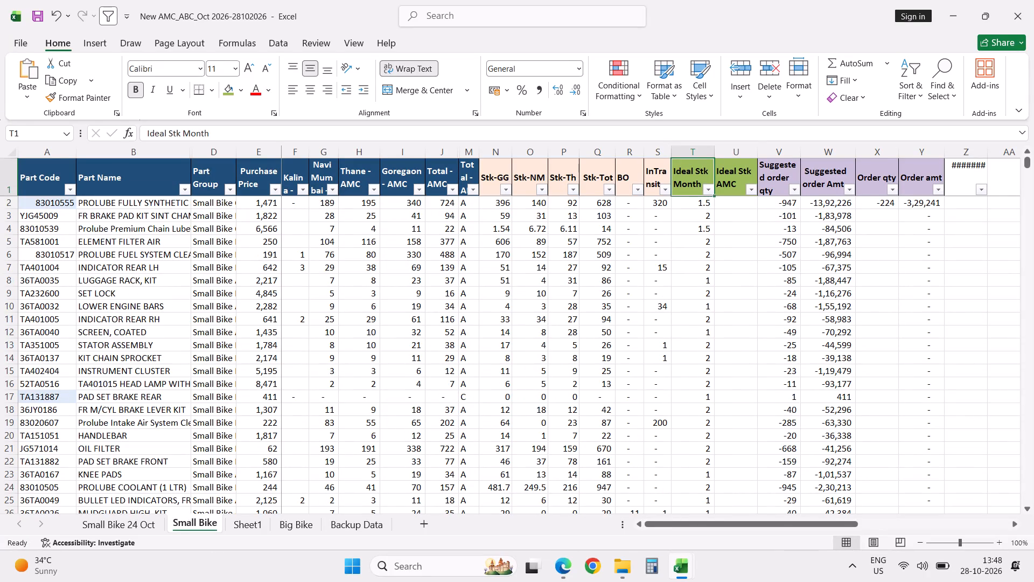
Calculate Ideal Stk AMC as =T2*J2 in row 2 and fill the formula down the whole column.
left_click(731, 177)
key("Down")
key("equal")
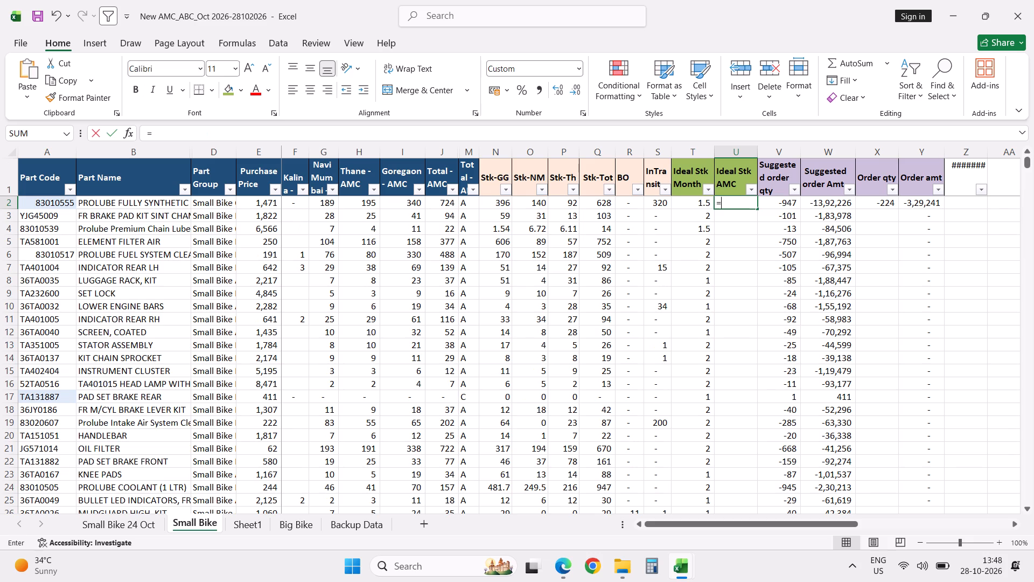
key("Left")
key("asterisk")
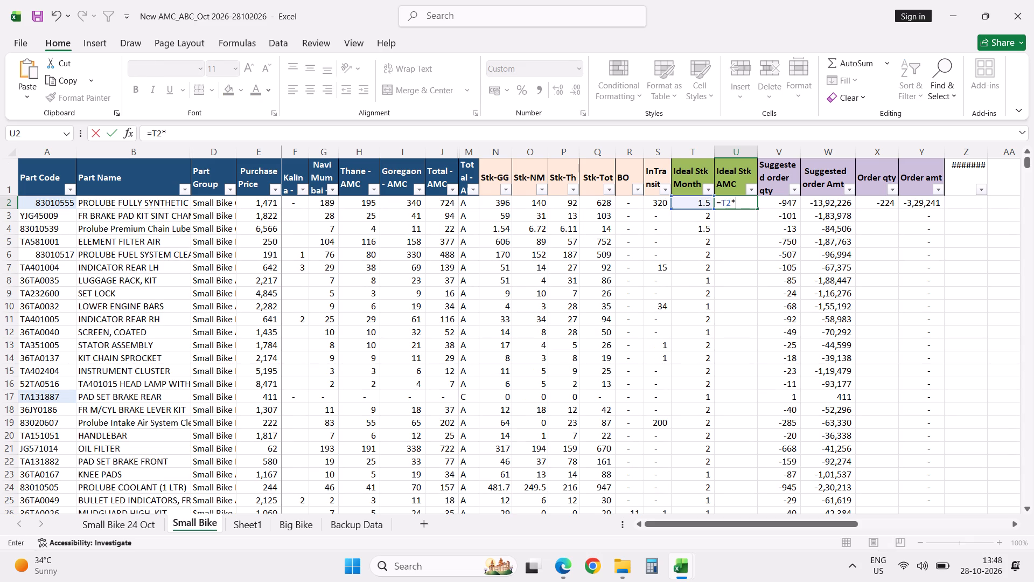
left_click(447, 206)
key("Return")
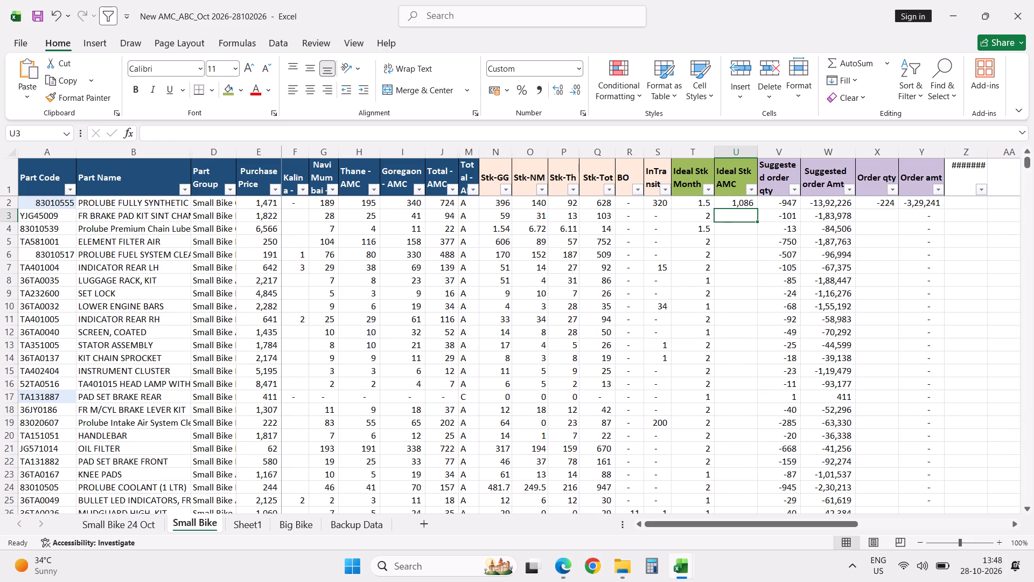
left_click(747, 204)
double_click(756, 208)
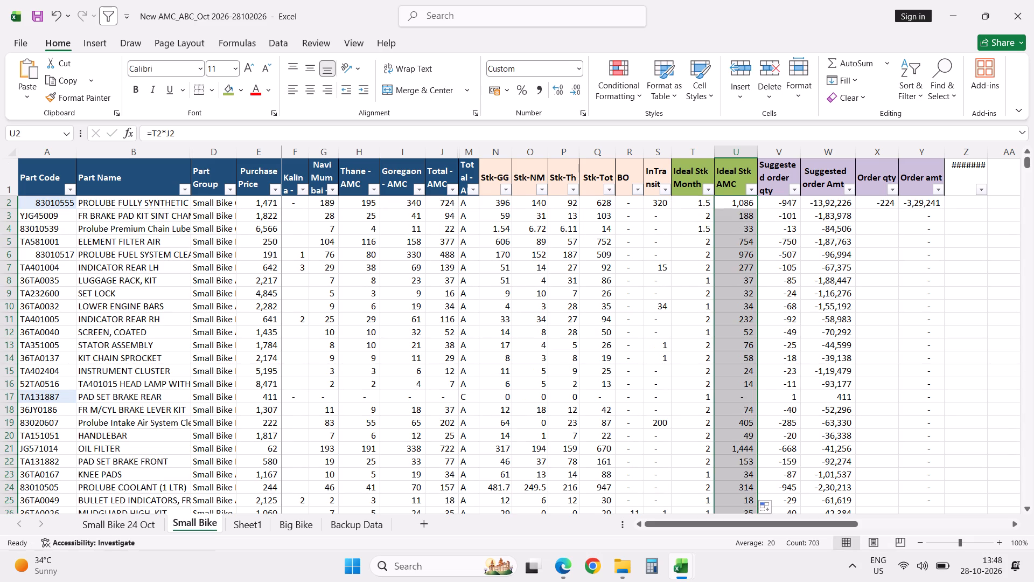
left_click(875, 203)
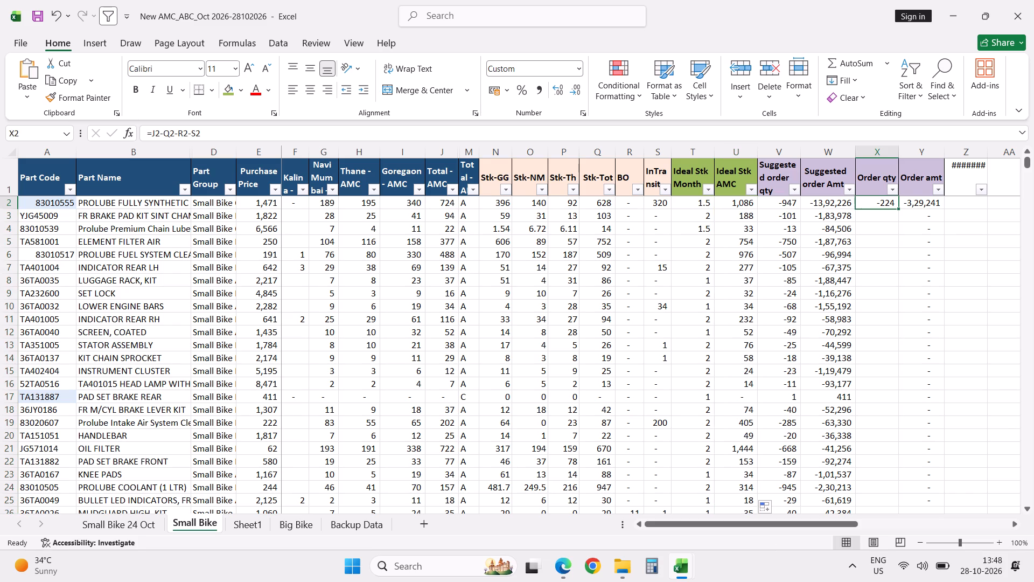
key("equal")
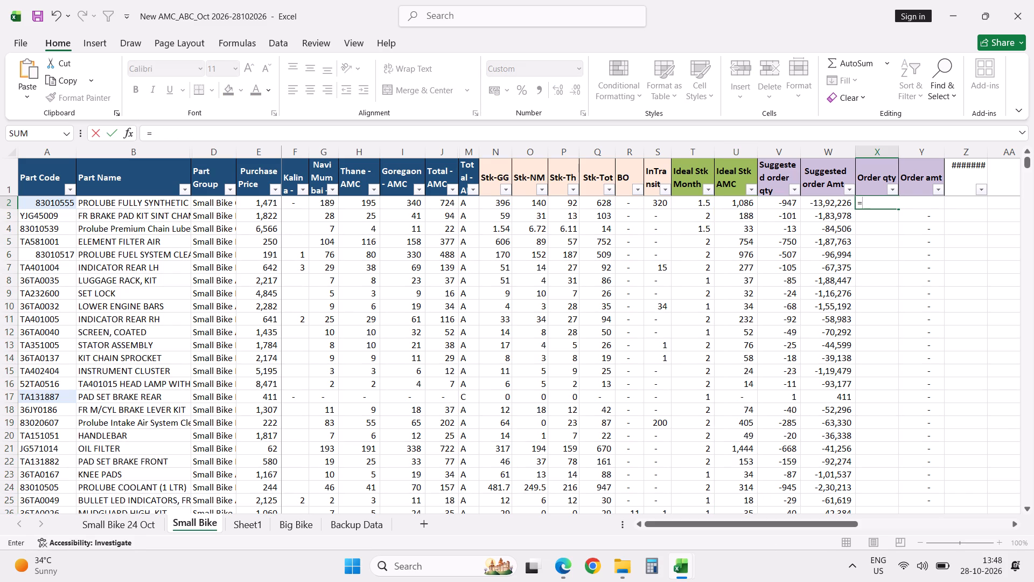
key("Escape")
Replace the Suggested order qty formula in row 2 with =U2-(Q2+R2+S2).
left_click(780, 203)
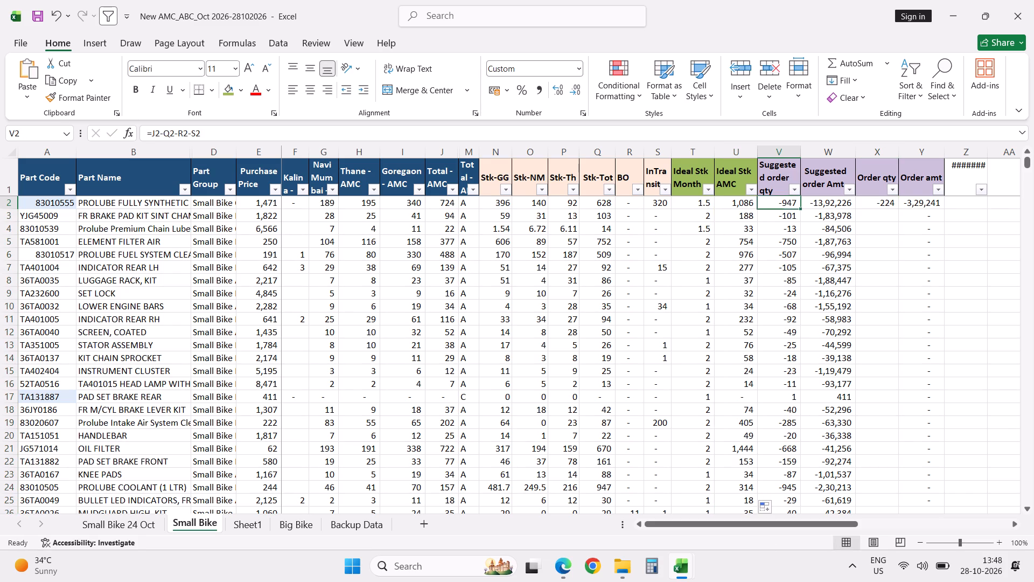
key("F2")
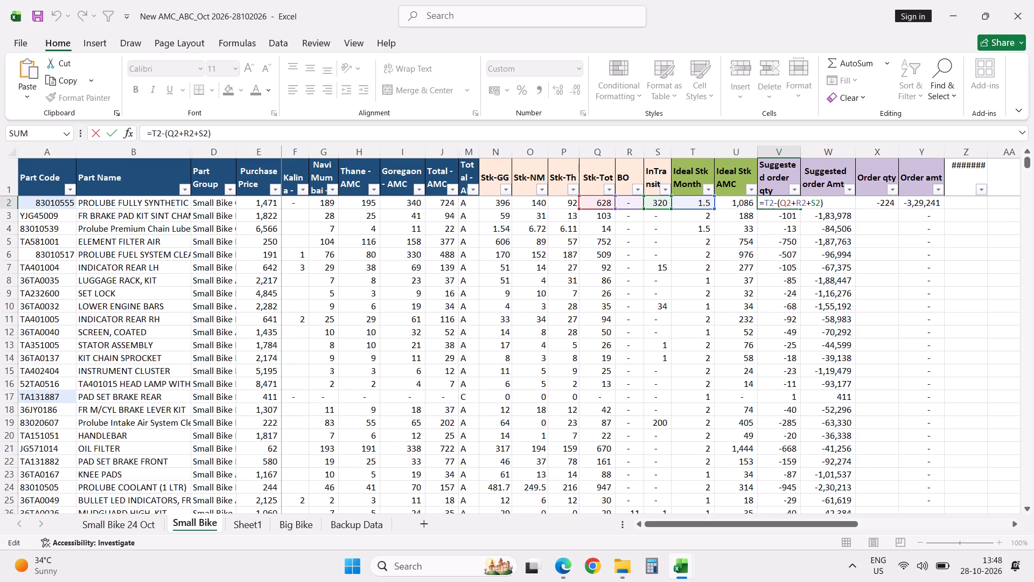
key("Escape")
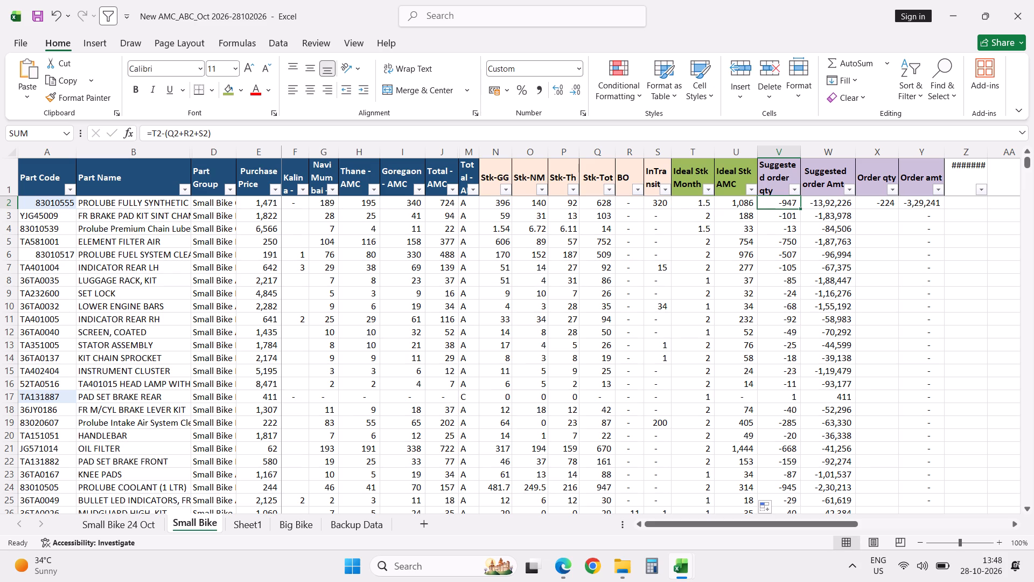
key("equal")
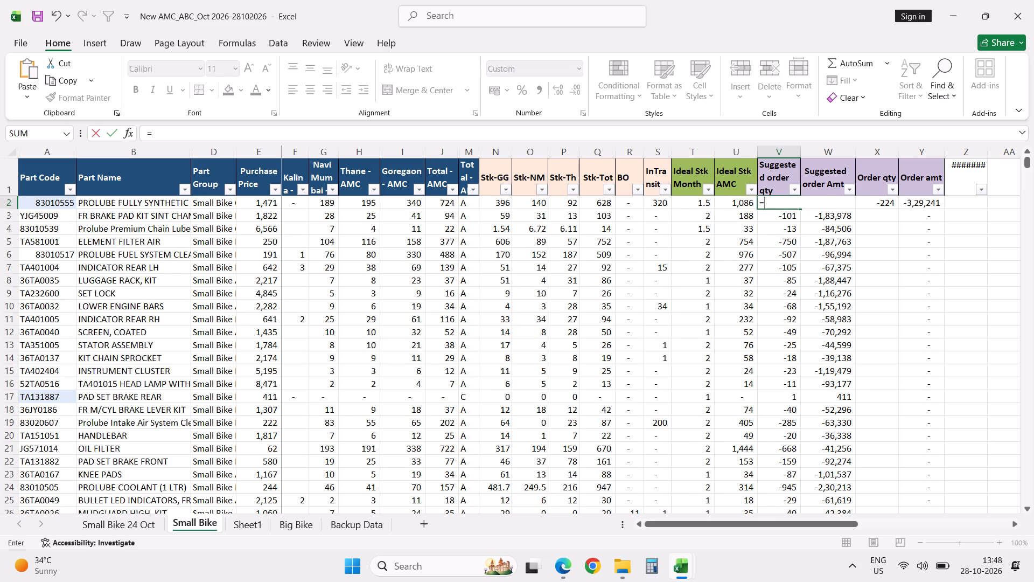
left_click(742, 203)
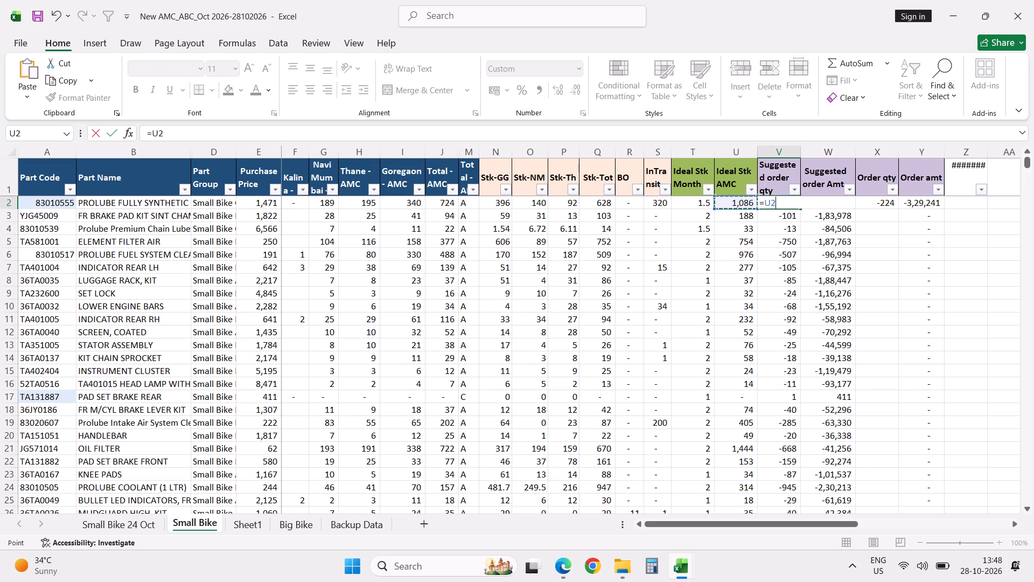
key("minus")
key("shift+parenleft")
left_click(598, 204)
key("plus")
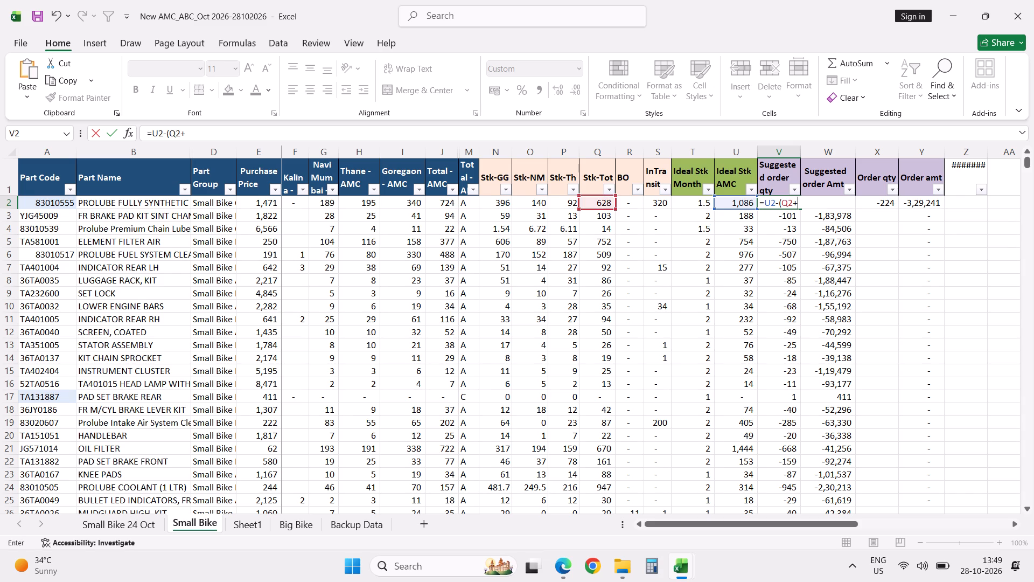
left_click(629, 204)
key("plus")
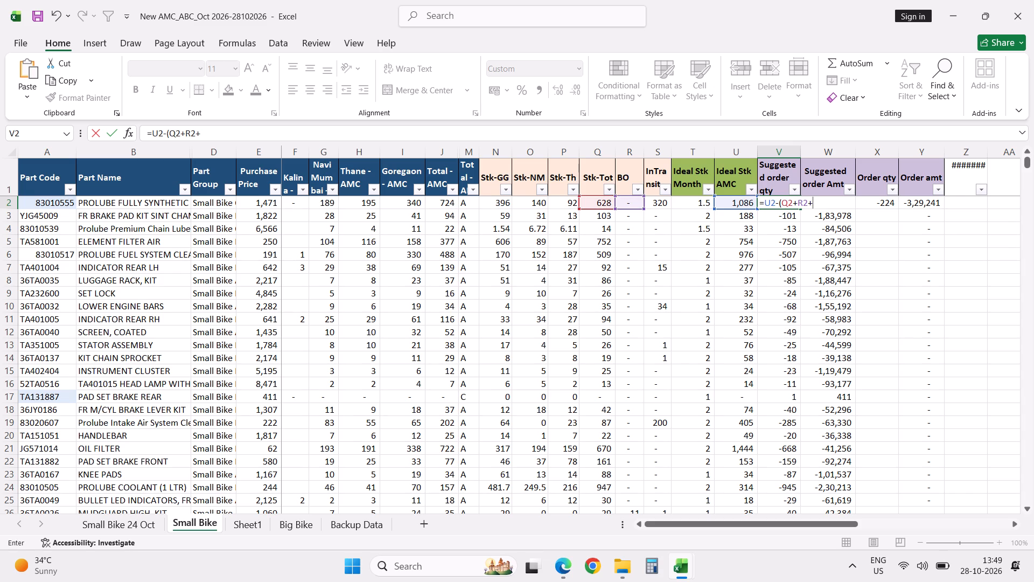
left_click(661, 205)
key("Return")
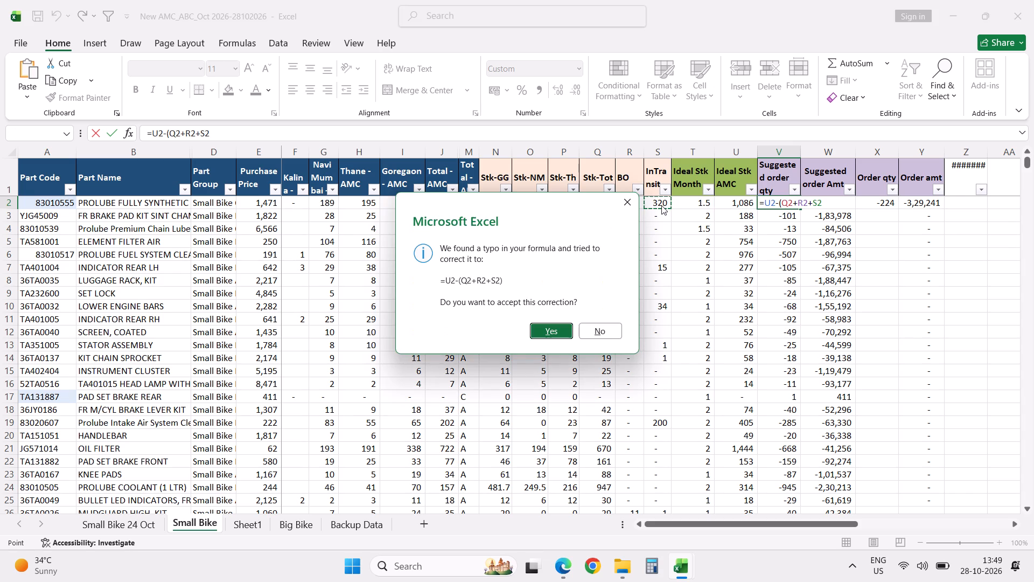
key("Return")
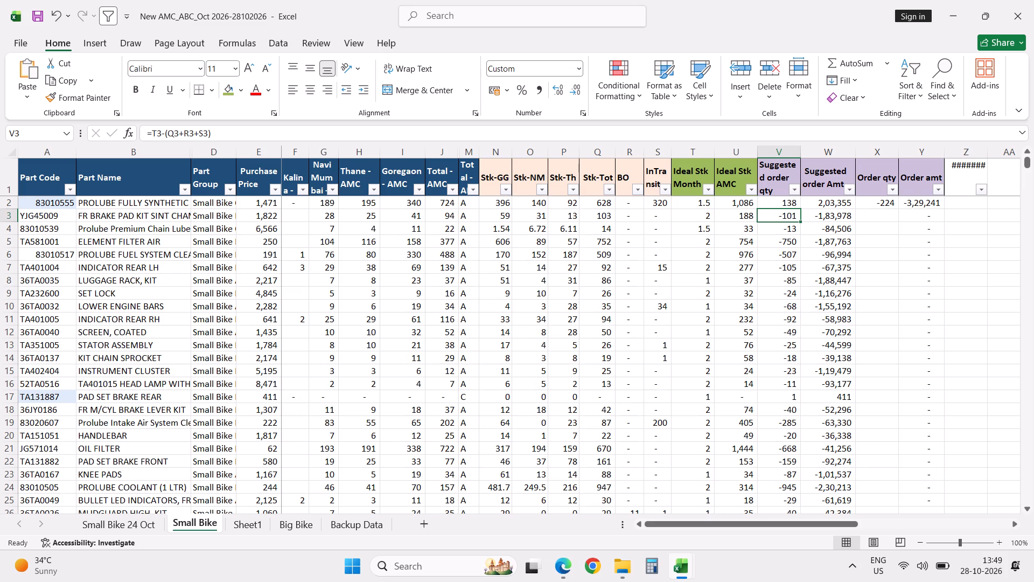
Check row 2's Suggested order qty against the combined Stk-Tot, BO and InTransit figures.
left_click(793, 202)
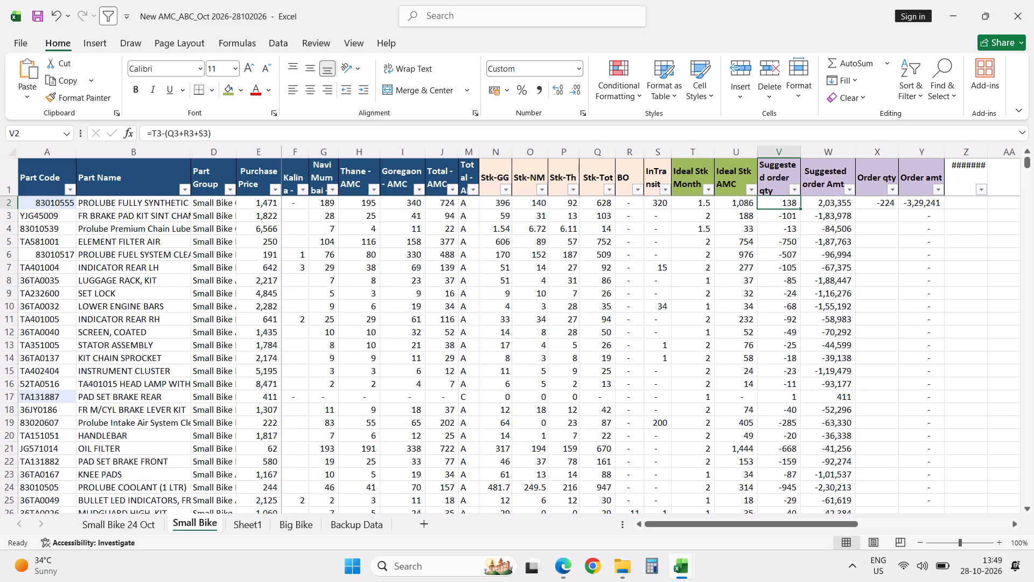
left_click(600, 203)
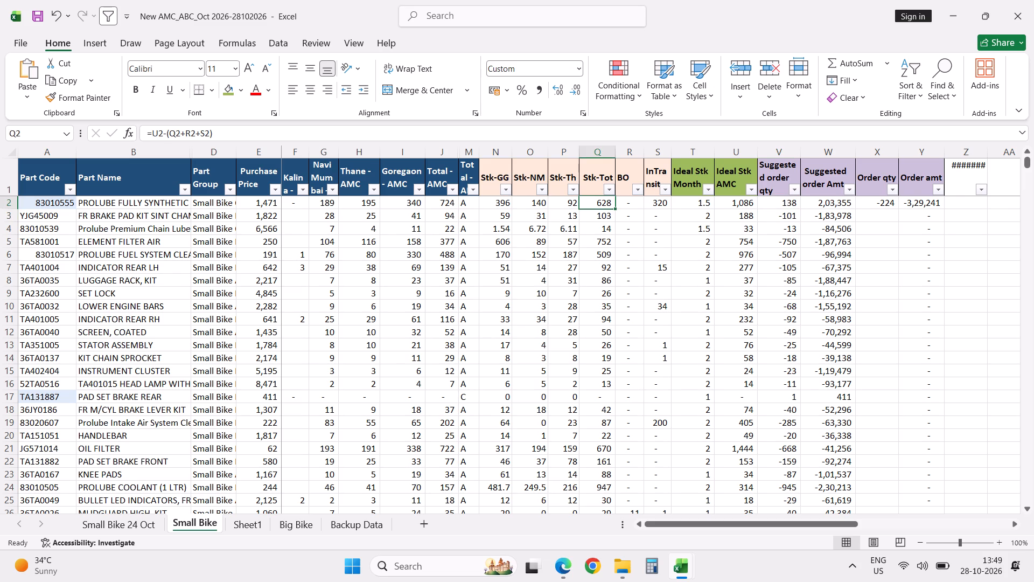
left_click(652, 203, "shift")
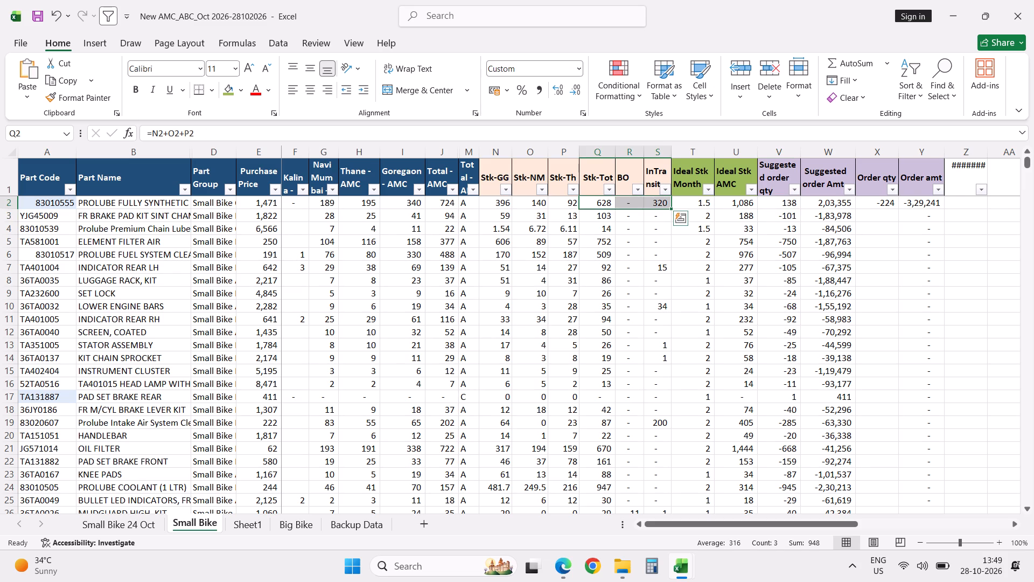
left_click(781, 206)
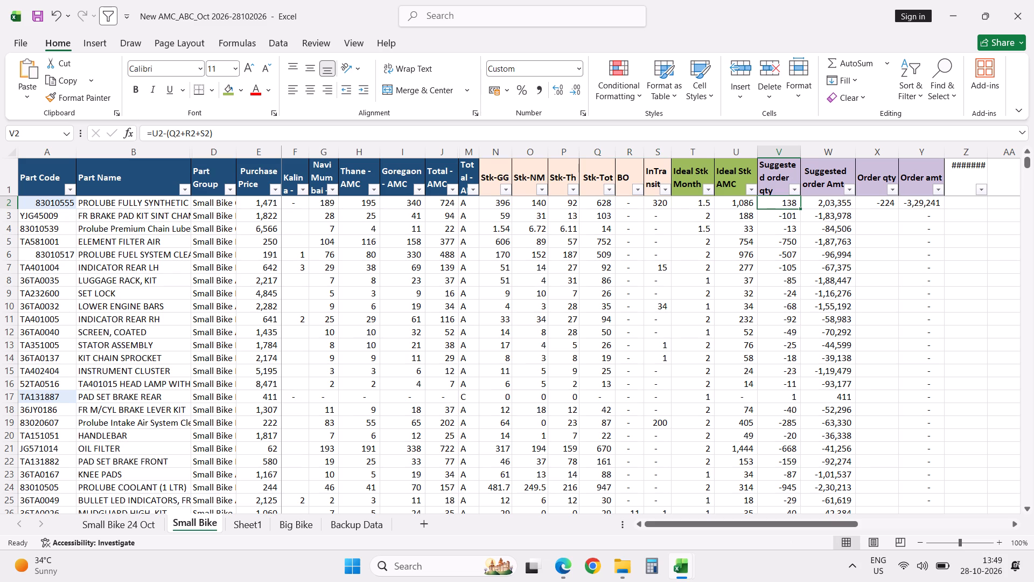
left_click(595, 207)
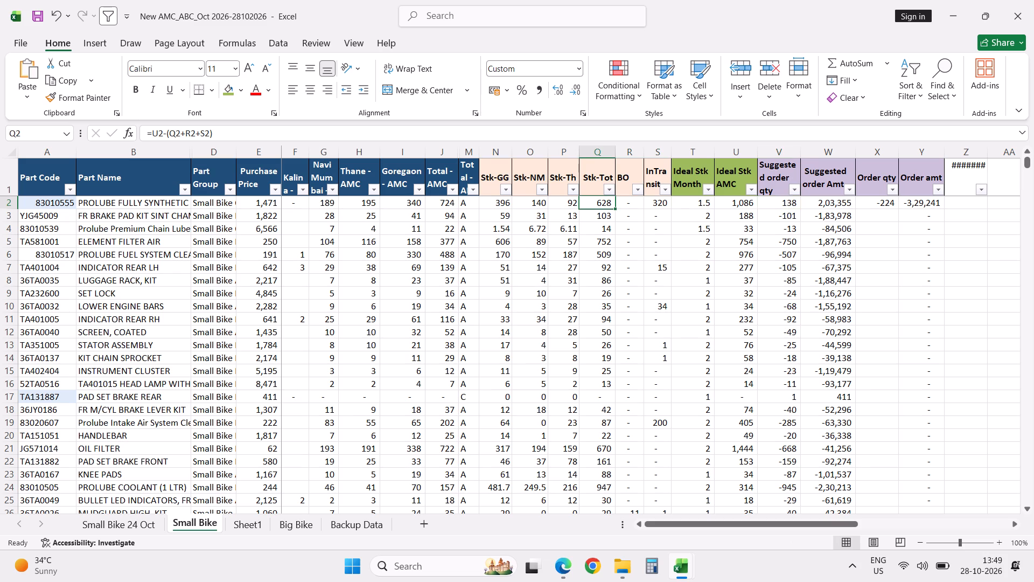
left_click(638, 208, "ctrl")
left_click(653, 205, "ctrl")
left_click(774, 203, "ctrl")
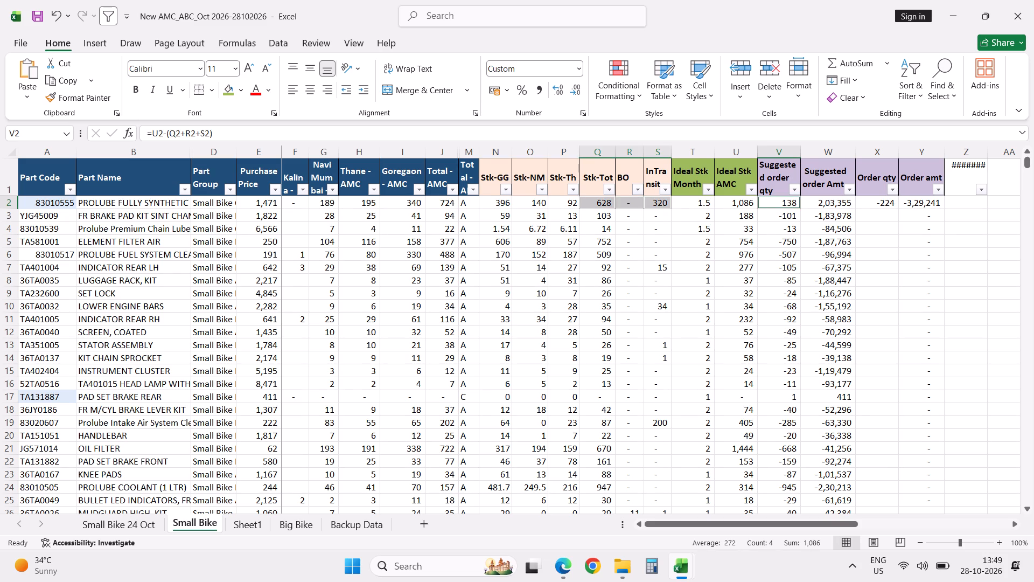
left_click(763, 309)
Fill the Suggested order qty formula from row 2 down the whole column and save the workbook.
left_click(793, 203)
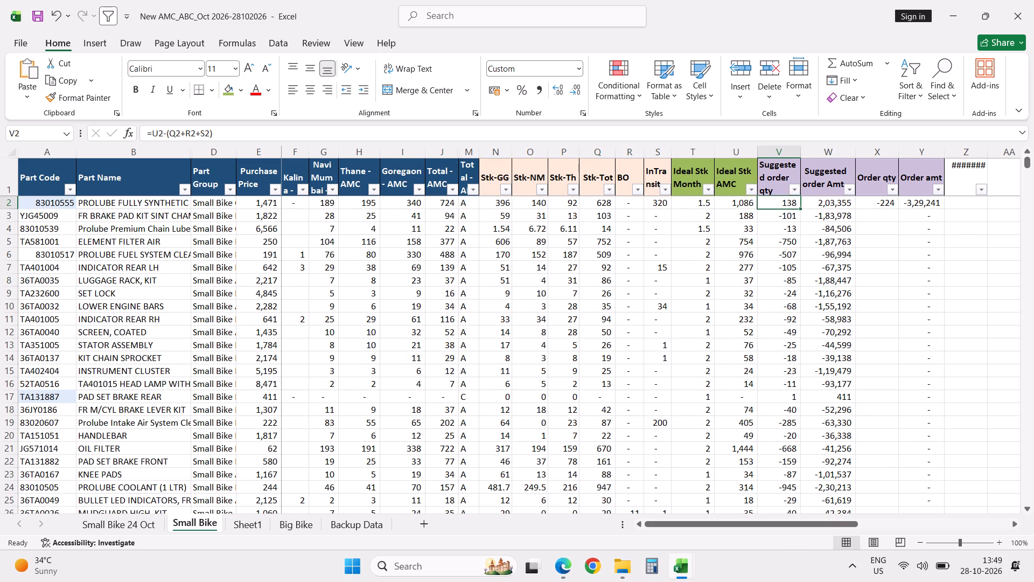
double_click(801, 209)
left_click(769, 271)
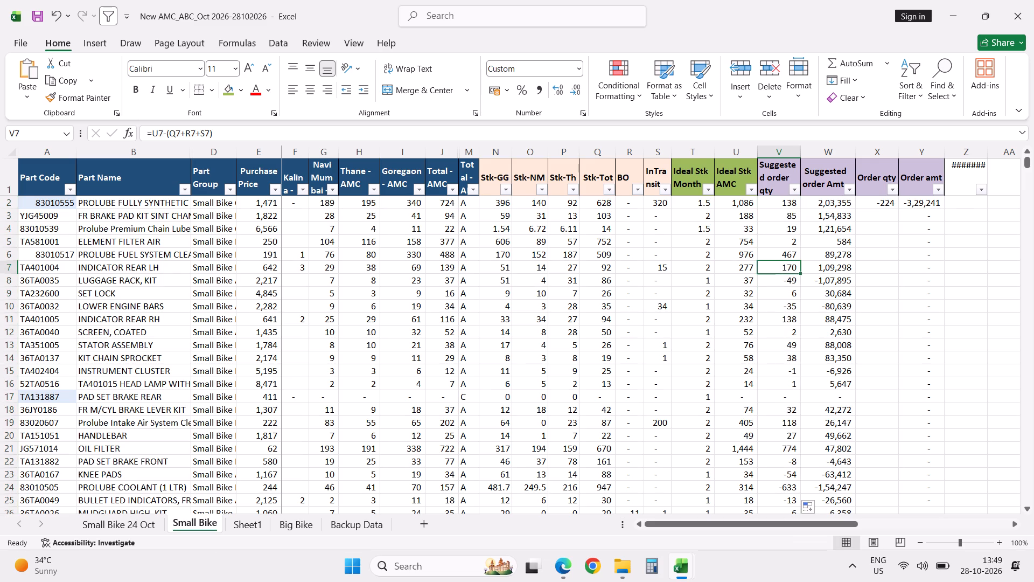
key("ctrl+s")
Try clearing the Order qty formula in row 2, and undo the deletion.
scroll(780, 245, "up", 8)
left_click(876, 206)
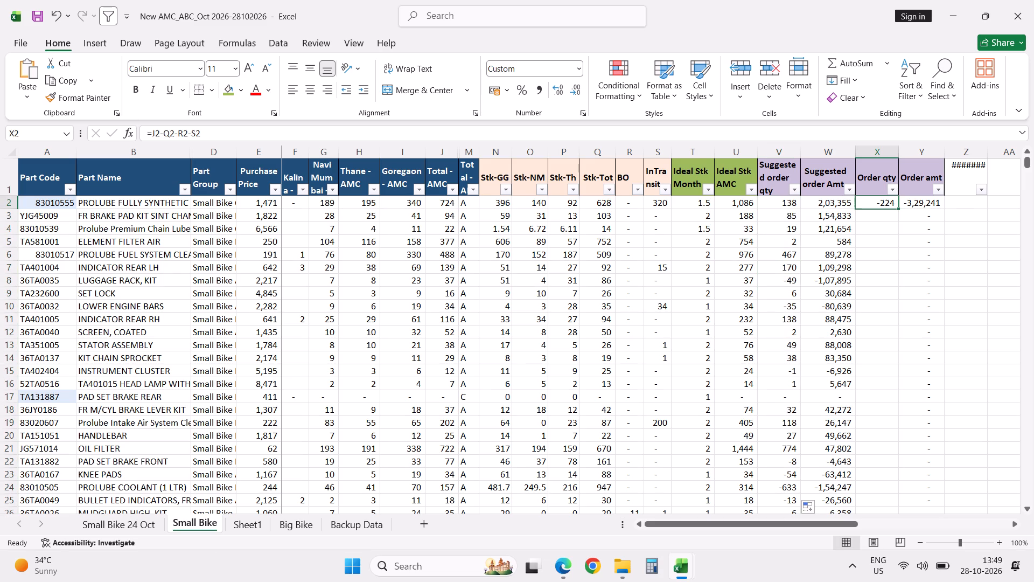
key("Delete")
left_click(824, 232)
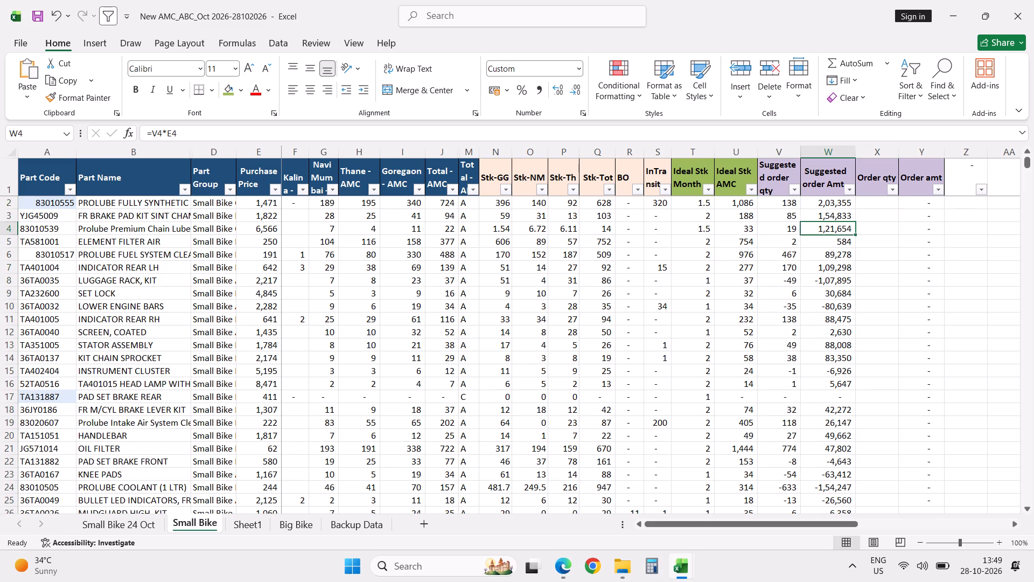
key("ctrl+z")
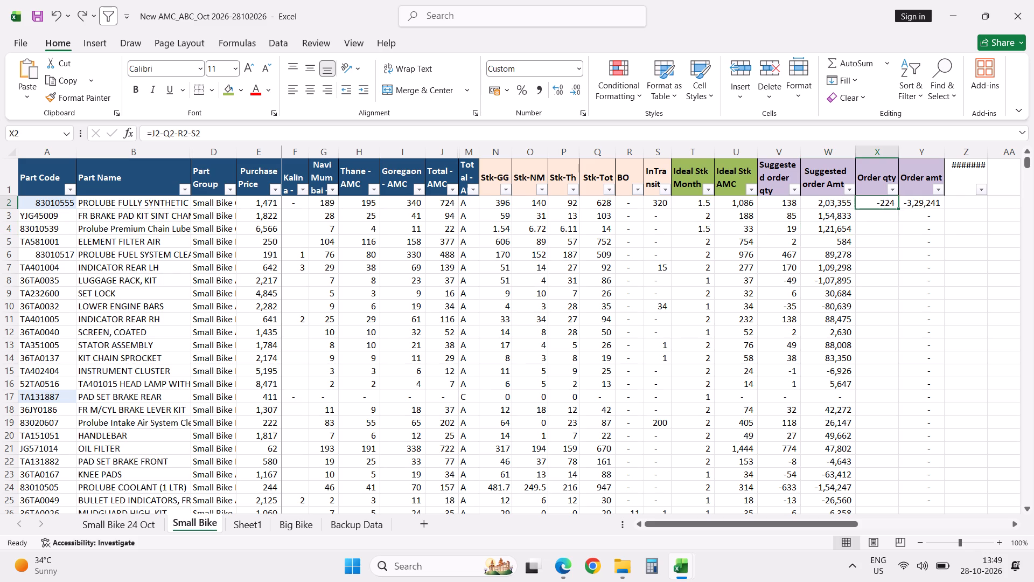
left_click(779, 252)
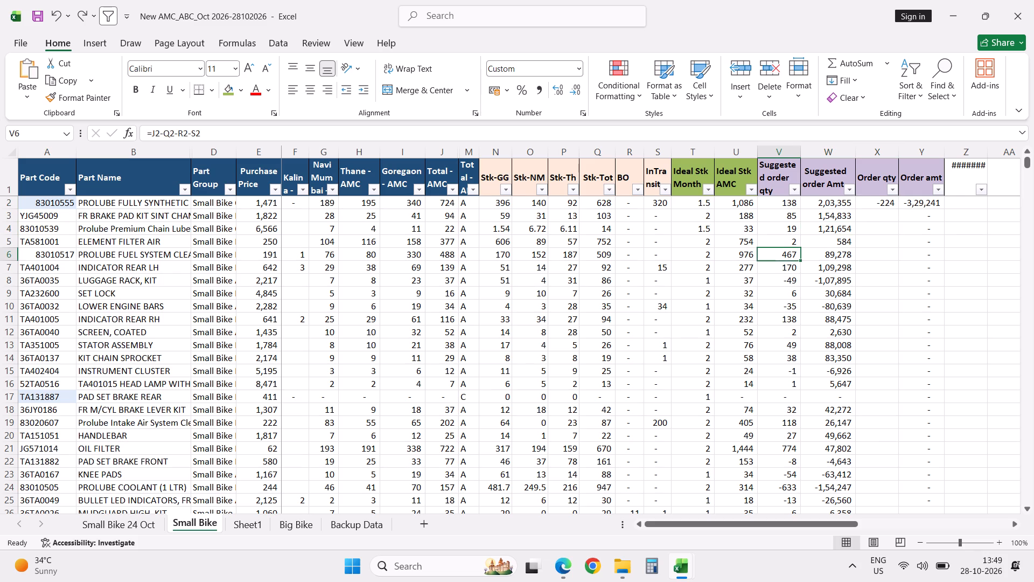
Clear the Order qty formula in row 2 and save the workbook.
left_click(883, 209)
key("Up")
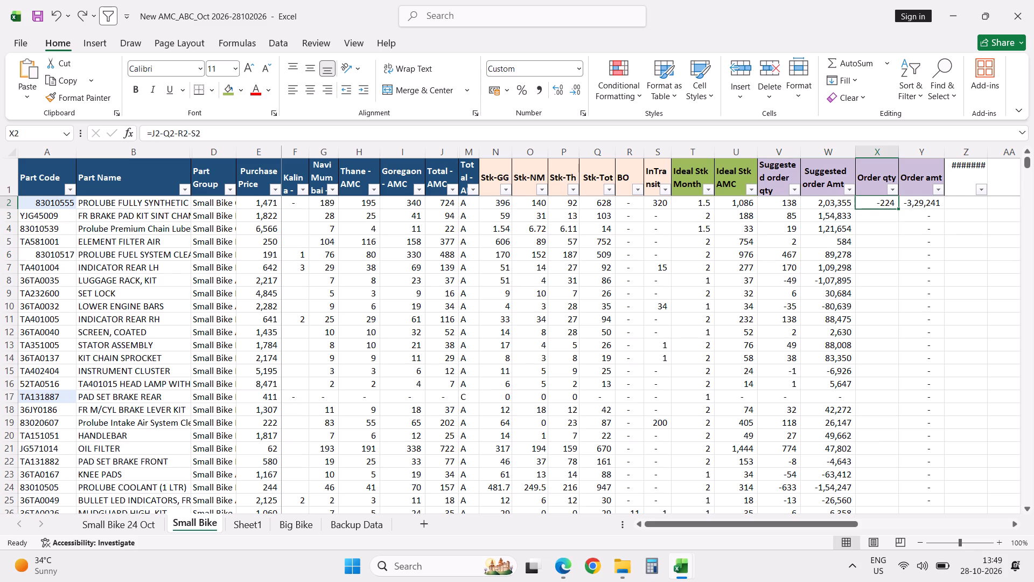
key("Delete")
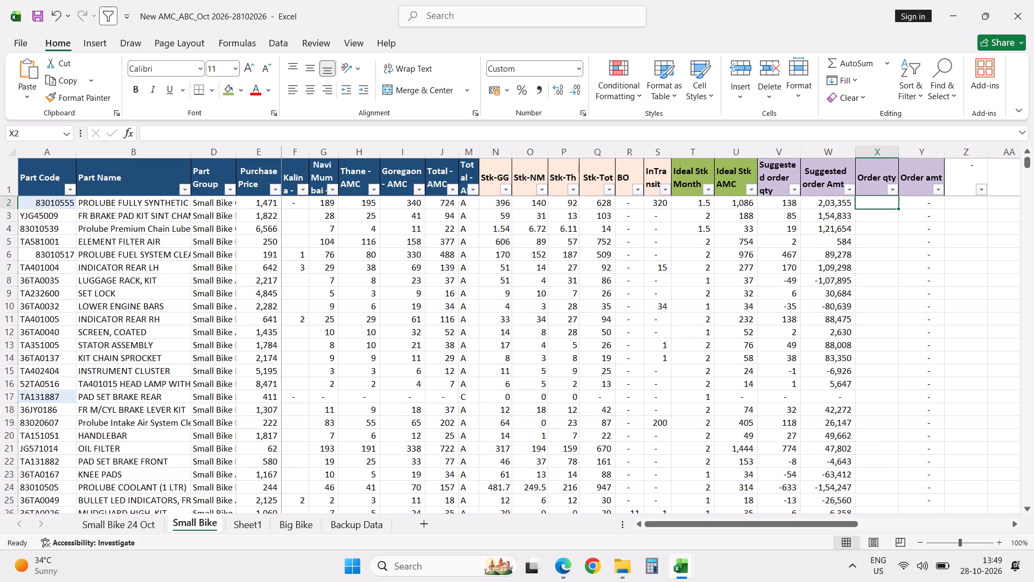
key("Down")
key("ctrl+s")
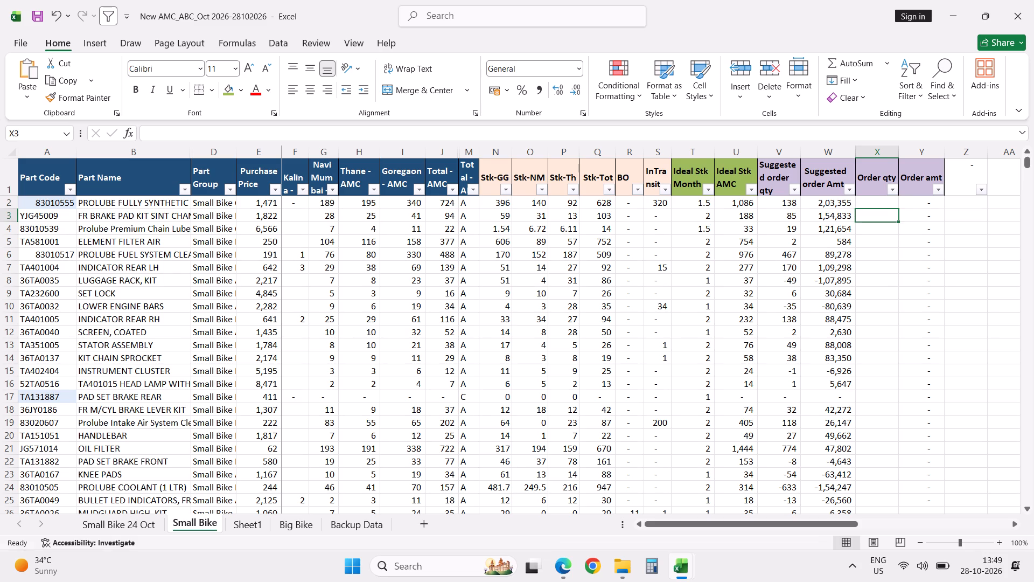
Filter Suggested order qty to values greater than .49 and check the Suggested order Amt column.
left_click(794, 191)
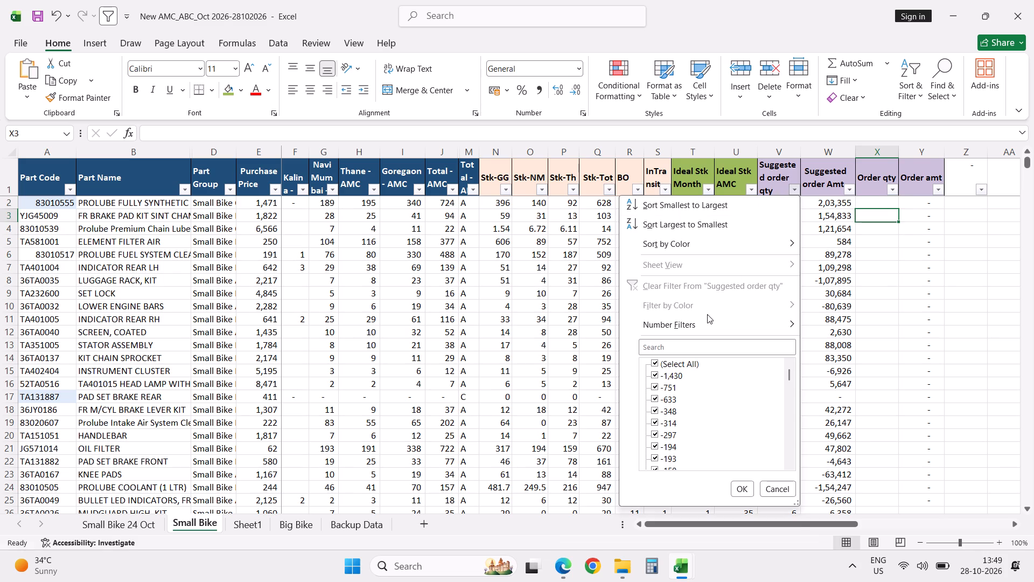
left_click(870, 361)
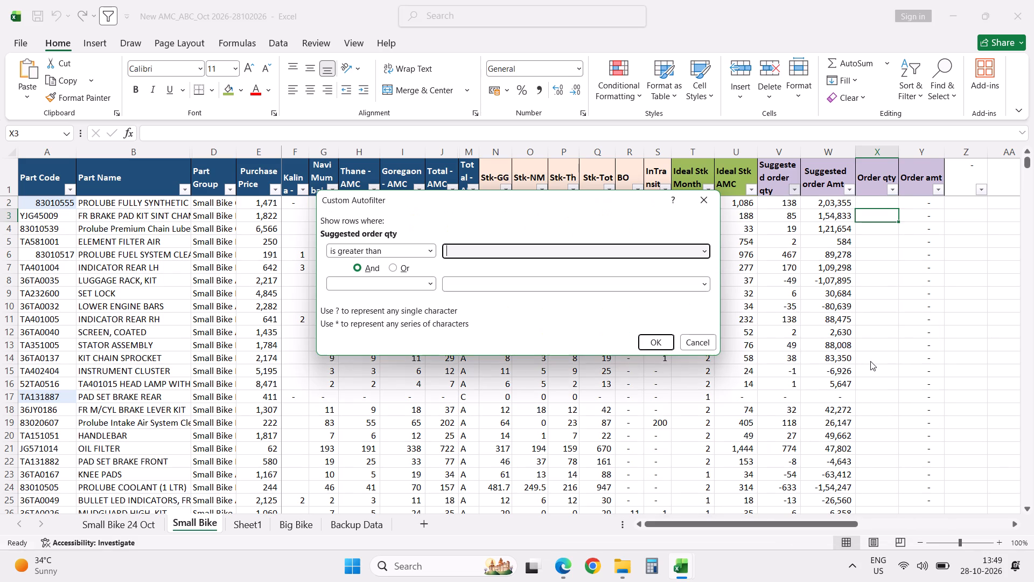
type(".49")
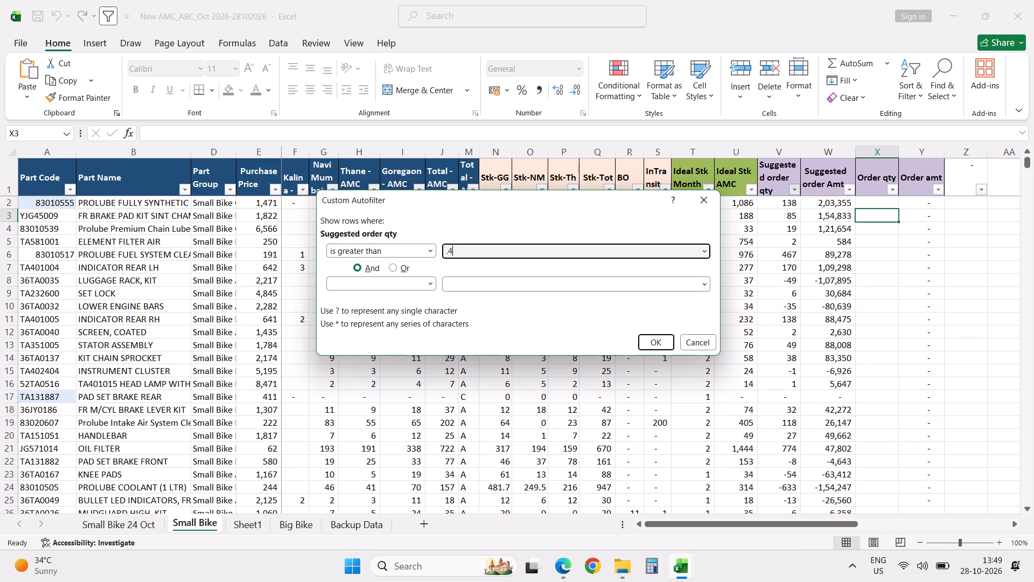
key("Return")
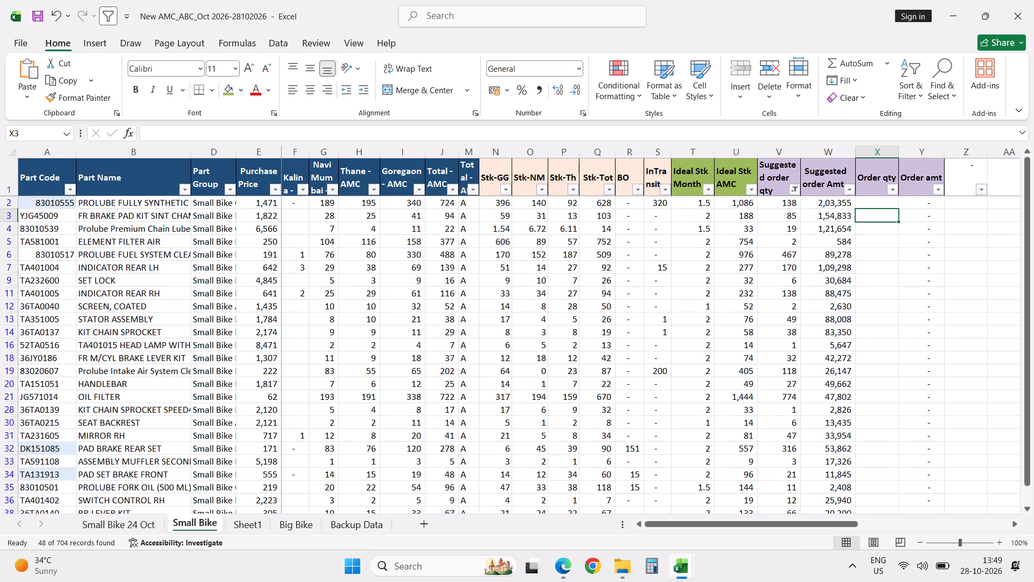
left_click(822, 154)
left_click(825, 354)
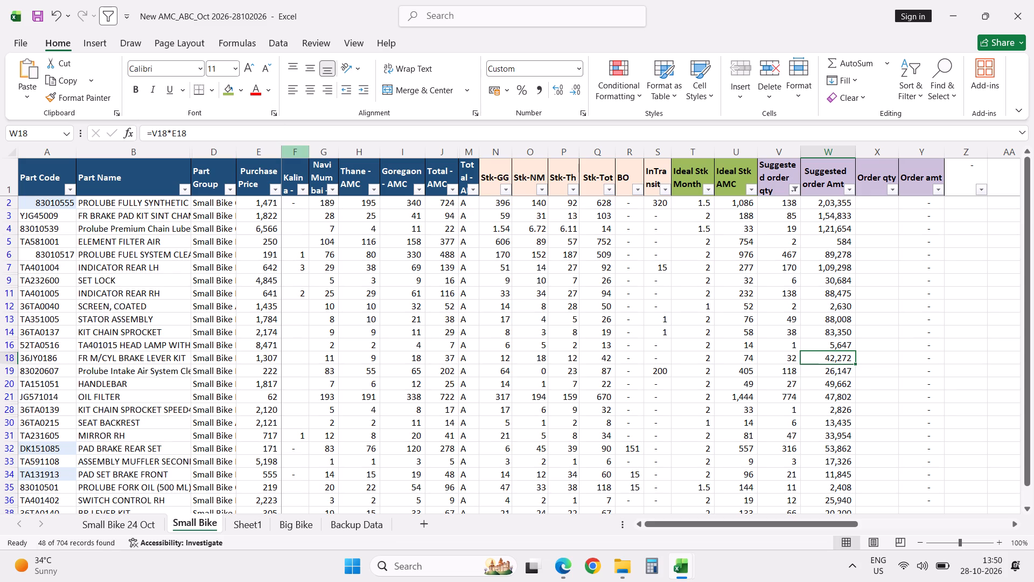
Filter Part Group to exclude Small Bike Accessory and Small Bike Parts, leaving only Small Bike Oil.
left_click(230, 190)
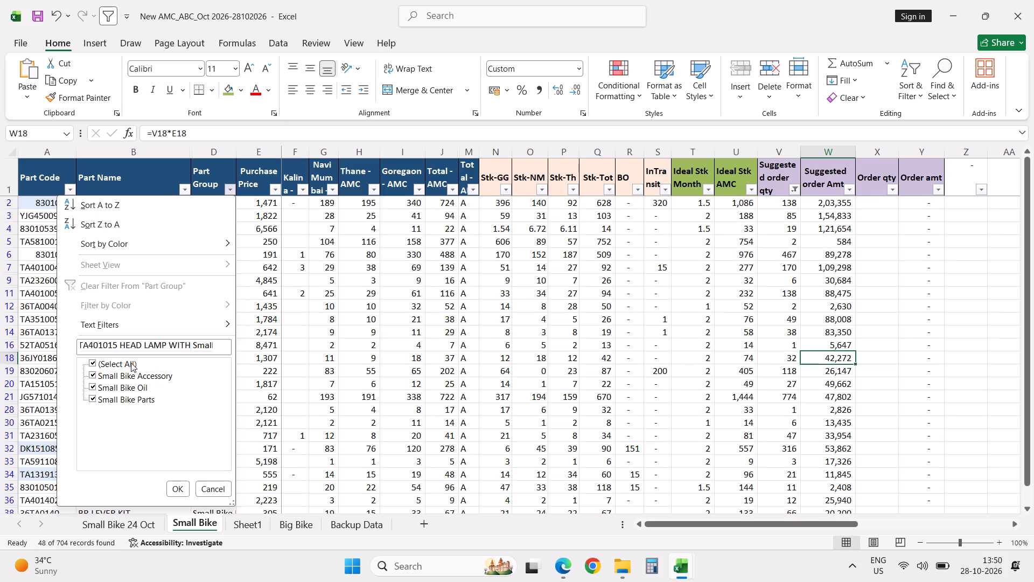
left_click(129, 377)
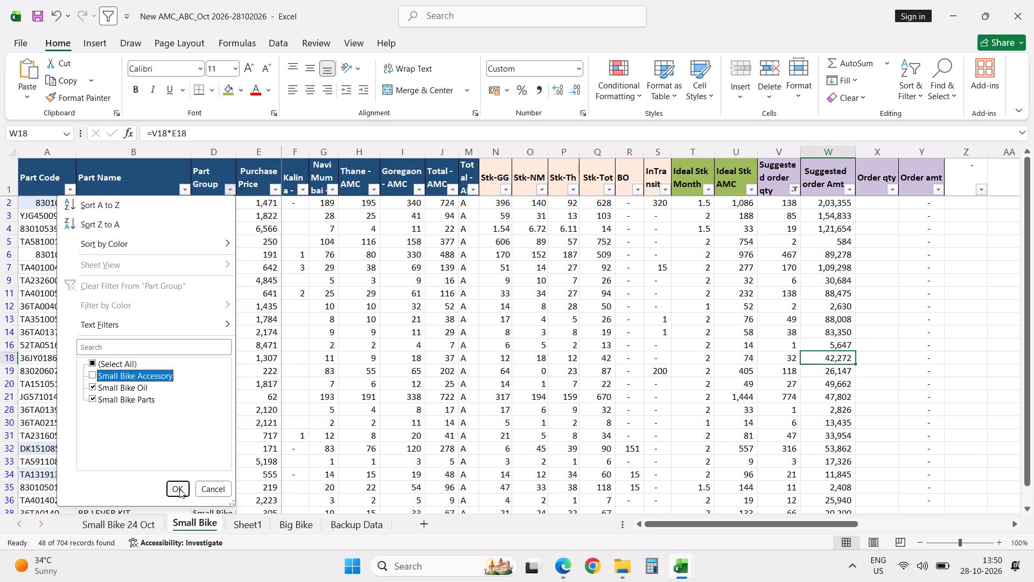
double_click(179, 489)
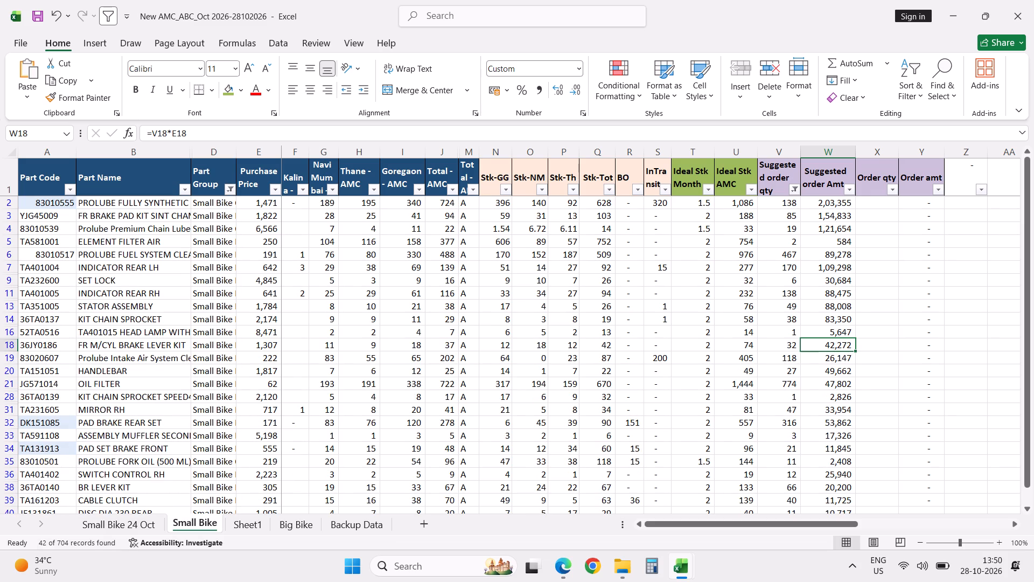
left_click(228, 187)
left_click(129, 399)
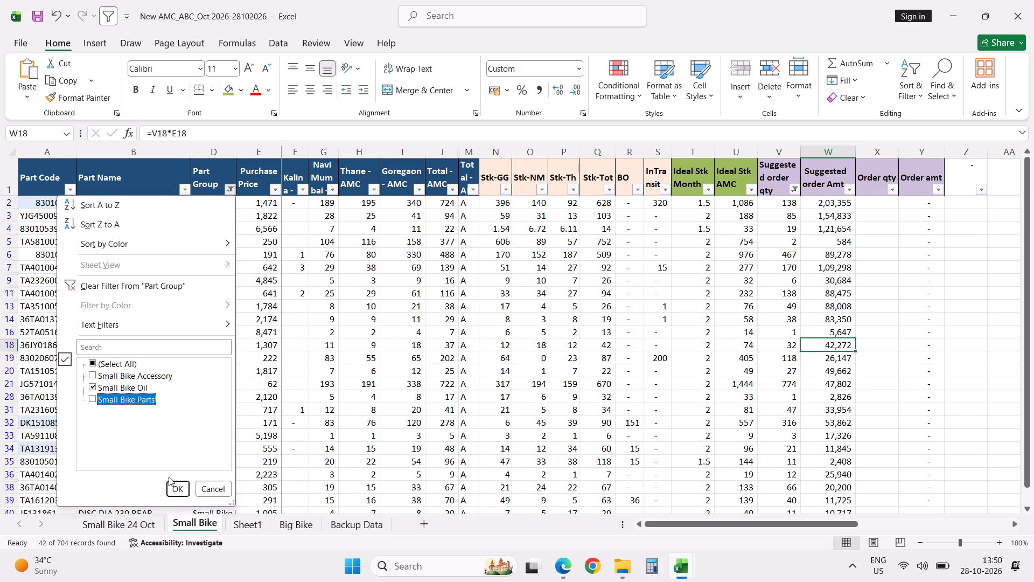
left_click(173, 487)
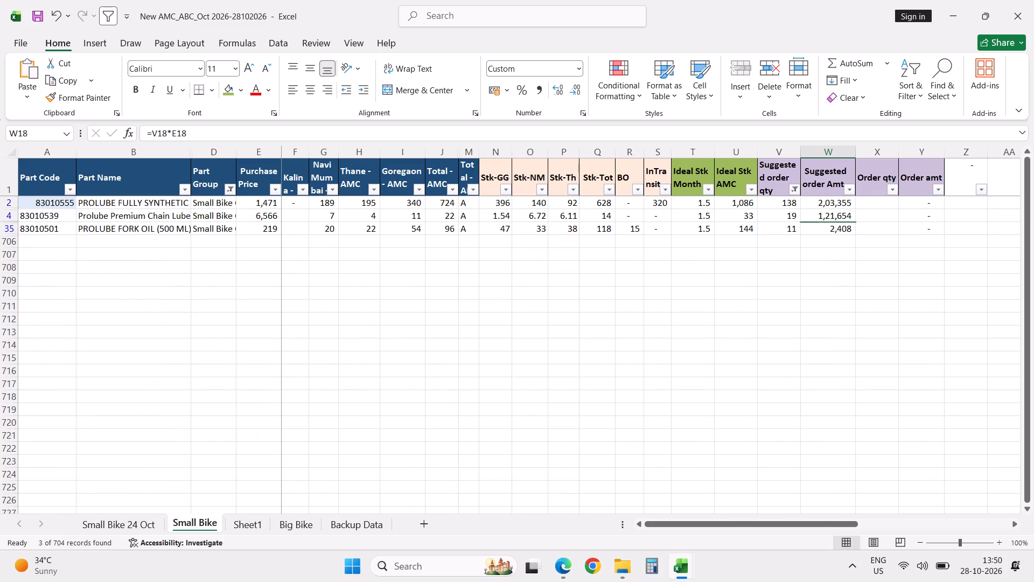
Set Ideal Stk Month to 1 for Prolube Premium Chain Lube and PROLUBE FORK OIL, saving the workbook.
left_click(163, 210)
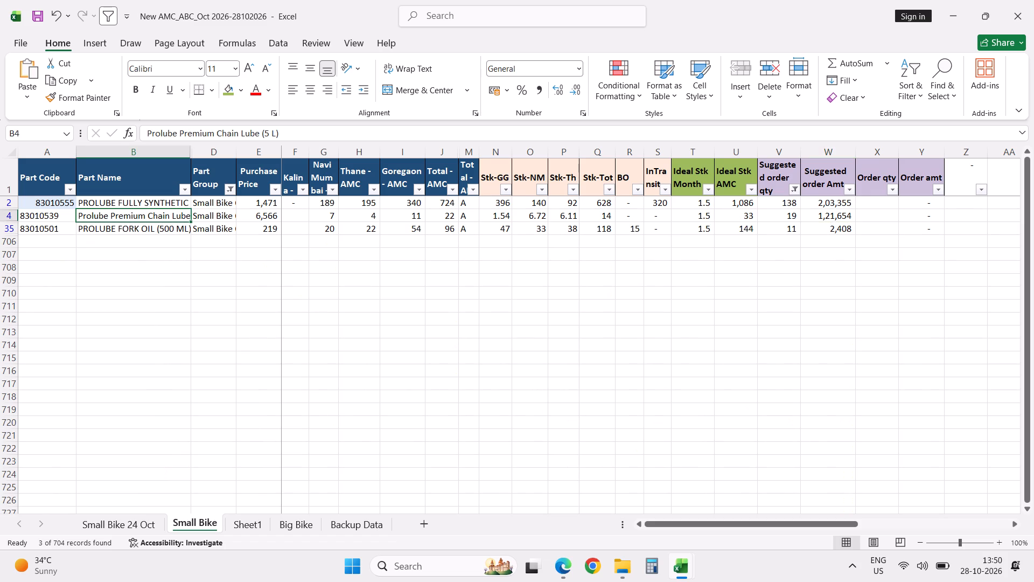
left_click(703, 218)
key("1")
key("Return")
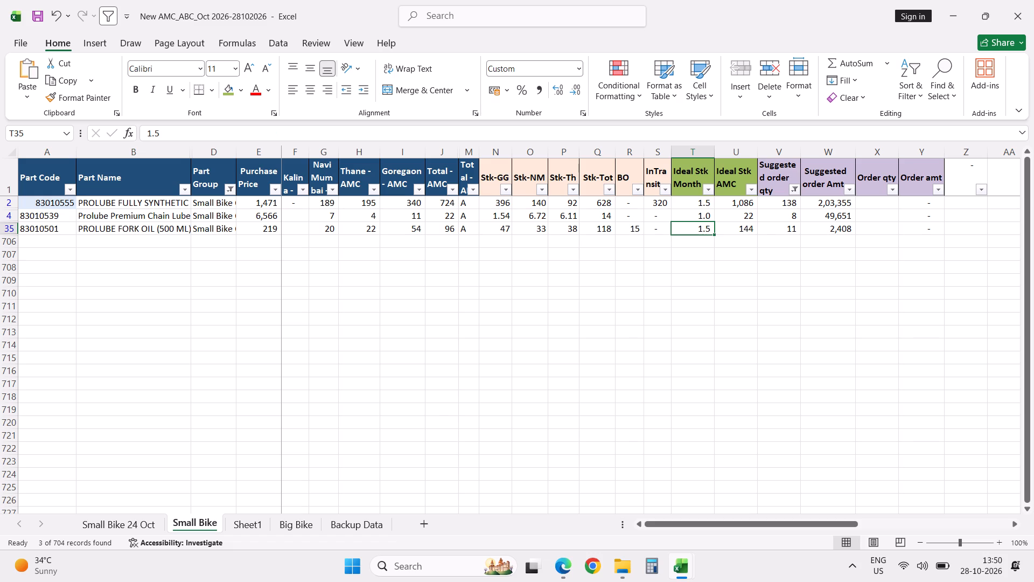
key("ctrl+s")
key("1")
key("Return")
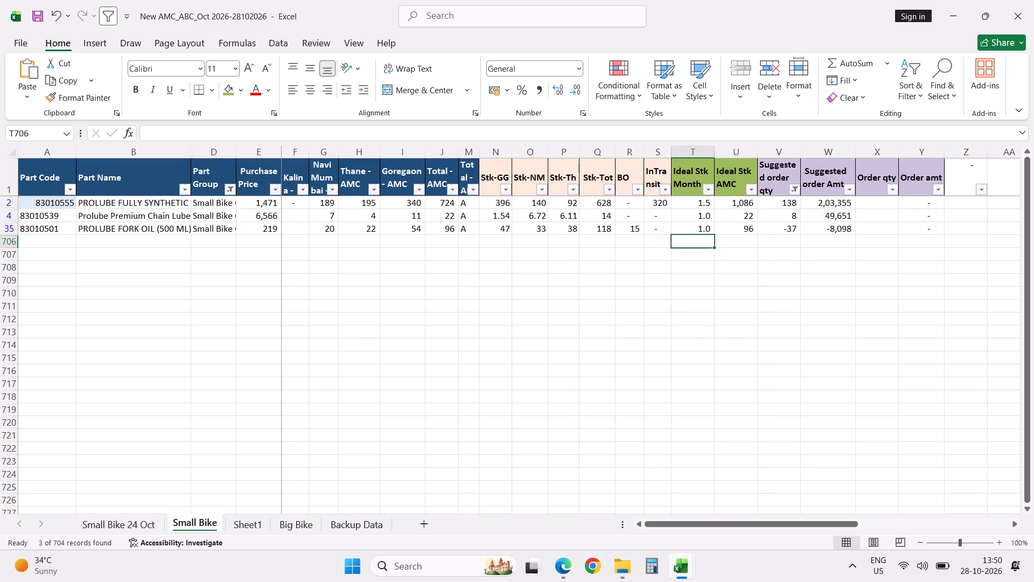
key("ctrl+s")
Include Small Bike Parts in the Part Group filter alongside Small Bike Oil.
left_click(230, 189)
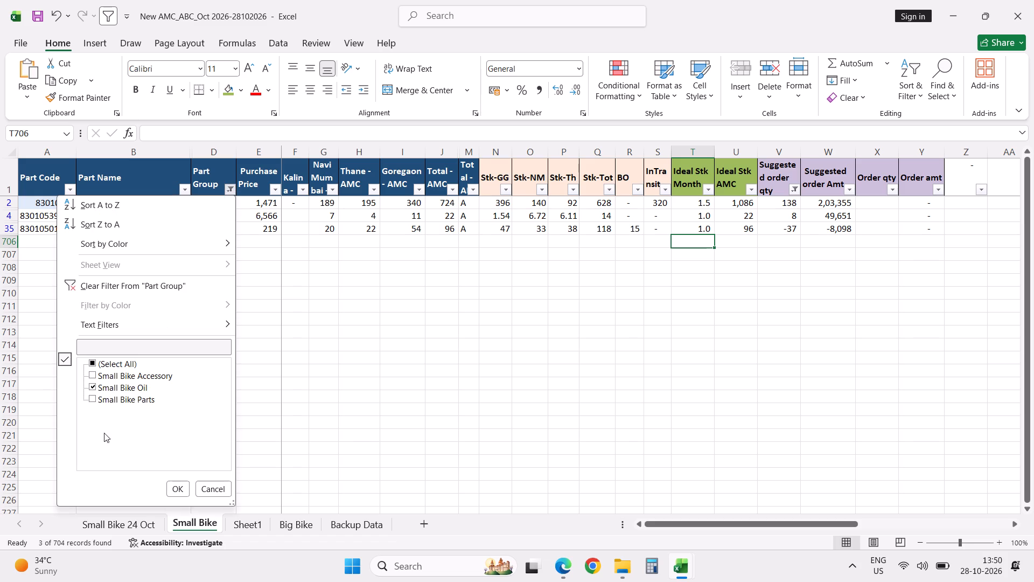
left_click(134, 401)
left_click(181, 490)
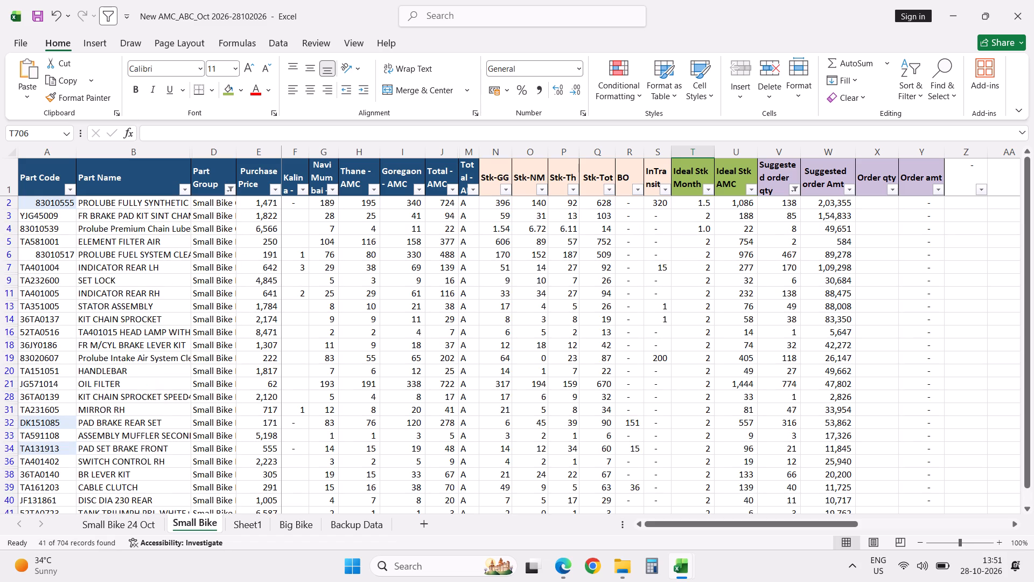
scroll(672, 340, "up", 5)
Enter order quantities of 120, 85, 0 and 2 for rows 2 to 5 in the Order qty column.
left_click(874, 203)
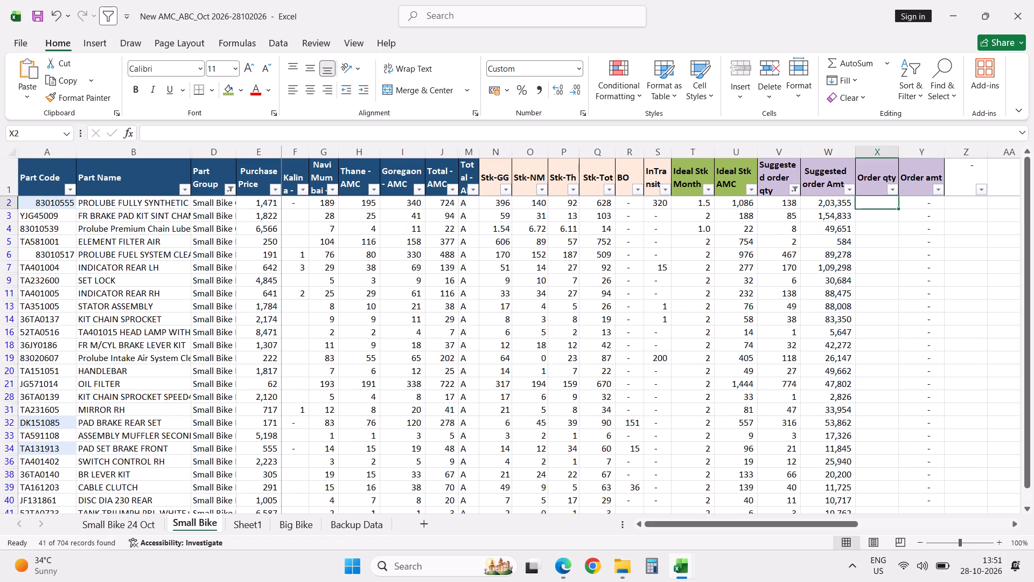
type("120")
key("Return")
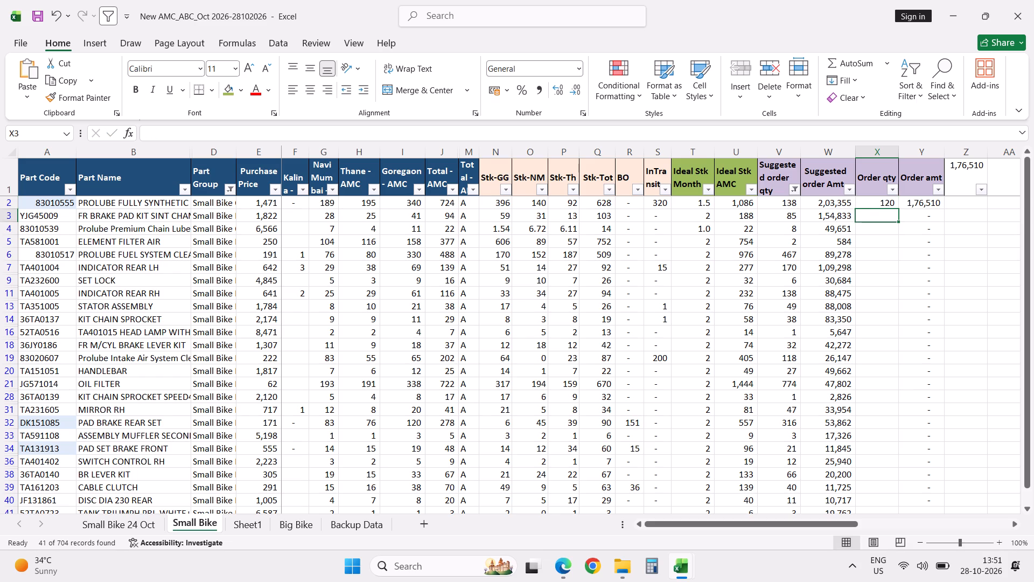
type("85")
key("Return")
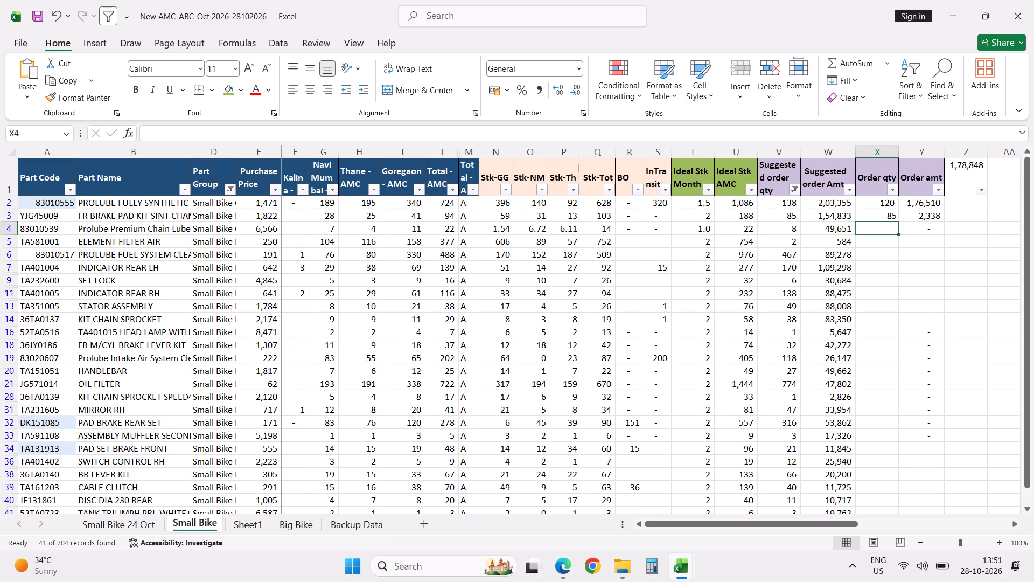
key("0")
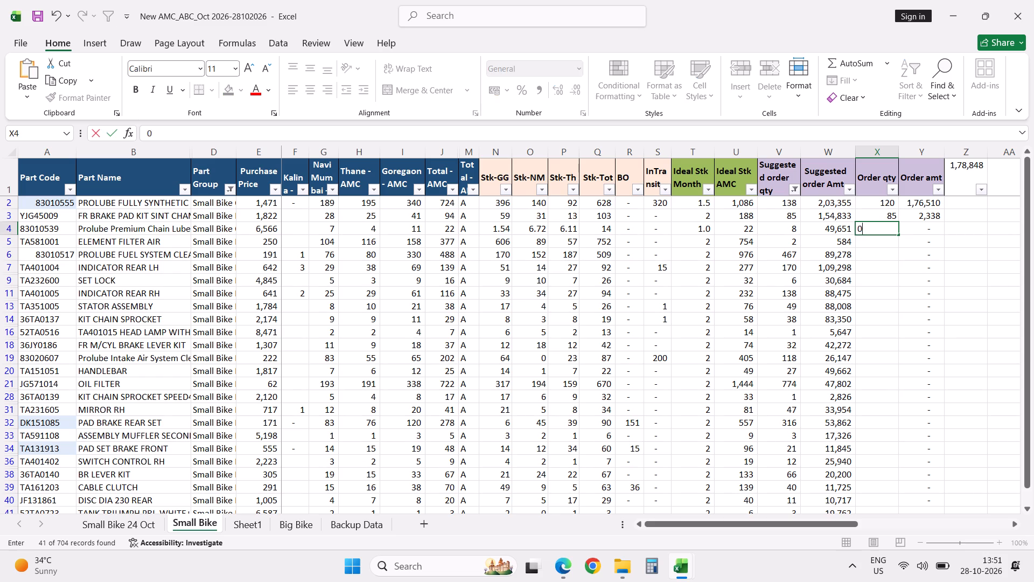
key("Return")
key("Up")
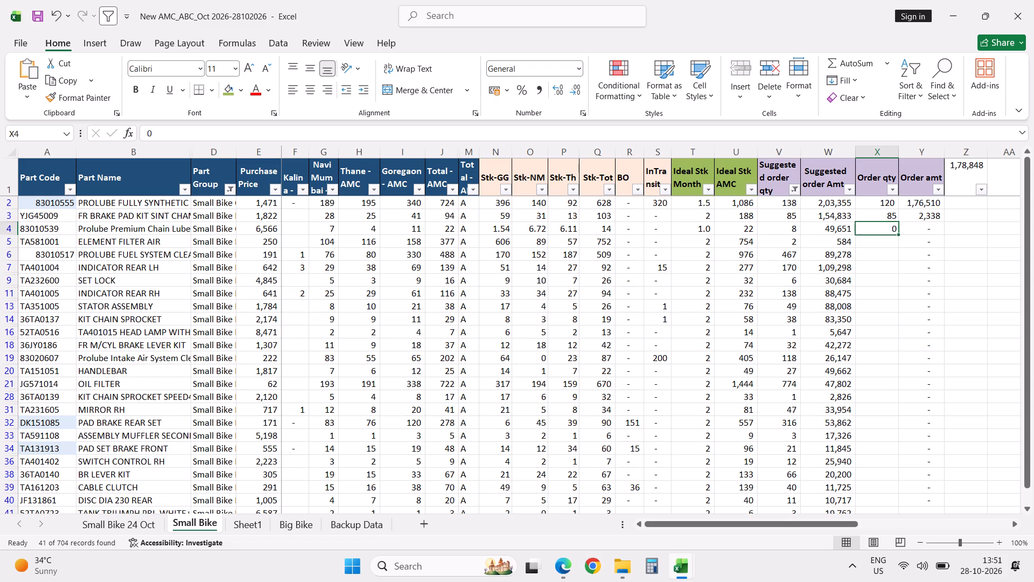
key("Delete")
key("0")
key("Return")
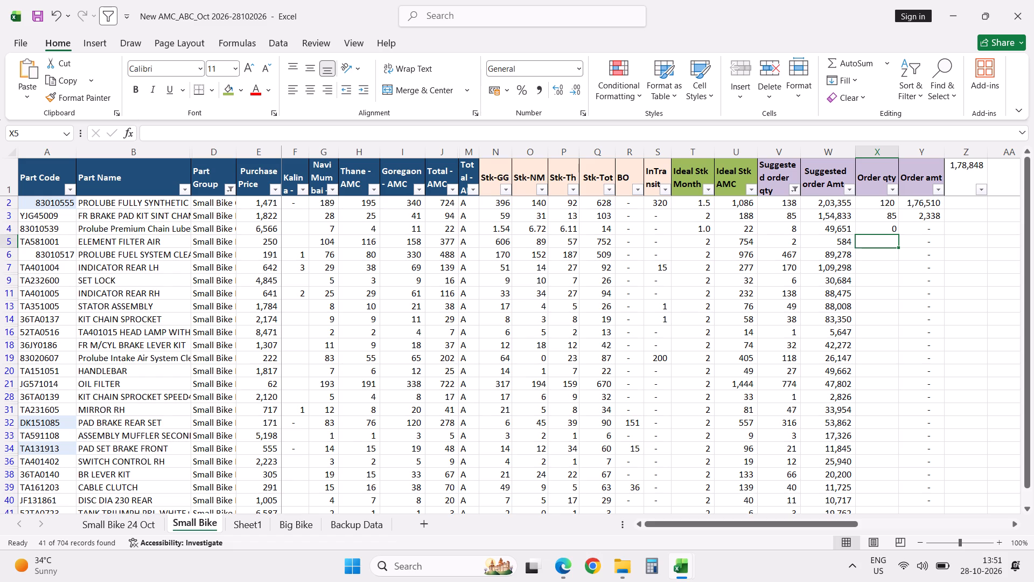
key("2")
key("Return")
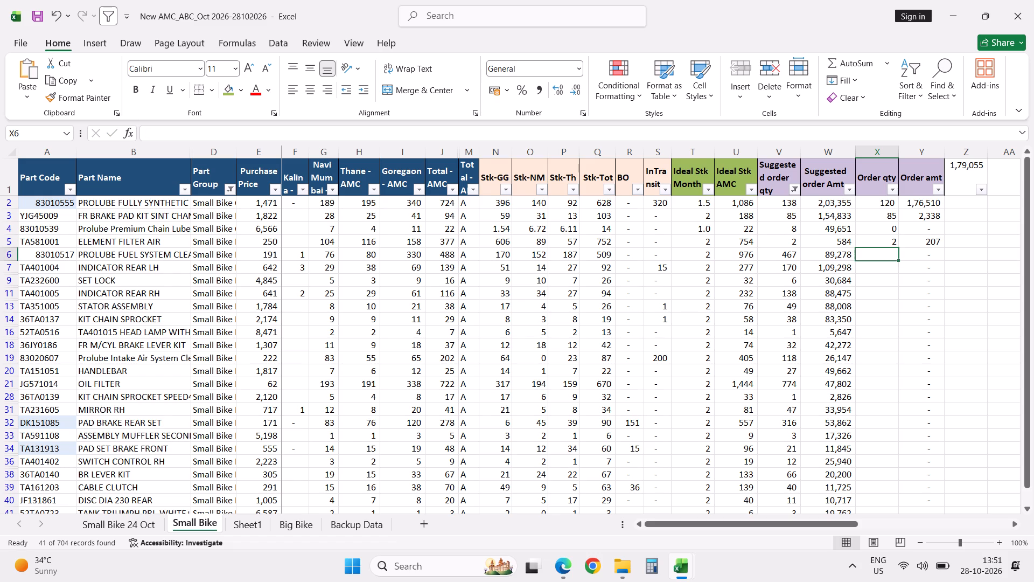
Copy row 6's part code, switch to the Part Purchase Order Statement workbook, and reset its column filters to show all rows.
left_click(171, 253)
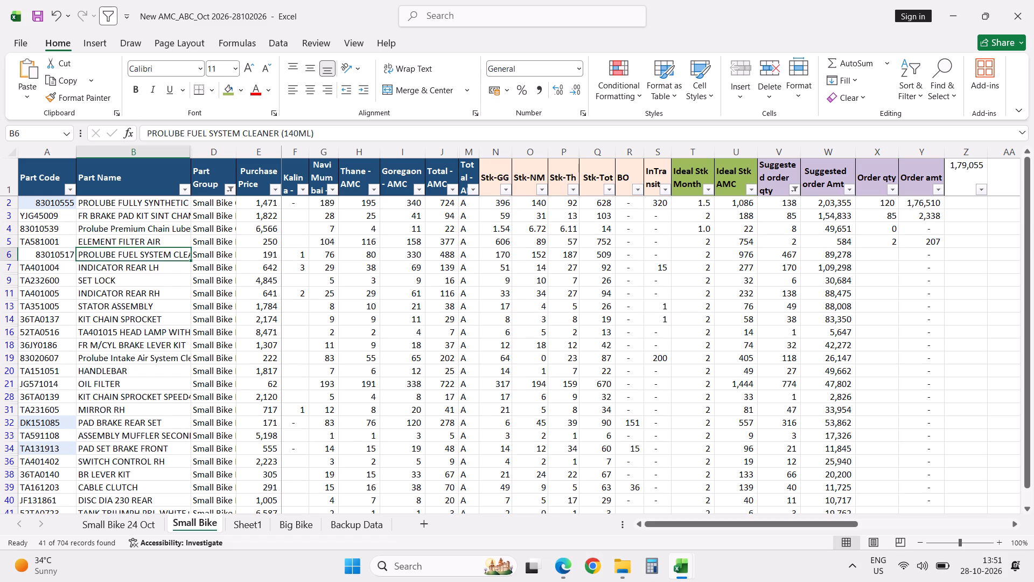
left_click(65, 256)
key("ctrl+c")
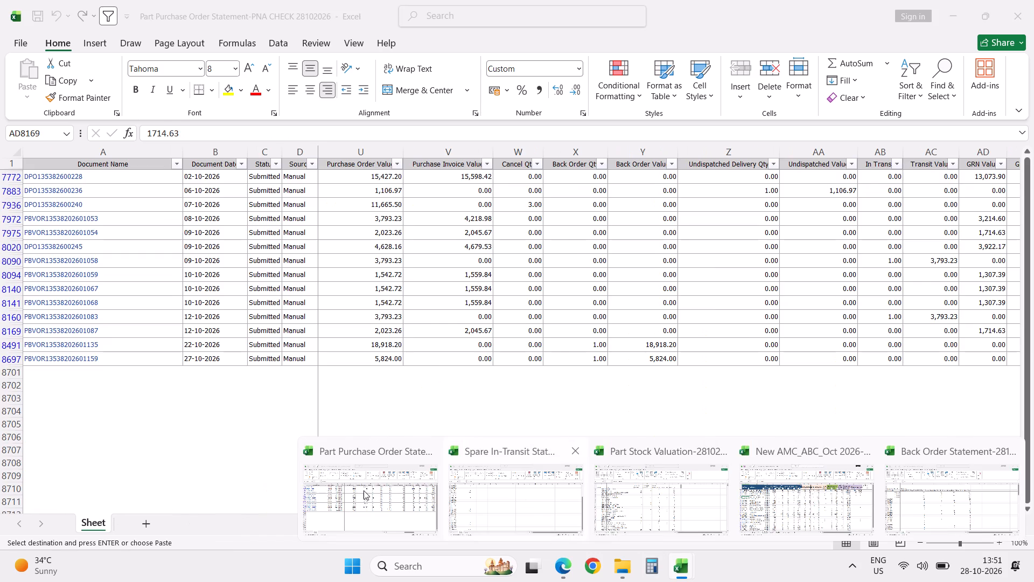
left_click(364, 490)
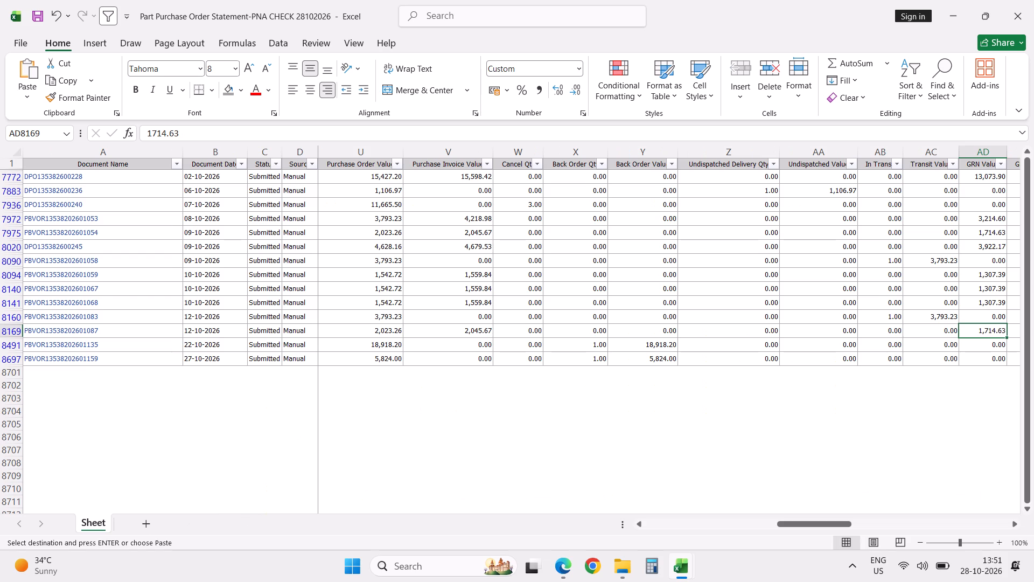
left_click(148, 168)
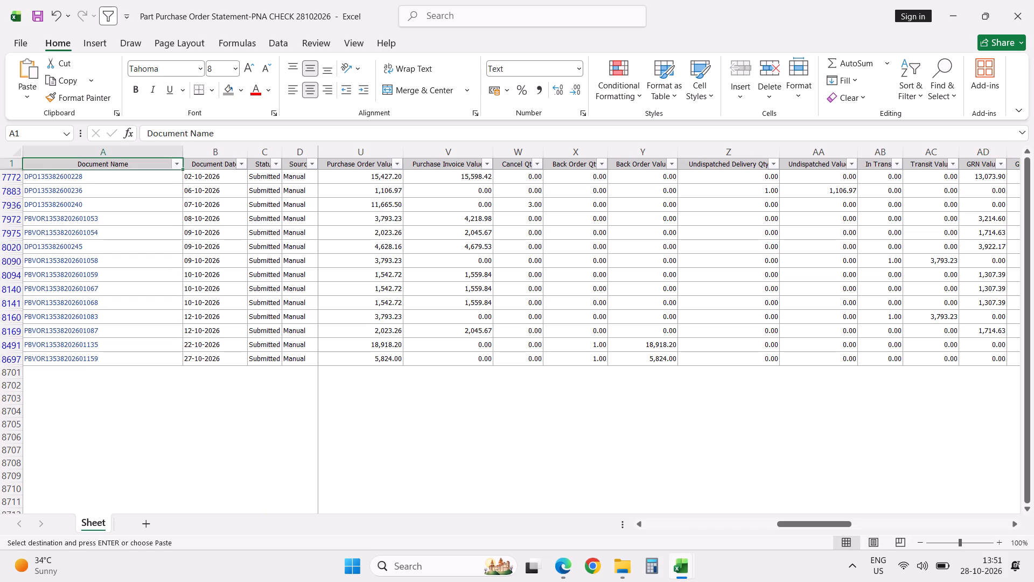
key("ctrl+Left")
key("alt+d")
type("ff")
type("dff")
Copy row 6's part code from the Small Bike sheet again and filter the Part Purchase Order Statement's Part column by 83010517.
key("alt+Tab")
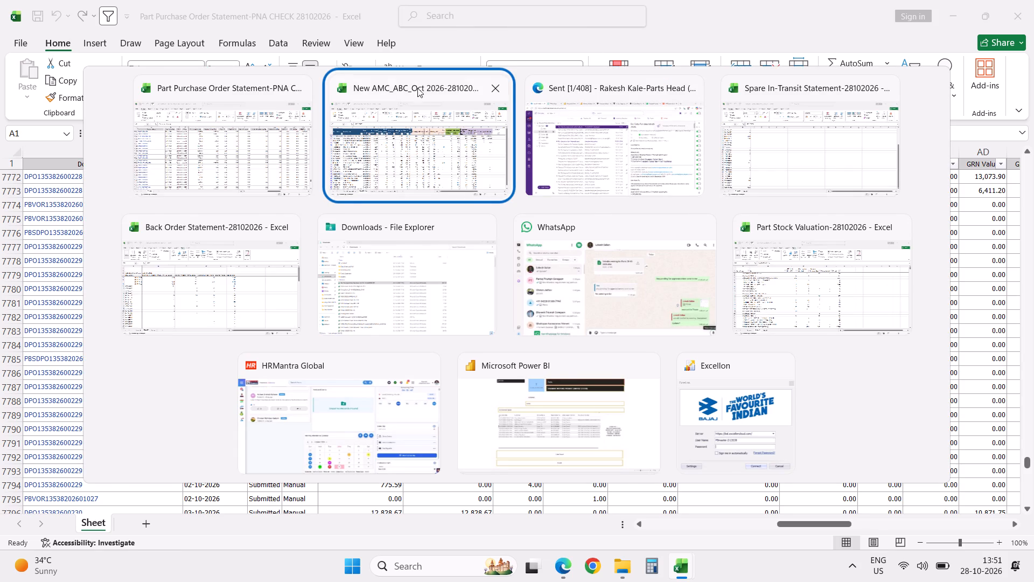
left_click(432, 105)
key("ctrl+c")
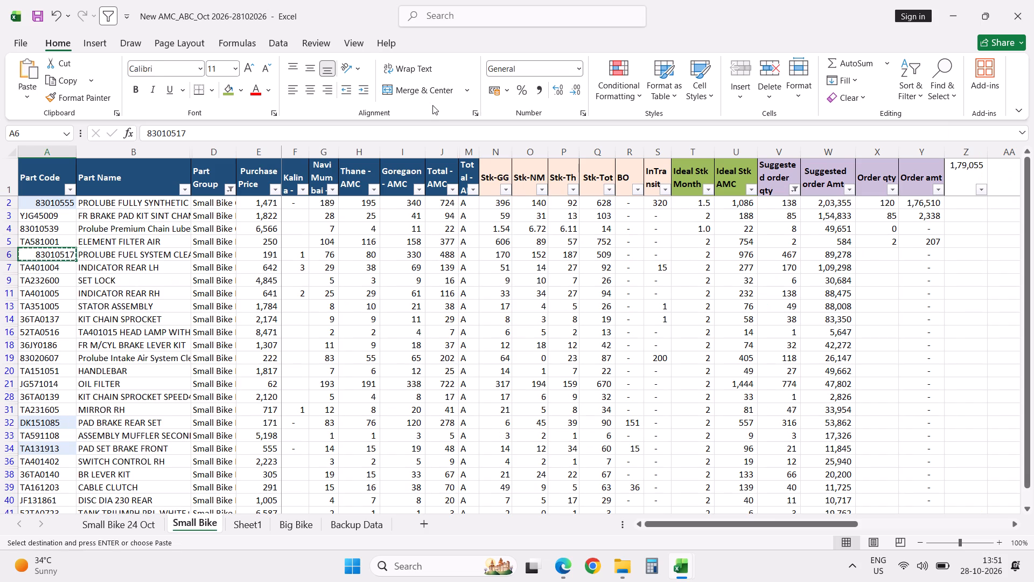
key("alt+Tab")
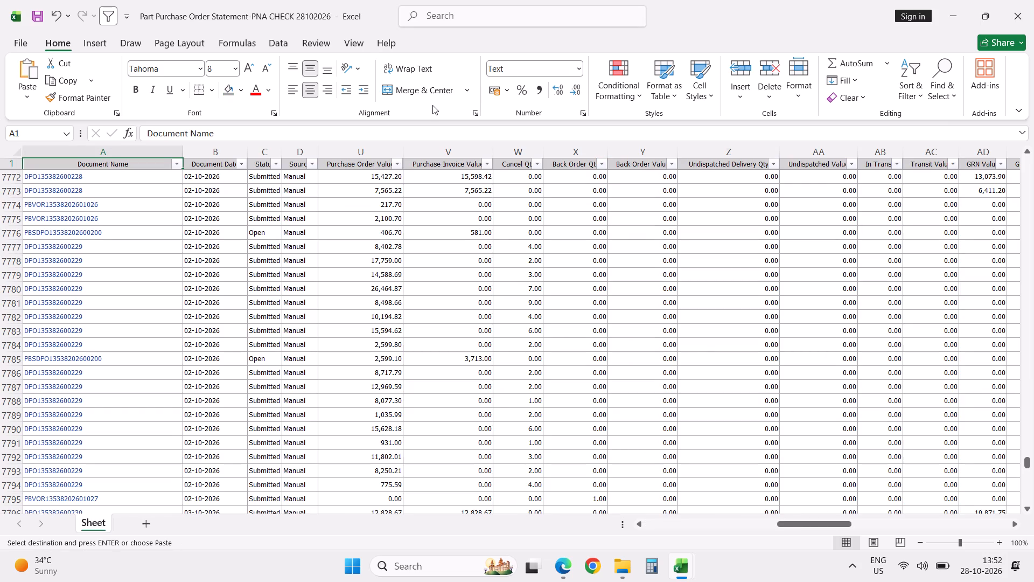
key("ctrl+Right")
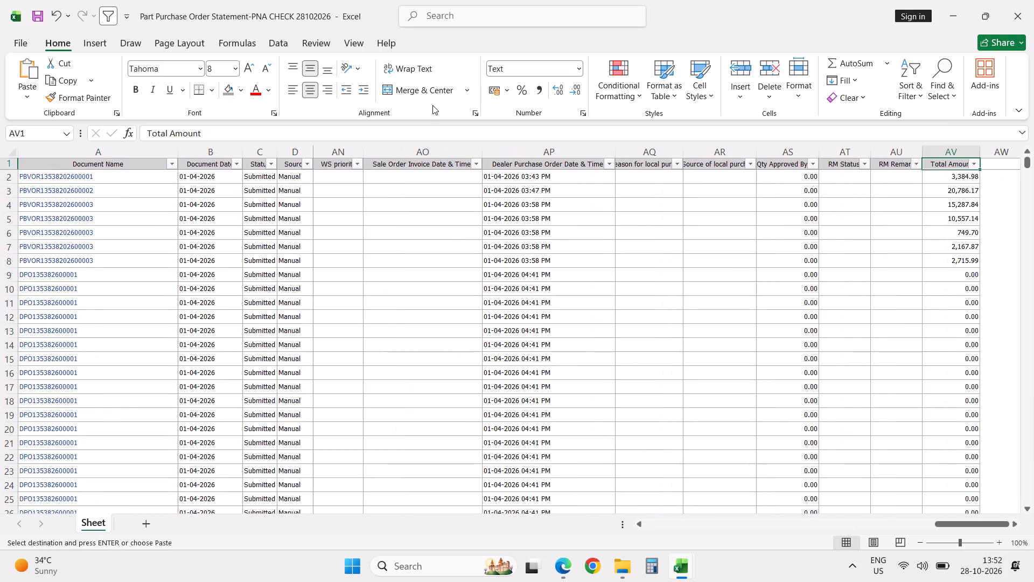
key("Left")
key("Left")
key("Left")
key("Left")
key("Left")
key("Left")
key("Left")
key("Left")
key("Left")
key("Left")
key("Left")
key("Left")
key("Left")
key("Left")
key("Left")
key("Left")
key("Left")
key("Left")
key("Left")
key("Left")
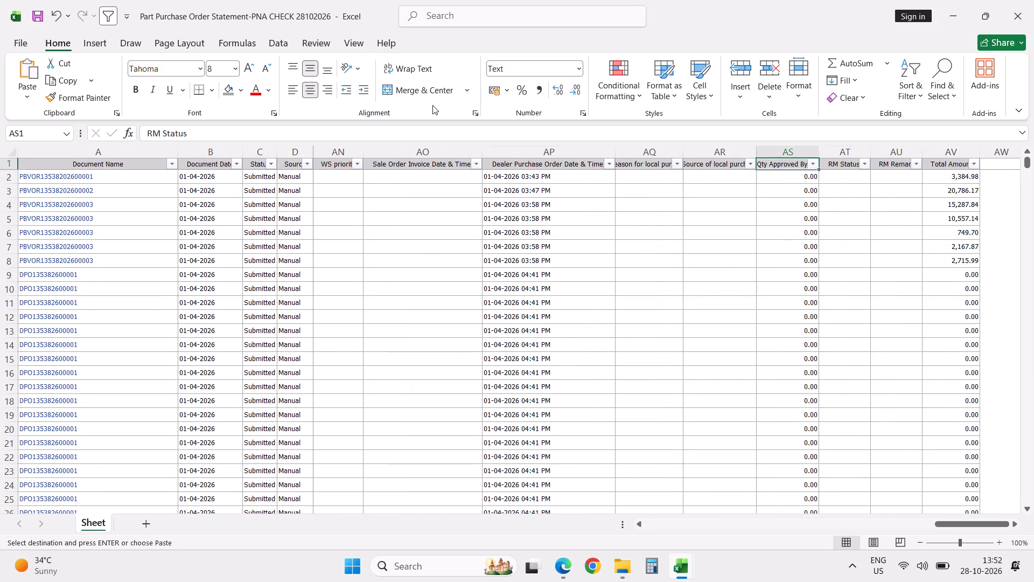
key("Left")
key("Left")
key("Left")
key("Left")
key("Left")
key("Left")
key("Left")
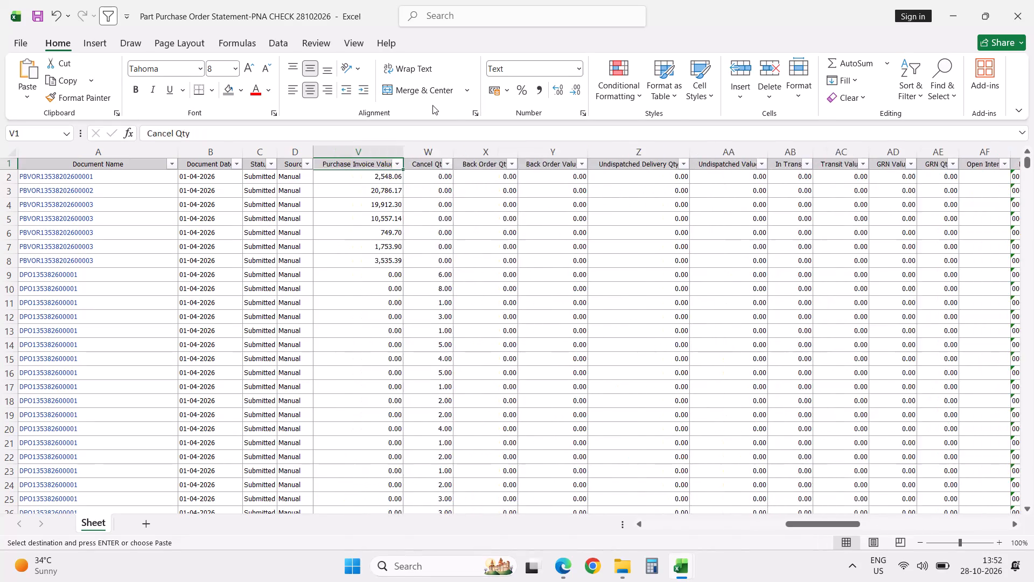
key("Left")
key("Left")
key("Left")
key("Left")
key("Left")
key("Left")
key("Left")
key("Left")
key("Left")
key("Left")
key("Left")
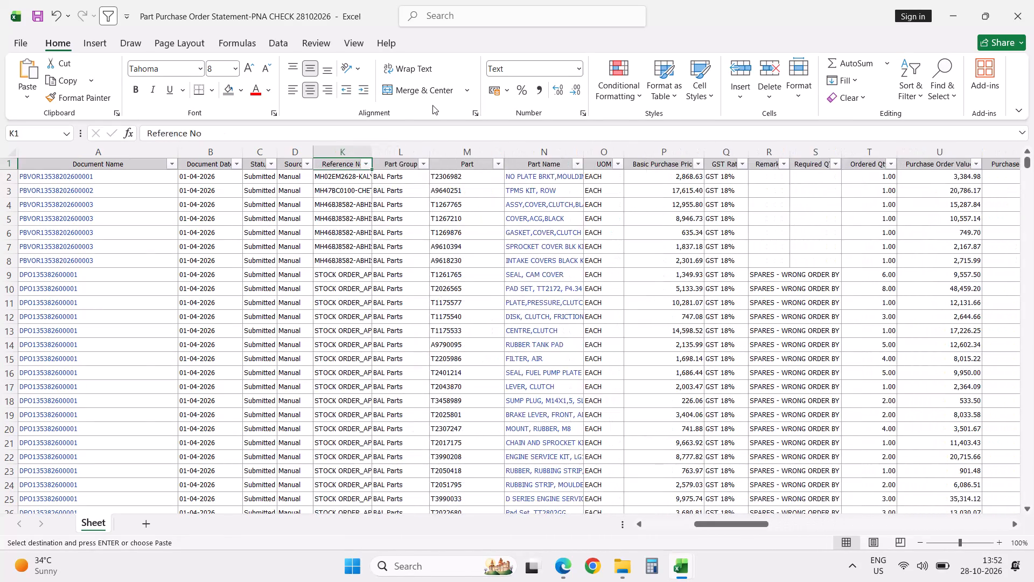
left_click(499, 167)
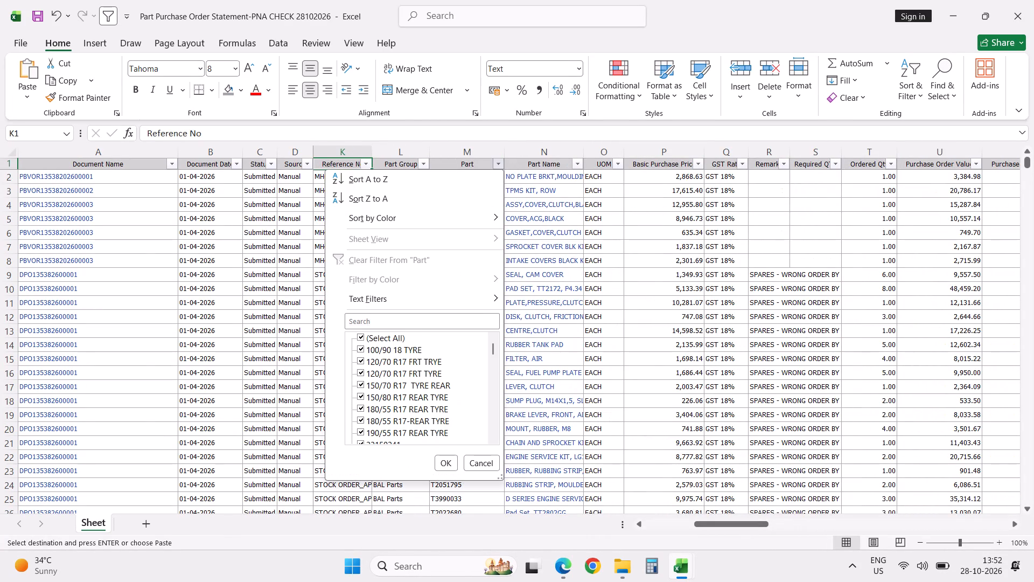
left_click(418, 326)
left_click(423, 321)
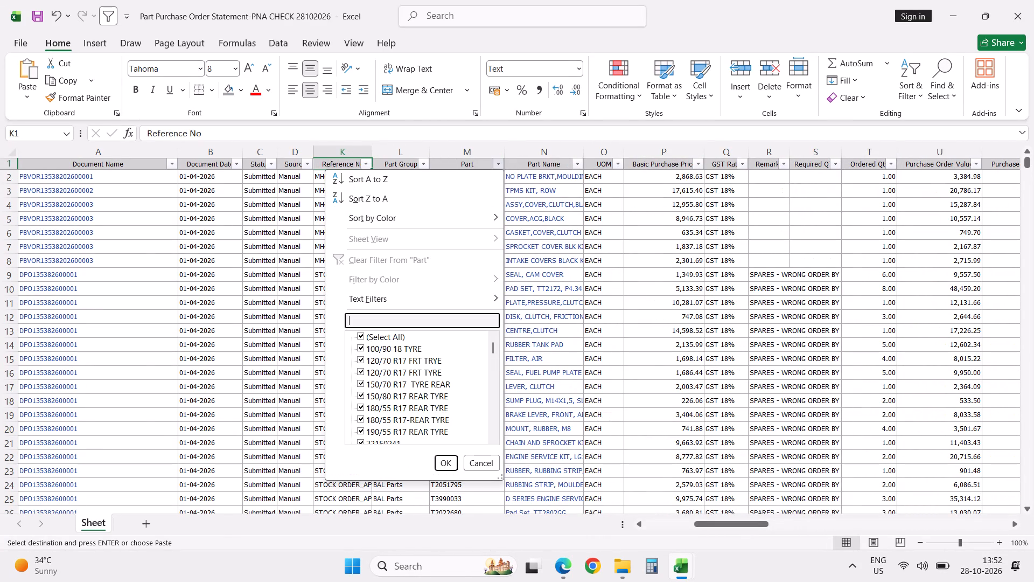
key("ctrl+v")
key("Return")
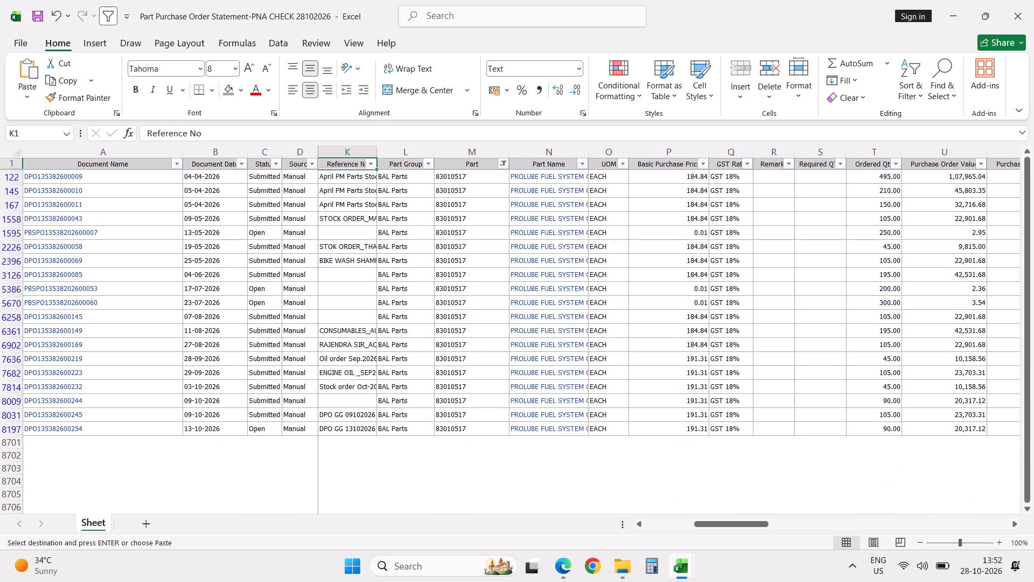
Examine the latest 83010517 purchase orders across the ordered quantity, invoice value, cancelled, back order, transit, GRN and submission date columns.
left_click(893, 430)
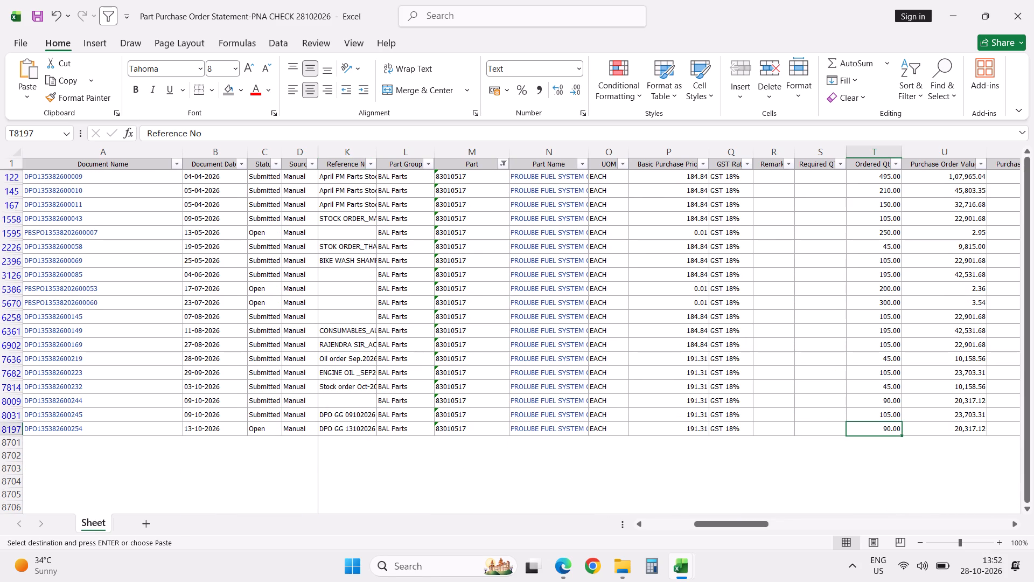
key("Right")
key("Right")
key("Right")
key("Right")
key("Right")
key("Right")
key("Right")
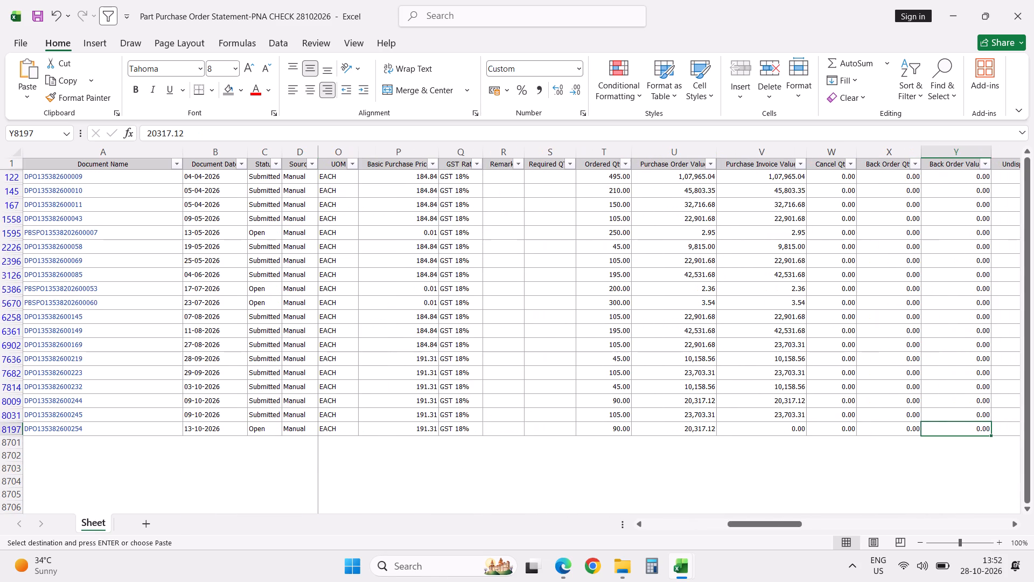
key("Right")
key("Right")
key("Right")
key("Right")
key("Right")
key("Right")
key("Right")
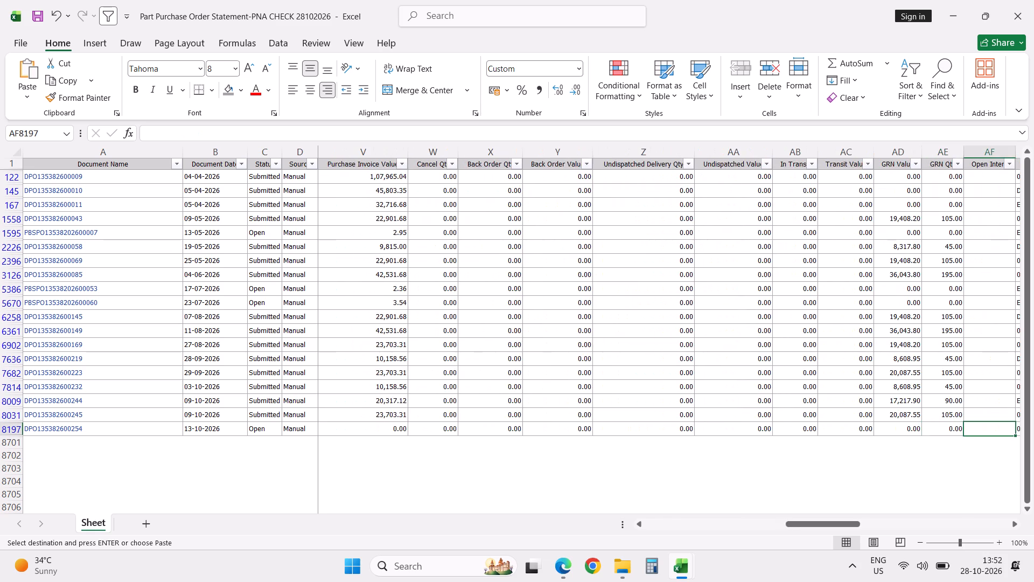
key("Right")
key("Right")
key("Right")
key("Right")
key("Left")
key("Left")
key("Left")
key("Left")
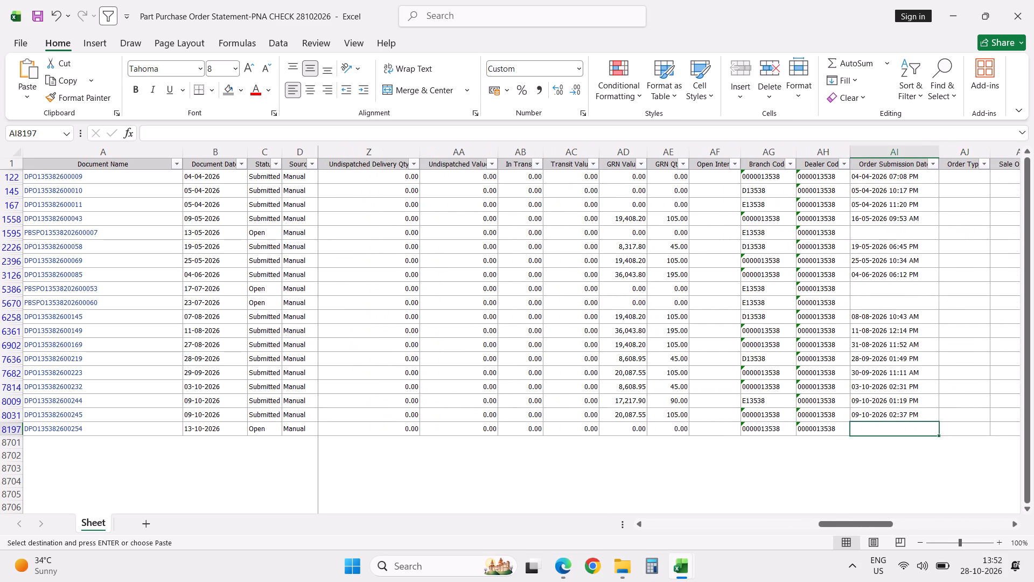
key("Left")
key("Left")
key("Left")
key("Left")
key("Left")
key("Left")
key("Left")
key("Left")
key("Left")
key("Left")
key("Left")
key("Left")
key("Left")
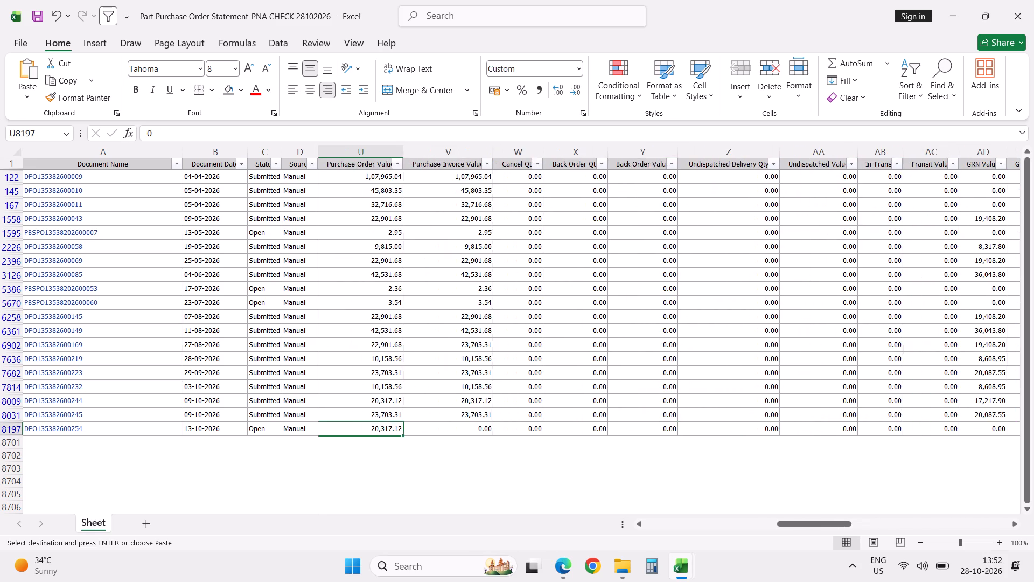
key("Left")
key("Left")
key("Left")
key("Left")
key("Left")
key("Left")
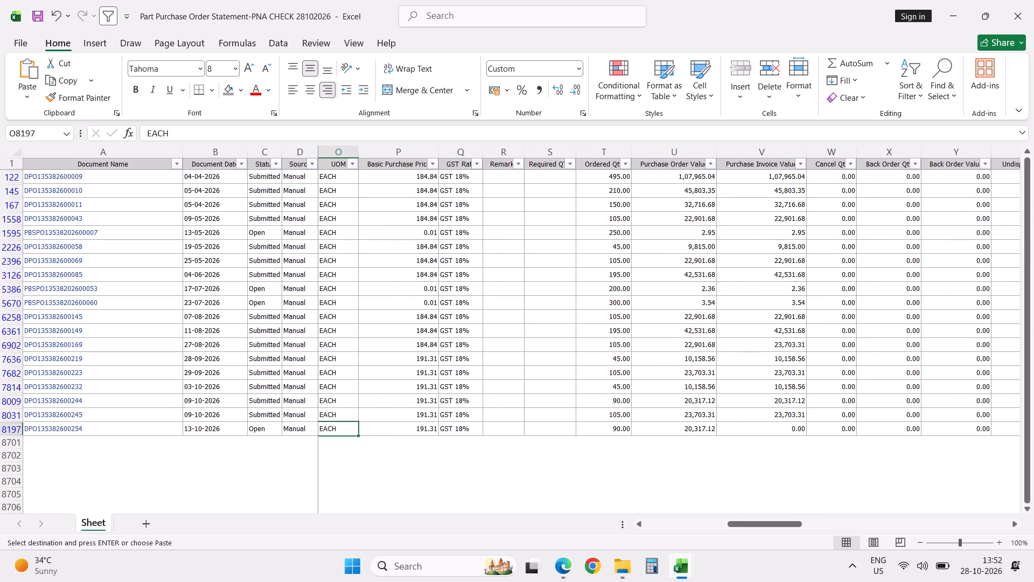
key("Up")
key("Right")
key("Right")
key("Right")
key("Right")
key("Right")
key("Right")
key("Right")
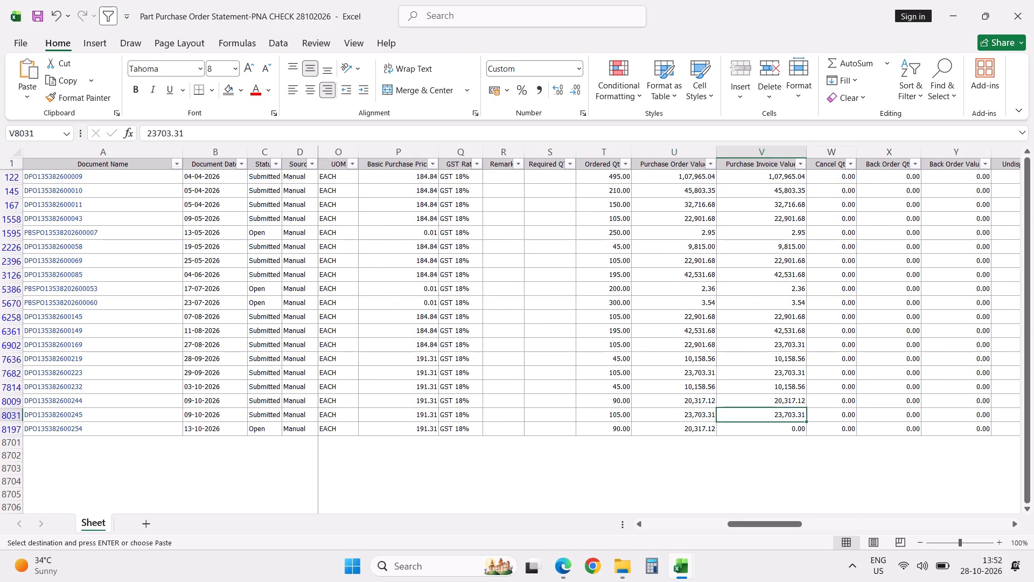
key("Right")
key("Right")
key("Right")
key("Right")
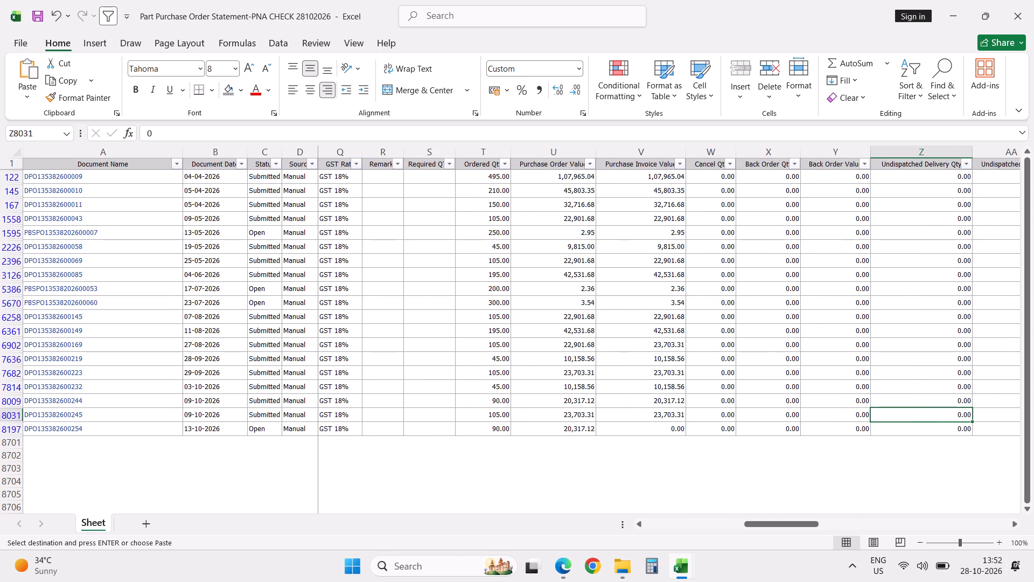
Filter the Status column to exclude Open orders, keeping only Submitted ones.
left_click(276, 163)
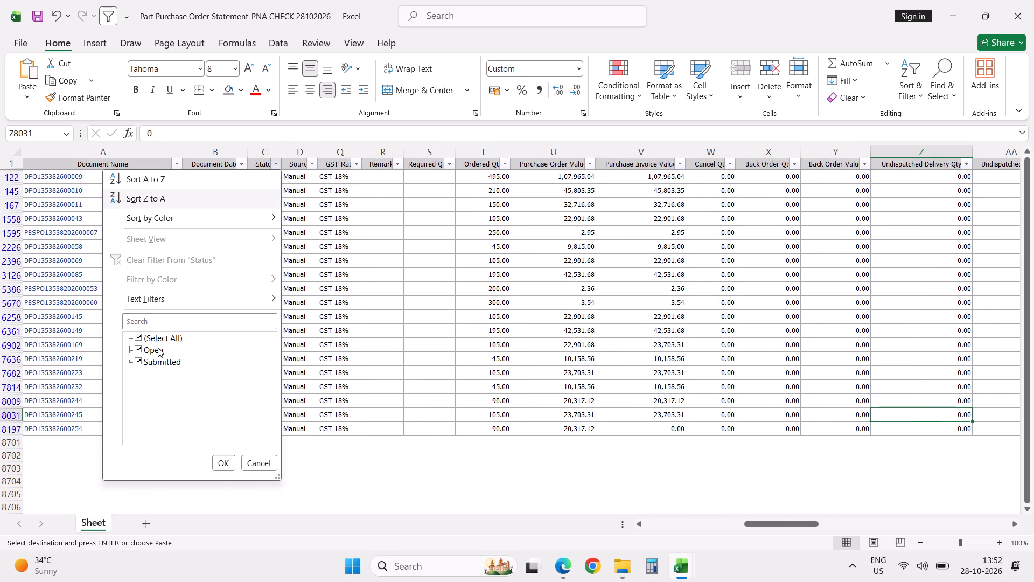
left_click(158, 348)
left_click(231, 462)
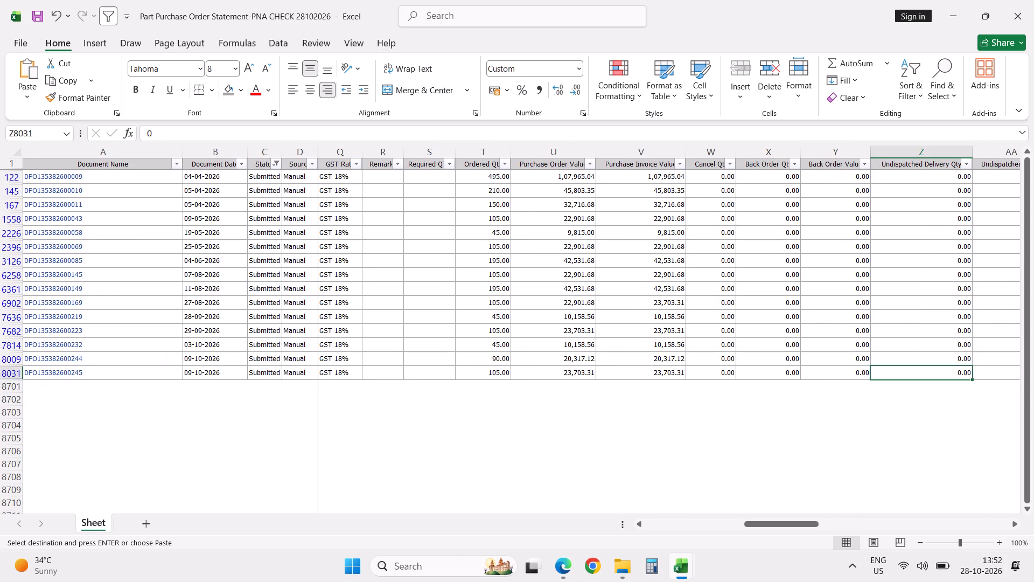
Review the most recent submitted order's ordered, undispatched, transit and GRN quantities, and its document details.
left_click(500, 378)
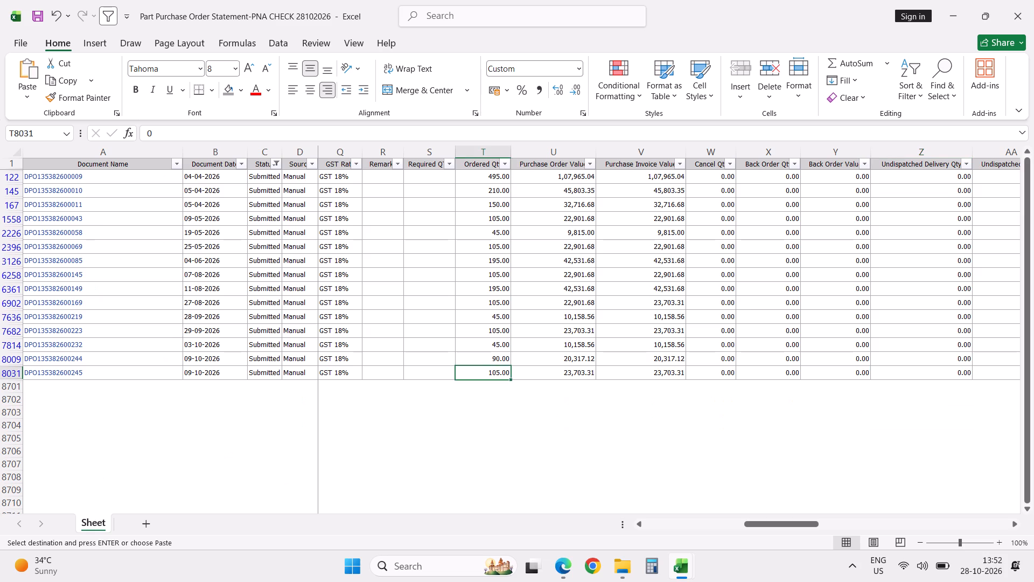
key("Left")
key("Left")
key("Left")
key("Left")
key("Right")
key("Right")
key("Right")
key("Right")
key("Right")
key("Right")
key("Right")
key("Right")
key("Right")
key("Right")
key("Right")
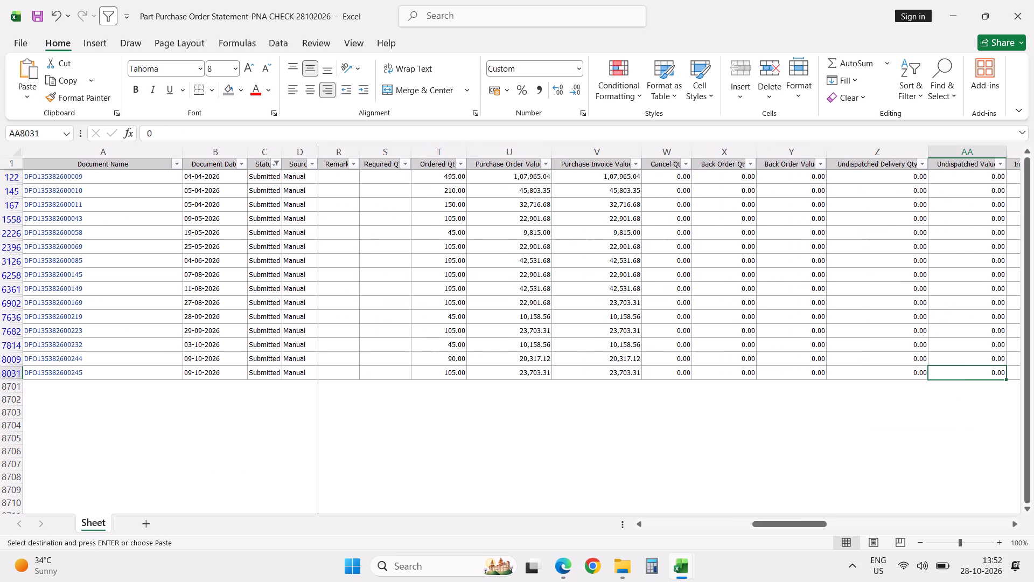
key("Right")
key("Right")
key("Right")
key("Right")
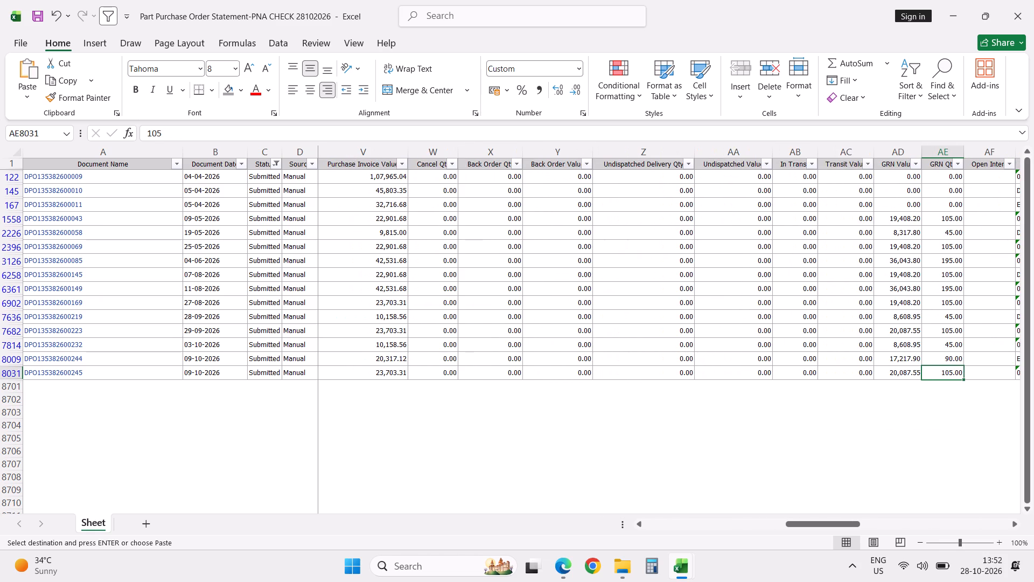
key("Left")
key("Left")
key("Left")
key("Left")
key("Left")
key("Left")
key("Left")
key("Left")
key("Left")
key("Left")
key("Left")
key("Left")
key("Left")
key("Left")
key("Left")
key("Left")
key("Left")
key("Left")
key("Left")
key("Left")
key("Left")
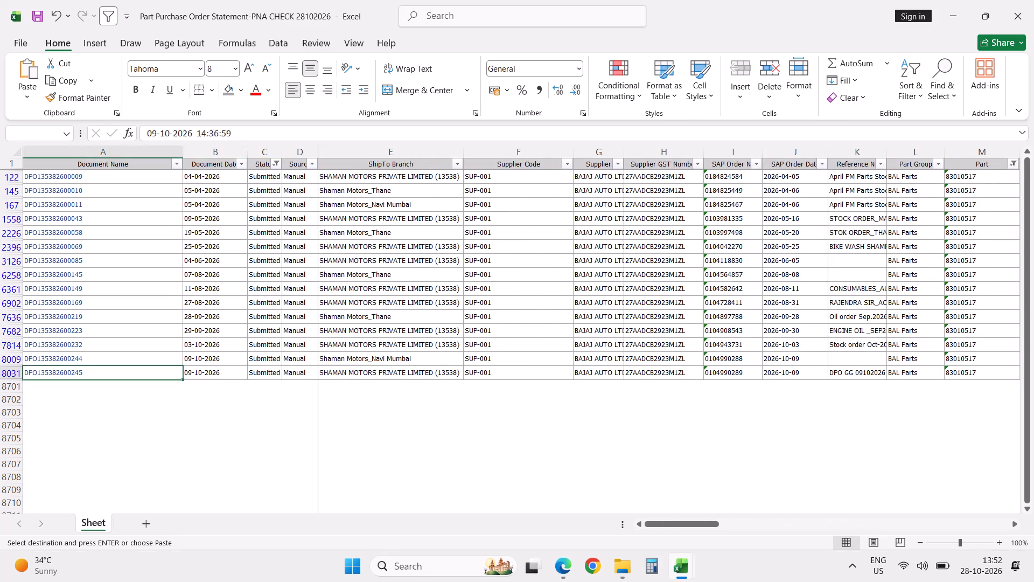
Return to the Small Bike sheet and review part 83010517's monthly averages, stock, ideal stock month and suggested order quantity.
key("alt+Tab")
key("Tab")
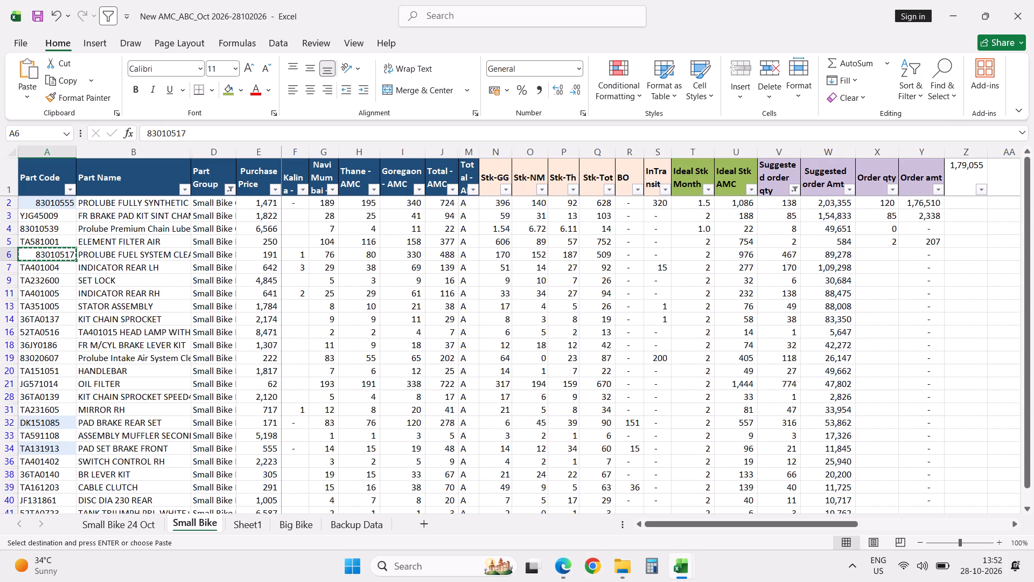
key("Right")
key("Right")
key("Right")
key("Right")
key("Right")
key("Right")
key("Right")
key("Right")
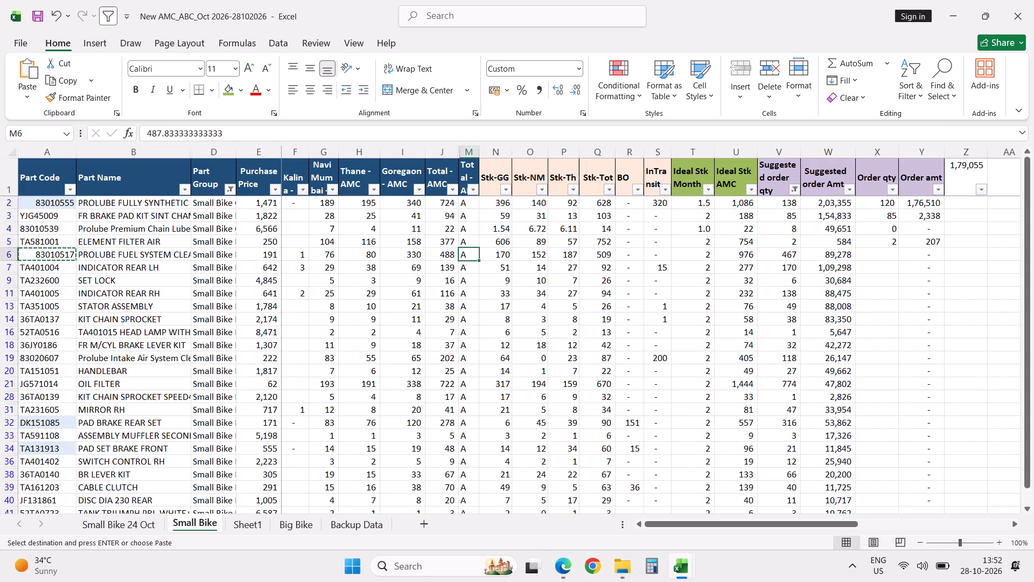
key("Right")
key("Right")
key("Right")
key("Right")
key("Right")
key("Right")
key("Right")
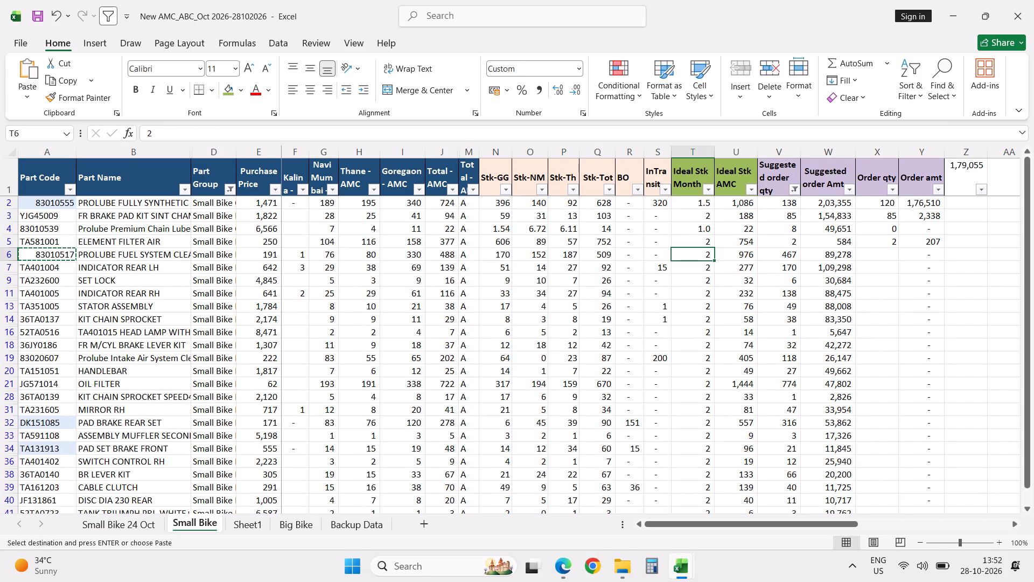
key("Right")
key("Right")
key("Right")
key("Right")
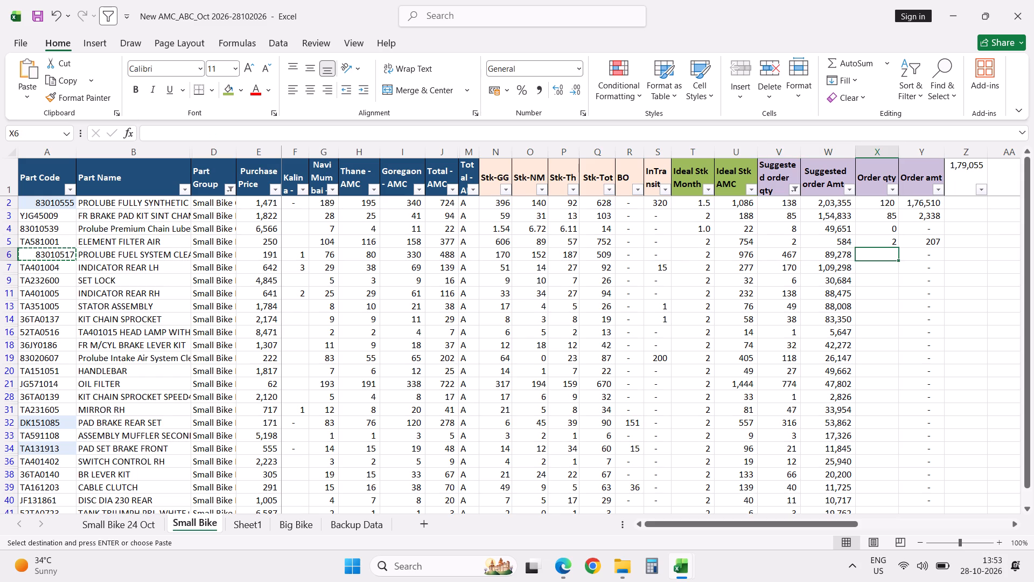
key("Left")
key("Left")
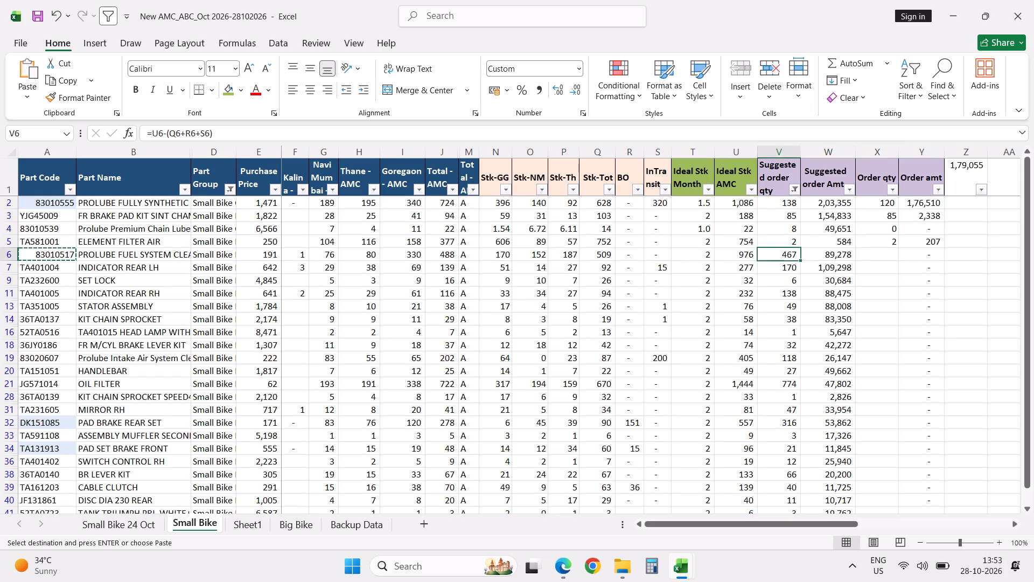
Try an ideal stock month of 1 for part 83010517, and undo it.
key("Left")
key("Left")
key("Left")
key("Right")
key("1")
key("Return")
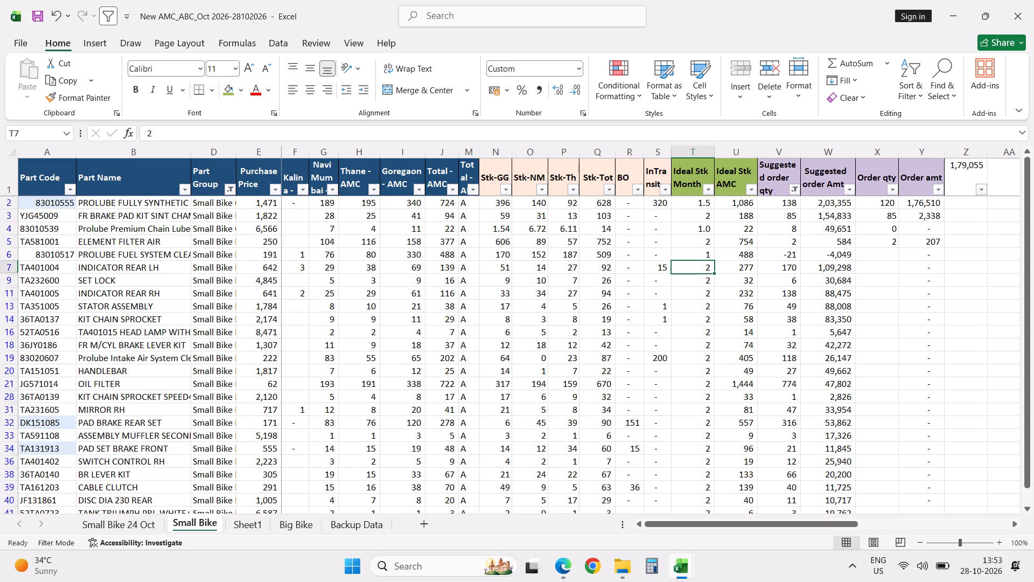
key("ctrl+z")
Enter order quantities of 300 for part 83010517 and 170 for part TA401004 (Indicator Rear LH).
key("Right")
key("Right")
key("Right")
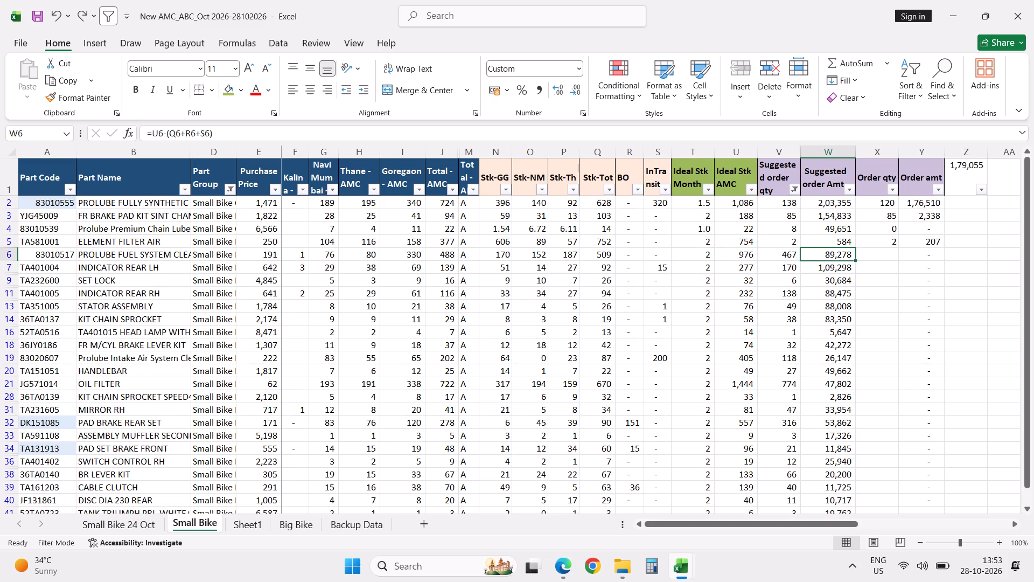
key("Right")
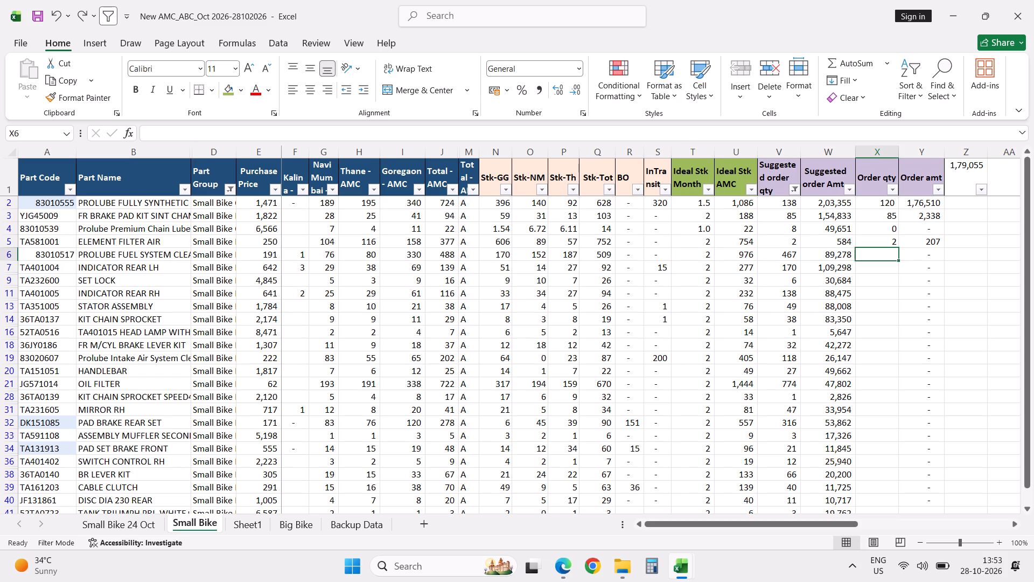
type("300")
key("Return")
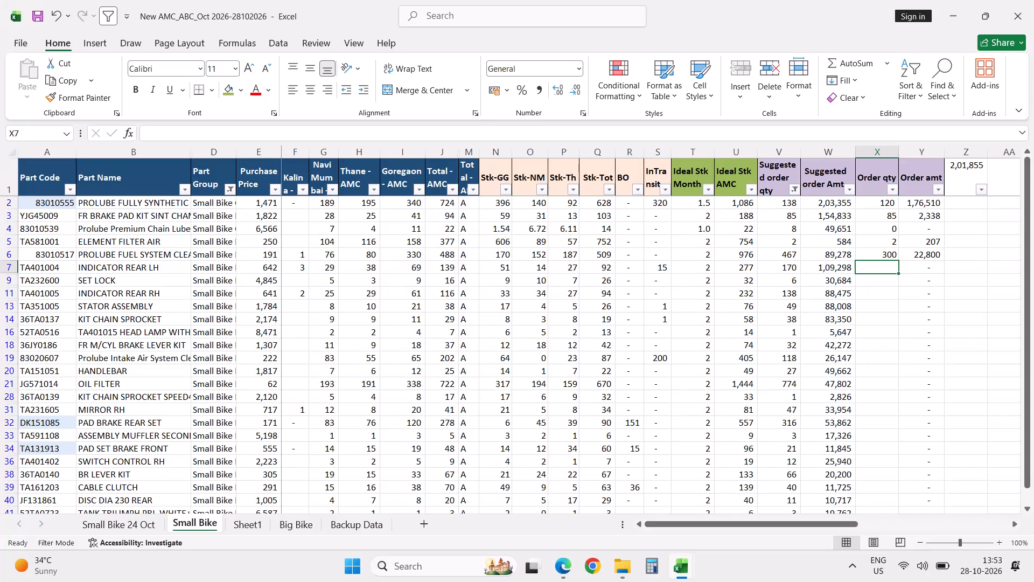
type("170")
key("Return")
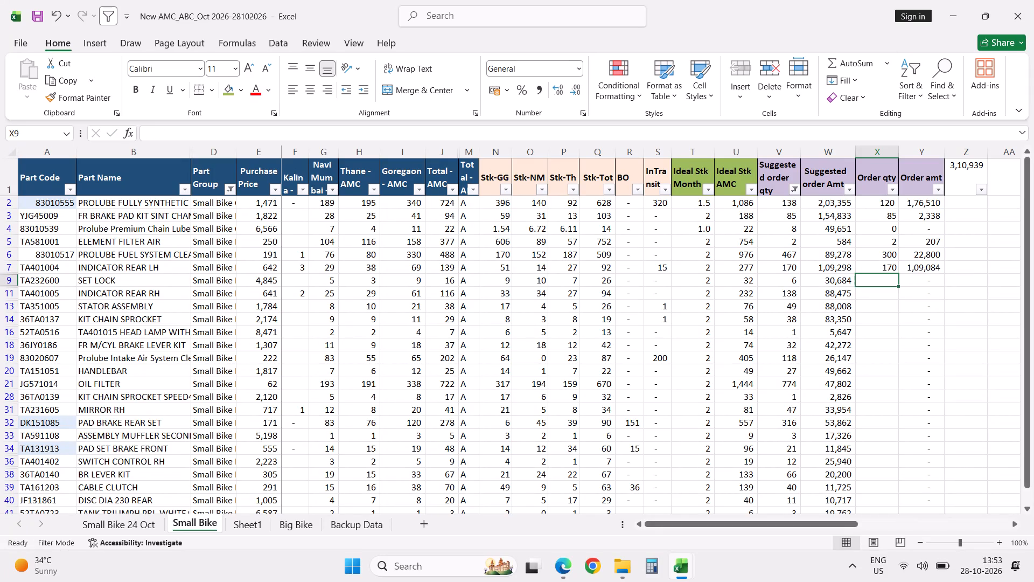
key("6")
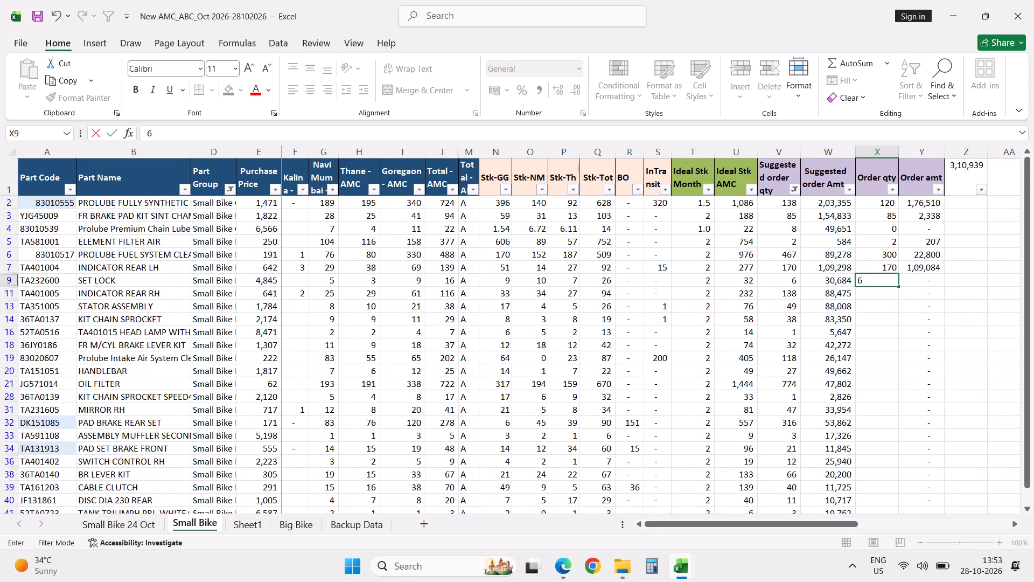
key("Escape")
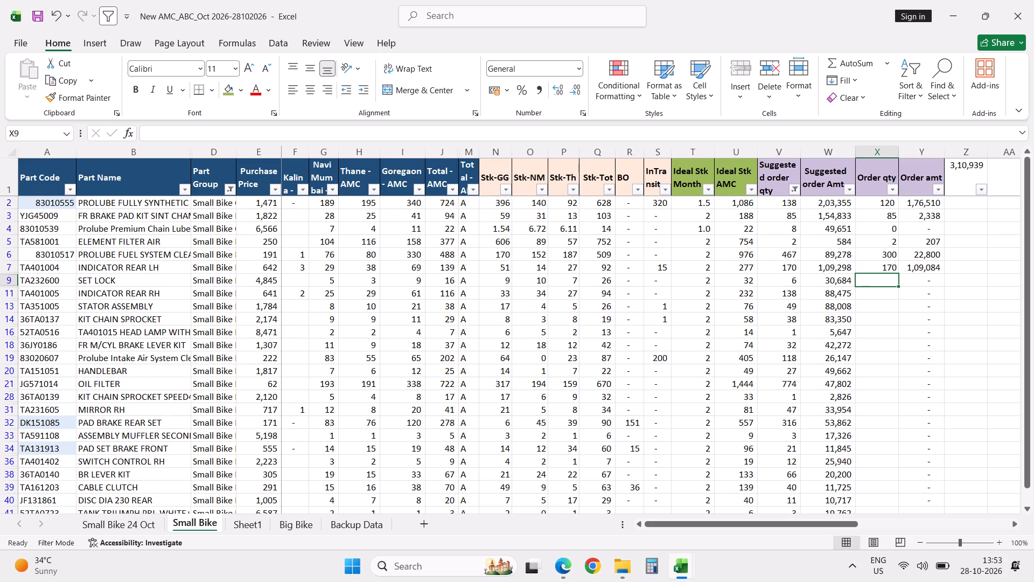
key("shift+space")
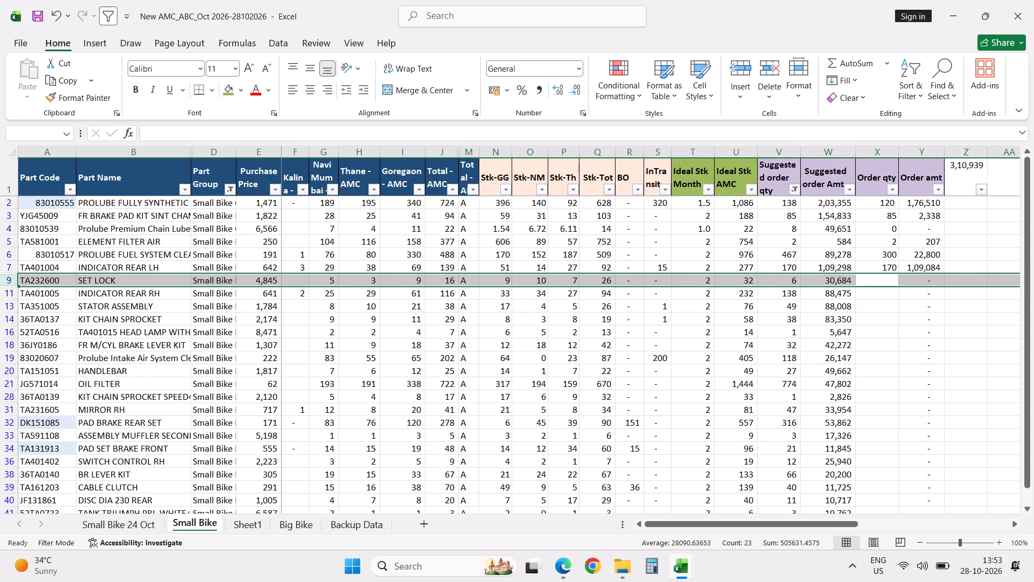
Set the ideal stock month to 1.5 for TA401004 and TA232600, leaving the TA232600 order quantity blank.
left_click(704, 280)
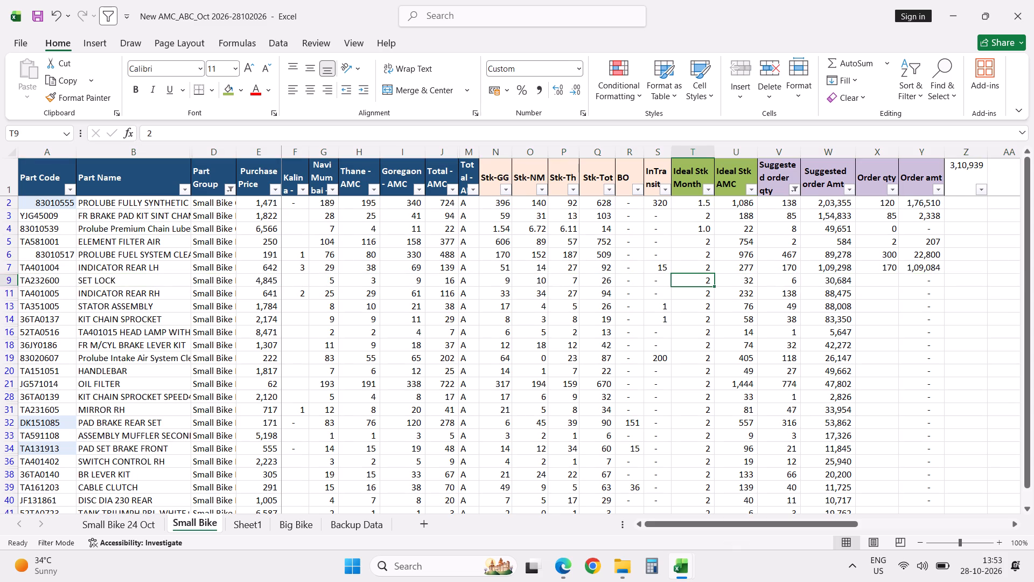
key("Up")
type("1.5")
key("Return")
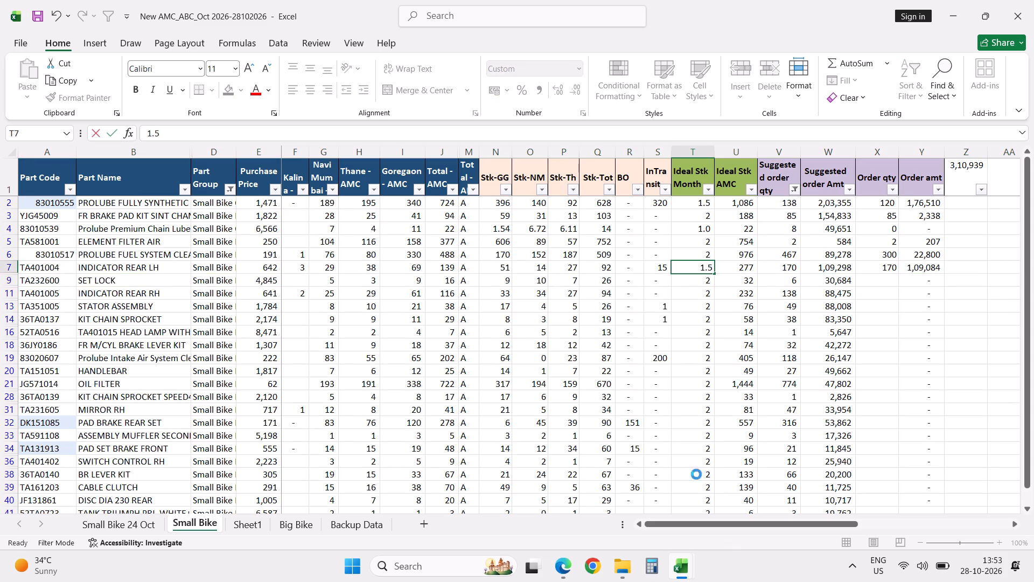
type("1.5")
key("Return")
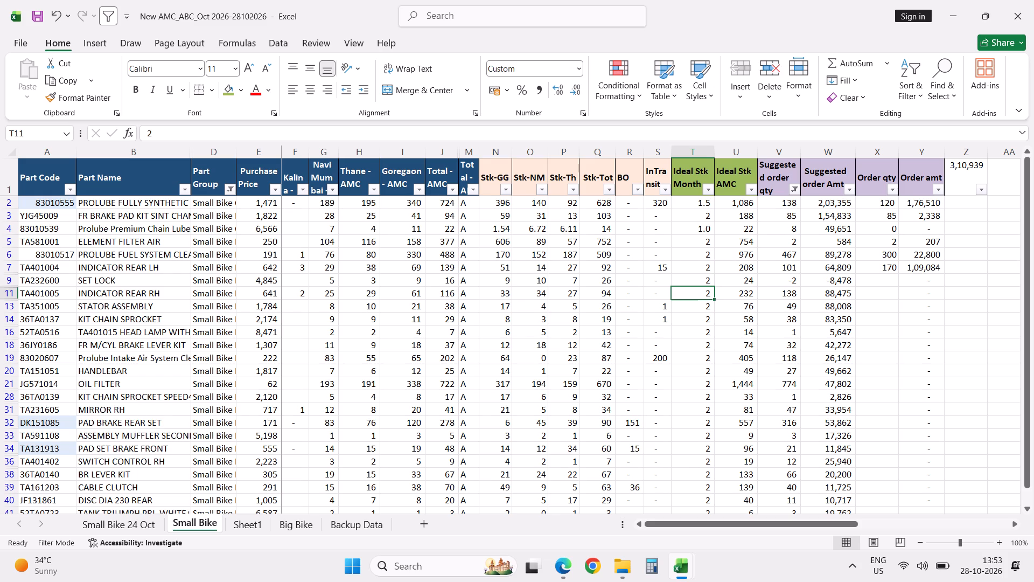
left_click(889, 283)
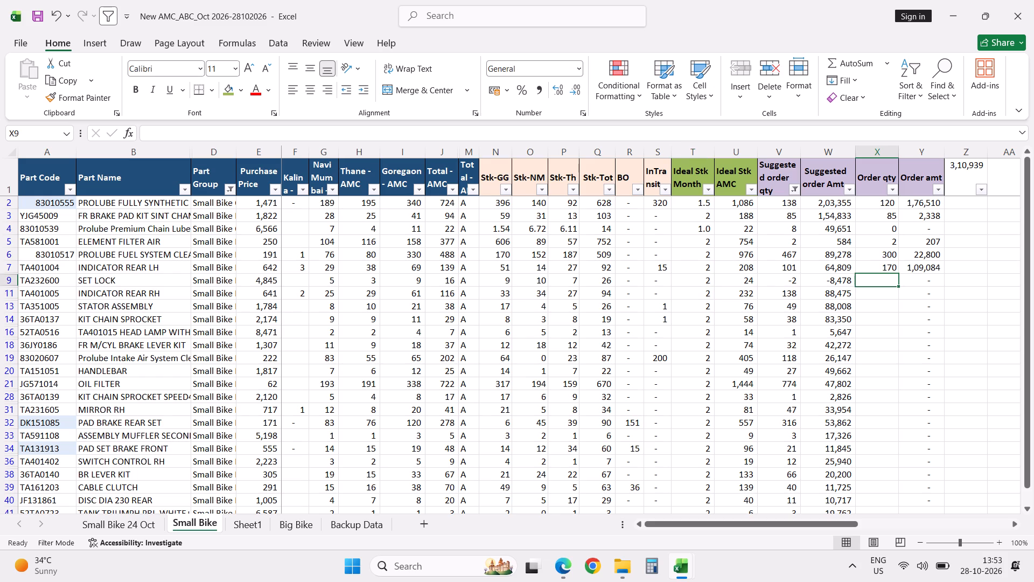
key("Return")
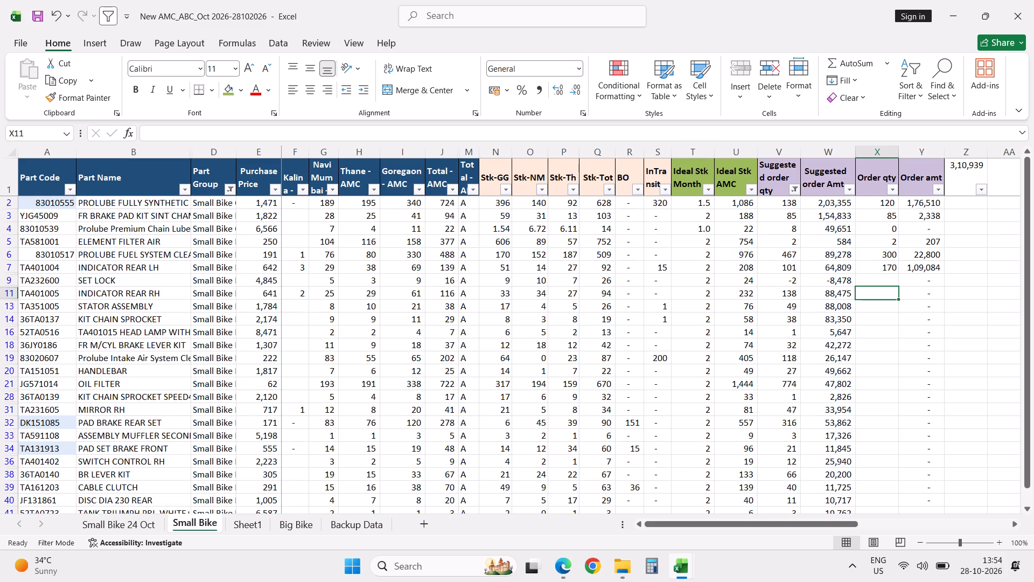
Remove the sheet's filters and format the whole Ideal Stk Month column to one decimal place.
key("alt+d")
type("ff")
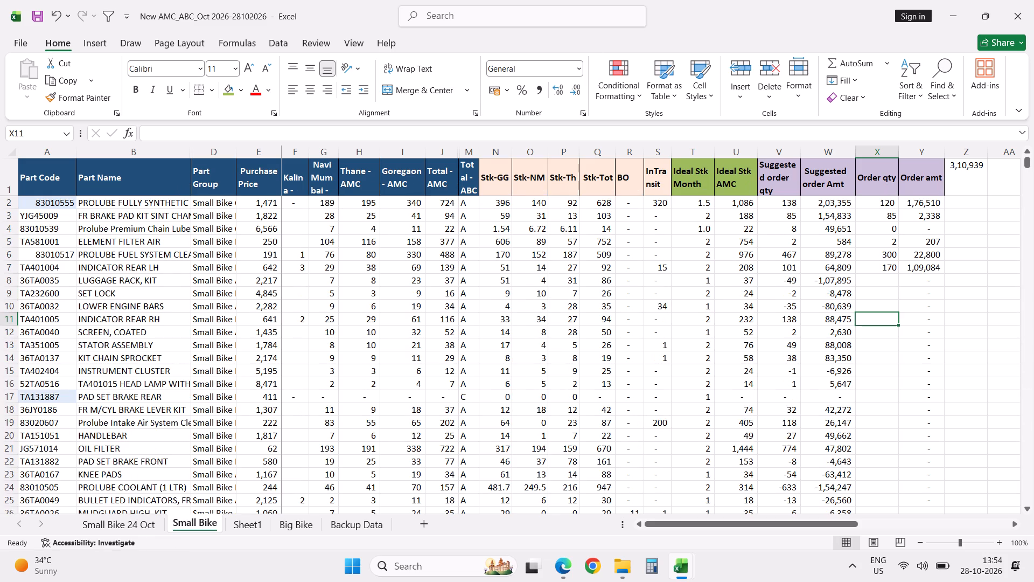
left_click(702, 215)
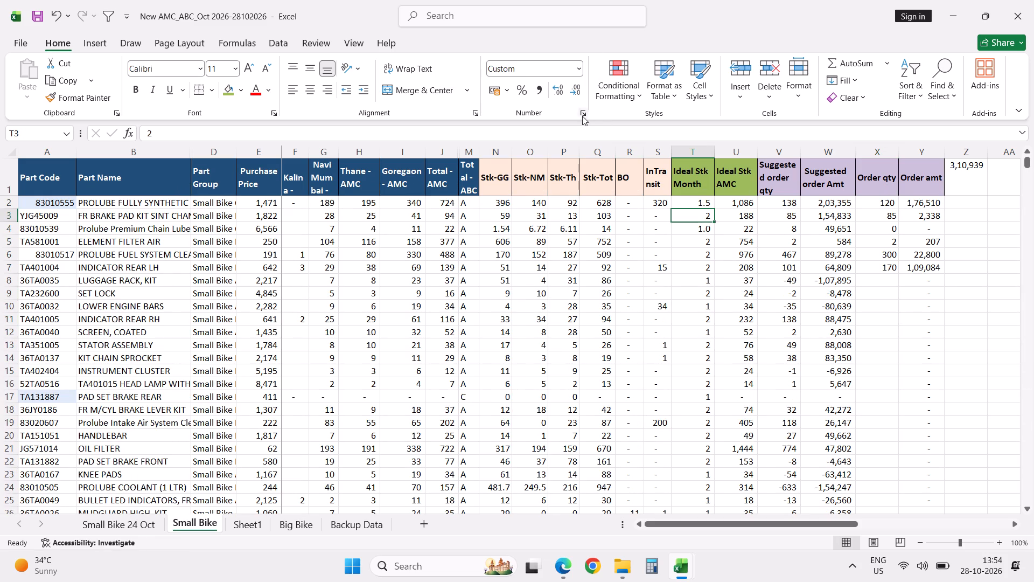
double_click(561, 93)
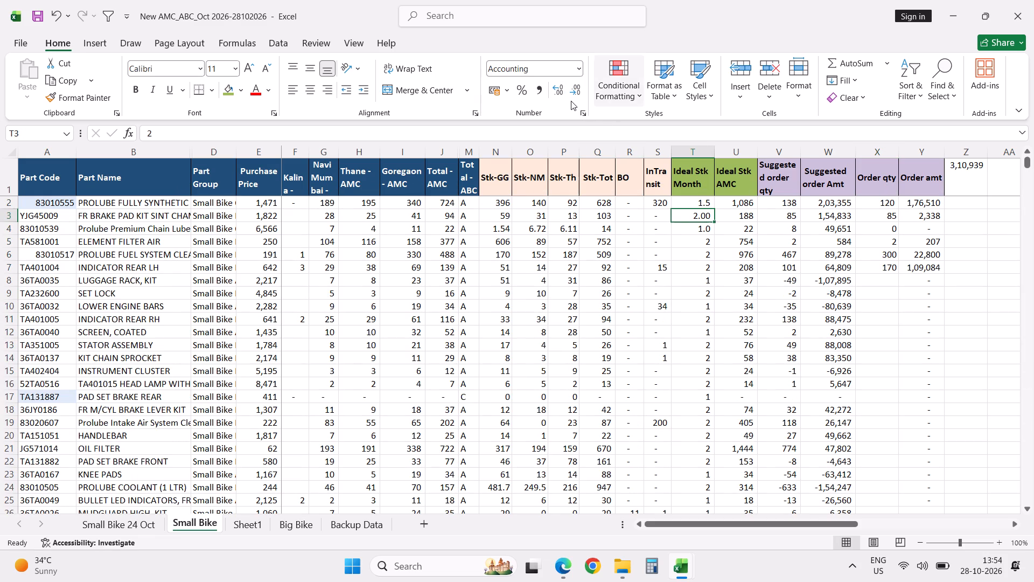
left_click(576, 93)
left_click(691, 151)
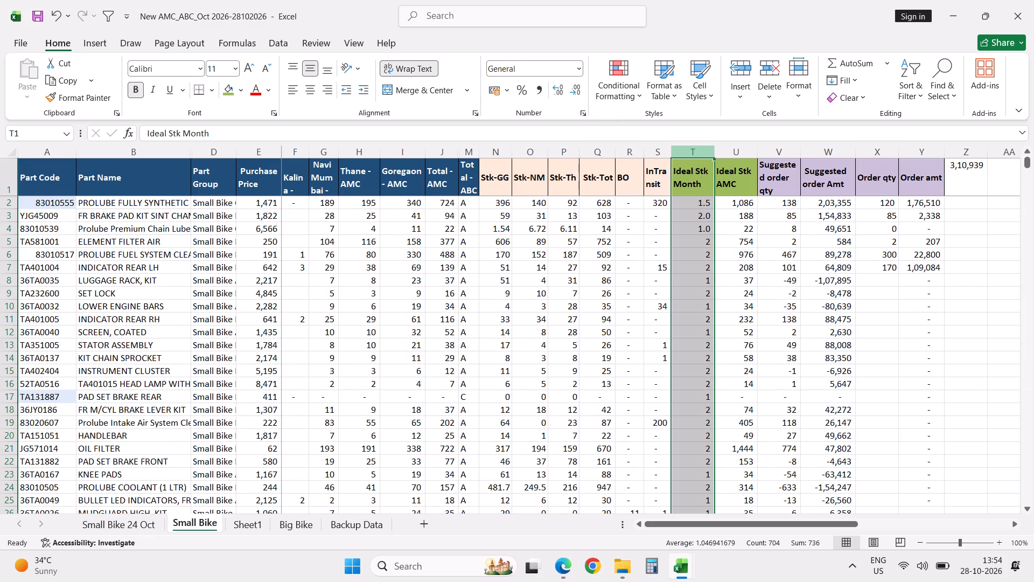
key("F4")
Reapply filters to the headers from Part Code through Order amt, and filter Suggested order qty to values greater than .49.
left_click(44, 188)
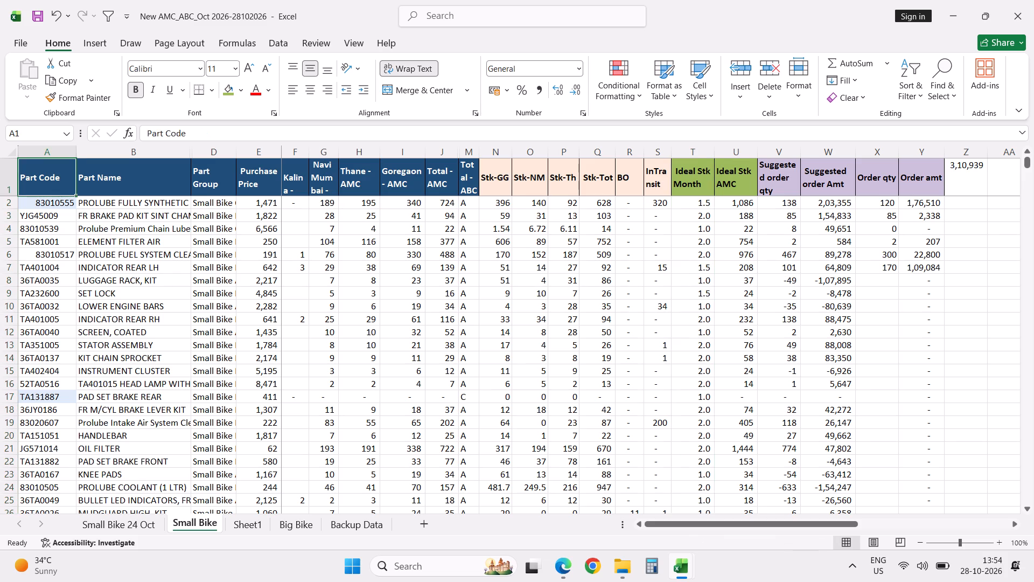
left_click(920, 188, "shift")
key("alt+d")
type("ff")
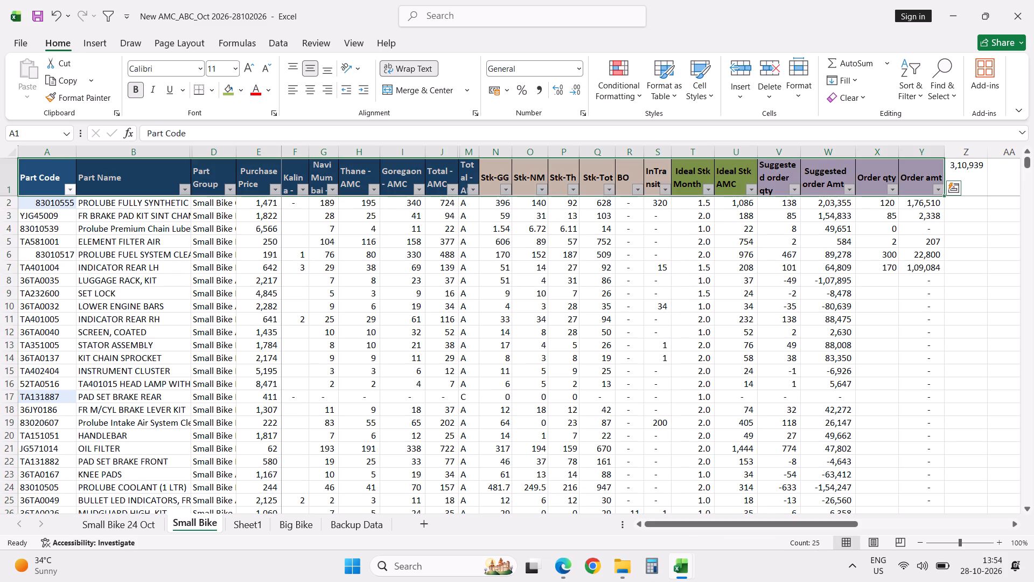
left_click(791, 313)
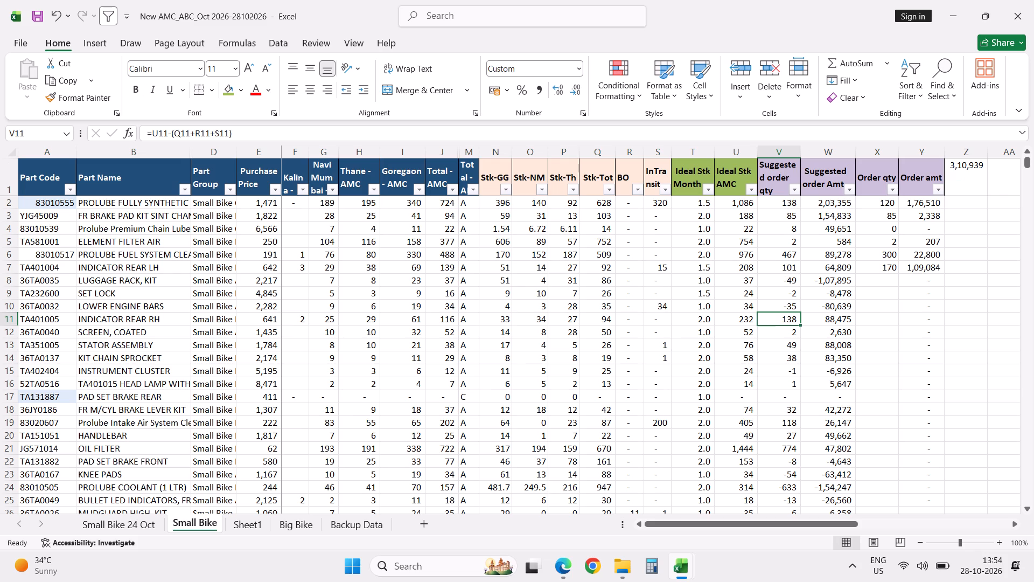
left_click(796, 190)
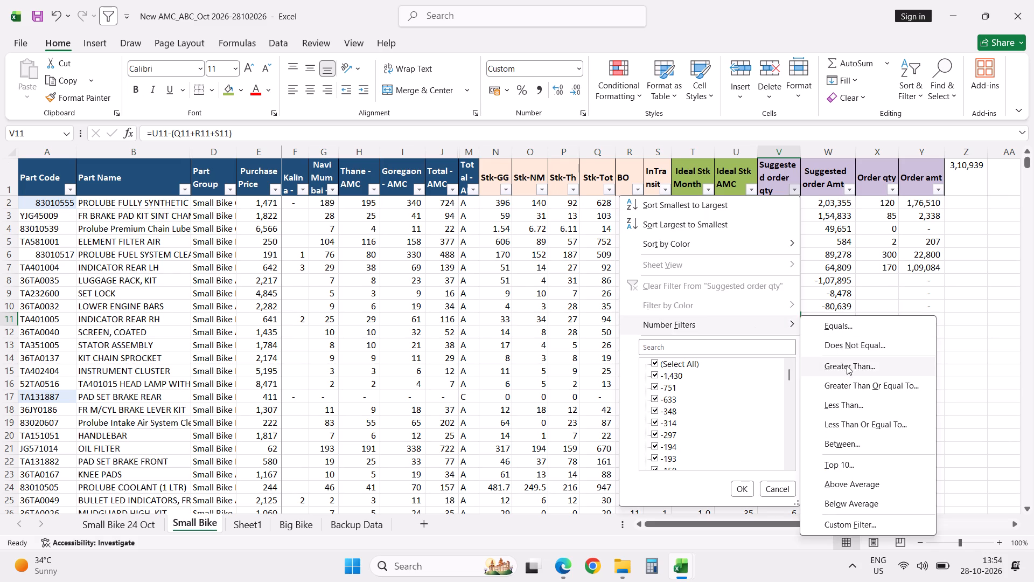
left_click(847, 365)
type(".49")
key("Return")
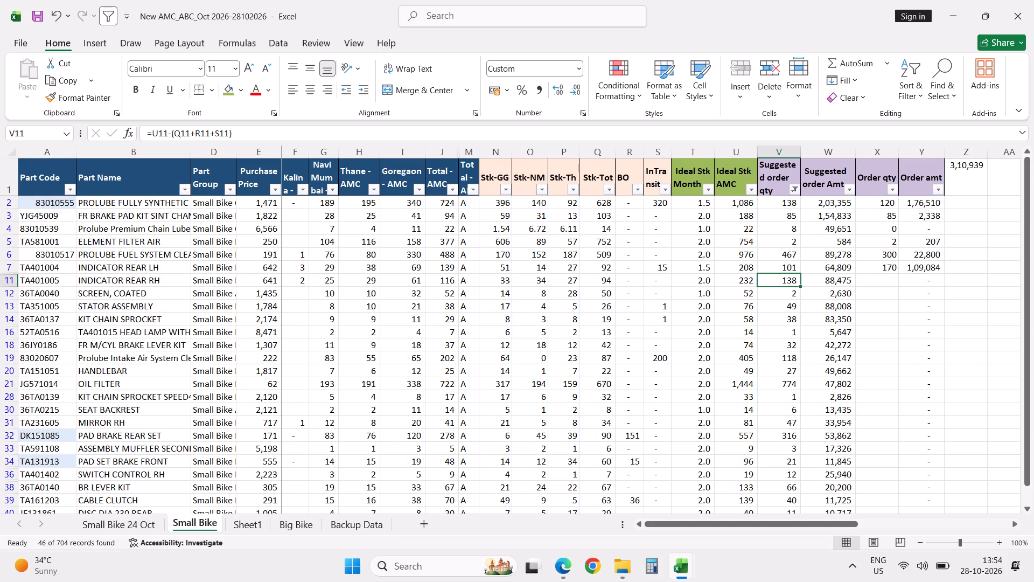
Copy part code TA401004 from row 7 and search for it in Sheet1 of the Spare In-Transit Statement workbook.
left_click(889, 268)
left_click(788, 268)
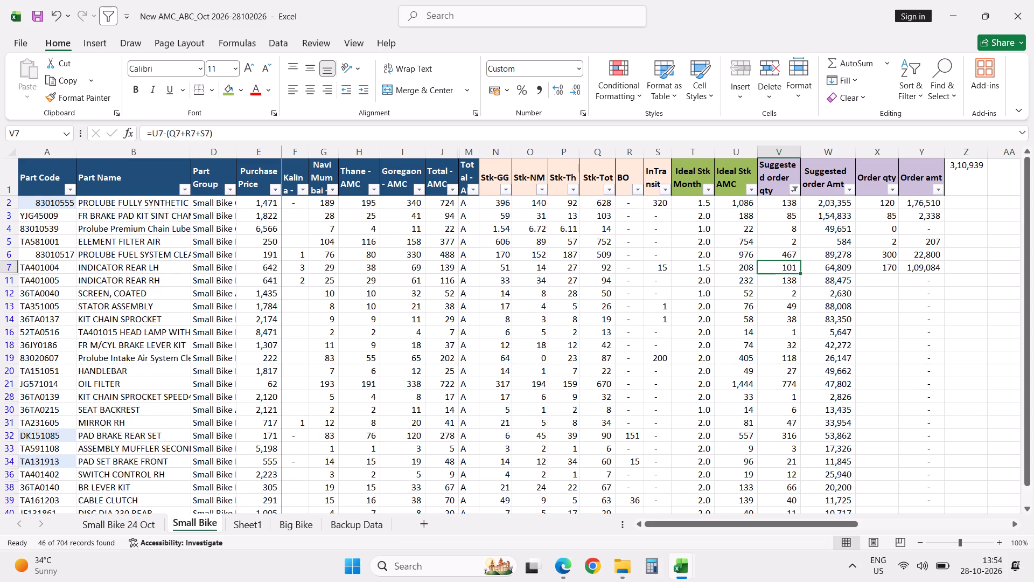
left_click(67, 272)
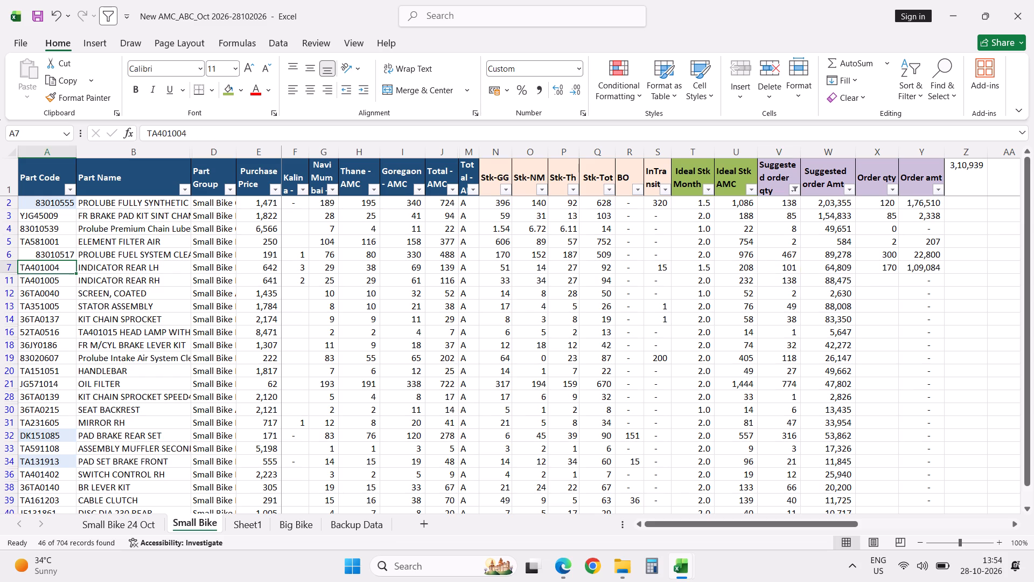
key("ctrl+c")
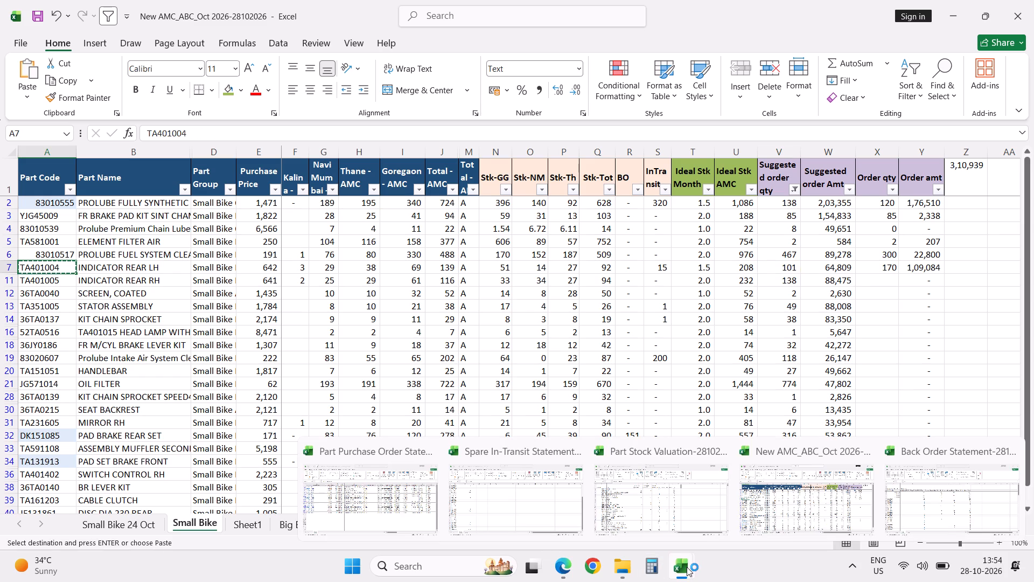
left_click(481, 474)
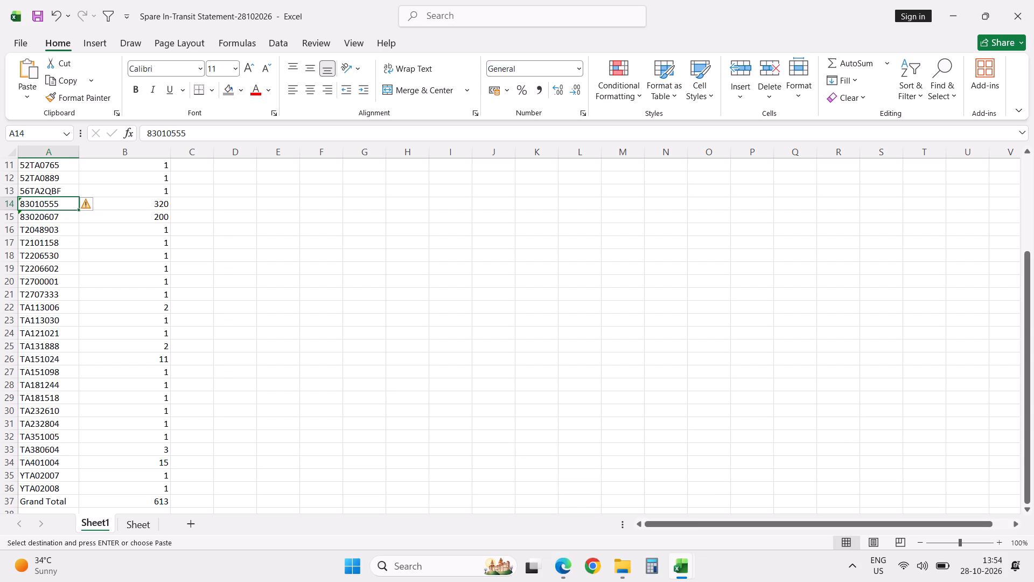
key("ctrl+f")
key("ctrl+v")
key("Return")
key("Return")
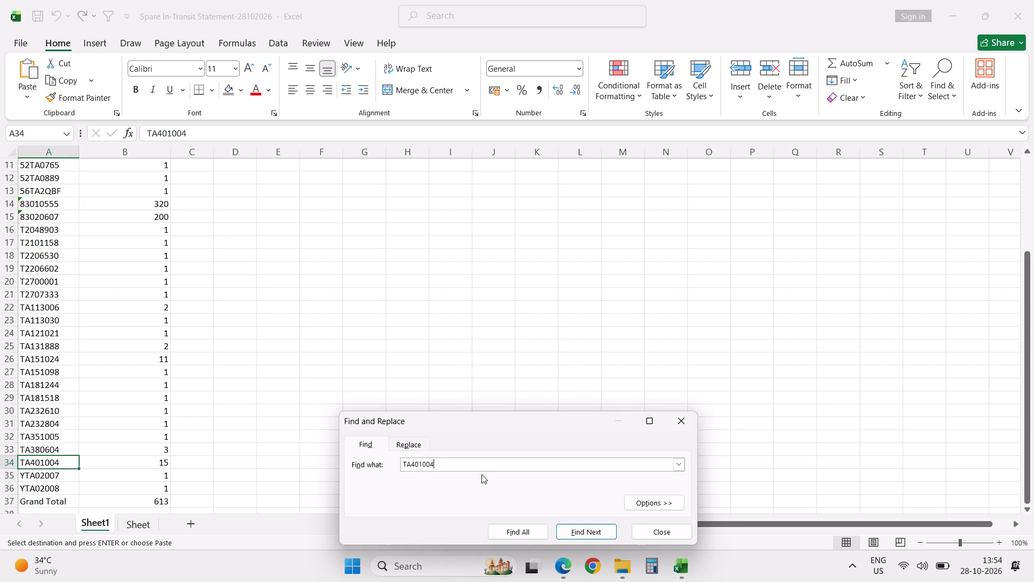
key("Escape")
Switch to the Back Order Statement workbook and search Sheet2's back order pivot for TA401004.
key("alt+Tab")
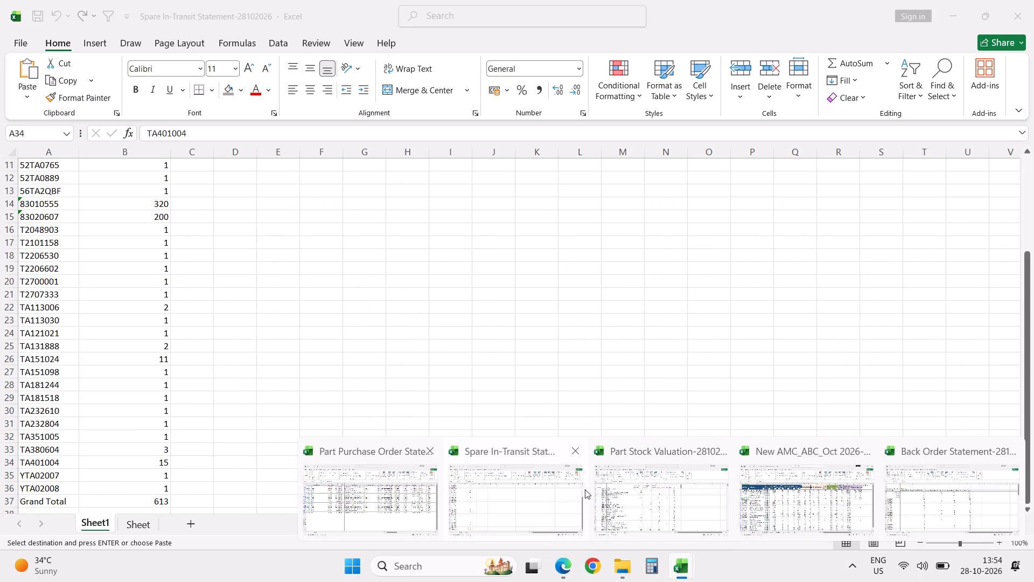
left_click(922, 494)
left_click(469, 371)
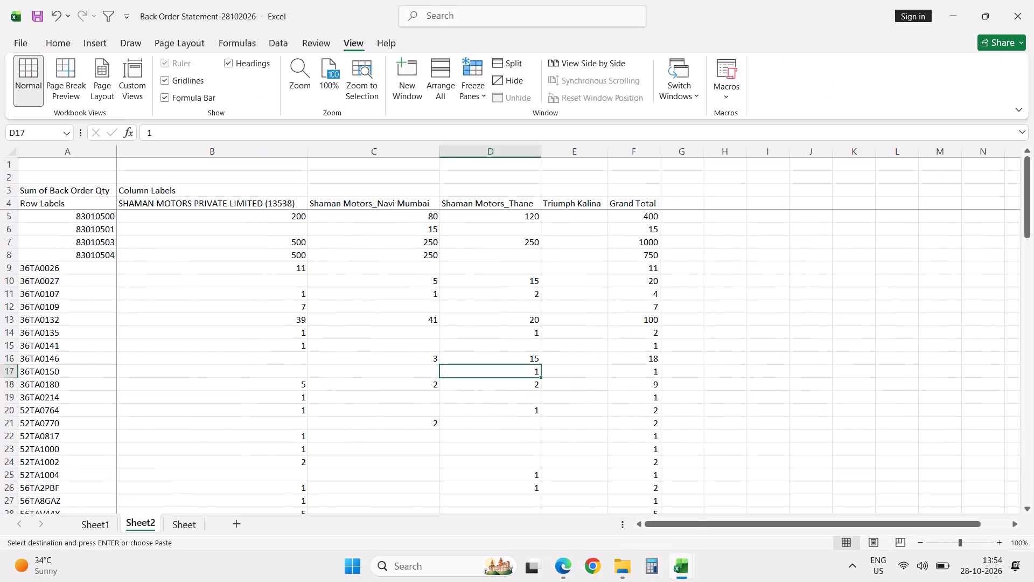
key("ctrl+f")
key("ctrl+v")
key("Return")
key("Return")
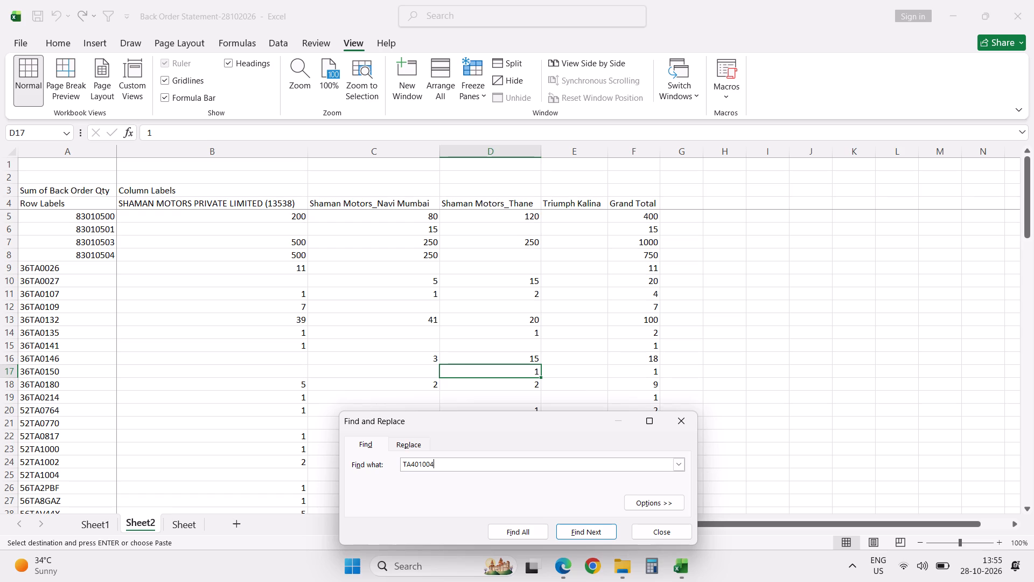
Run the search for TA401004 in the back order pivot and return to the New AMC workbook's Small Bike sheet.
key("Return")
key("Escape")
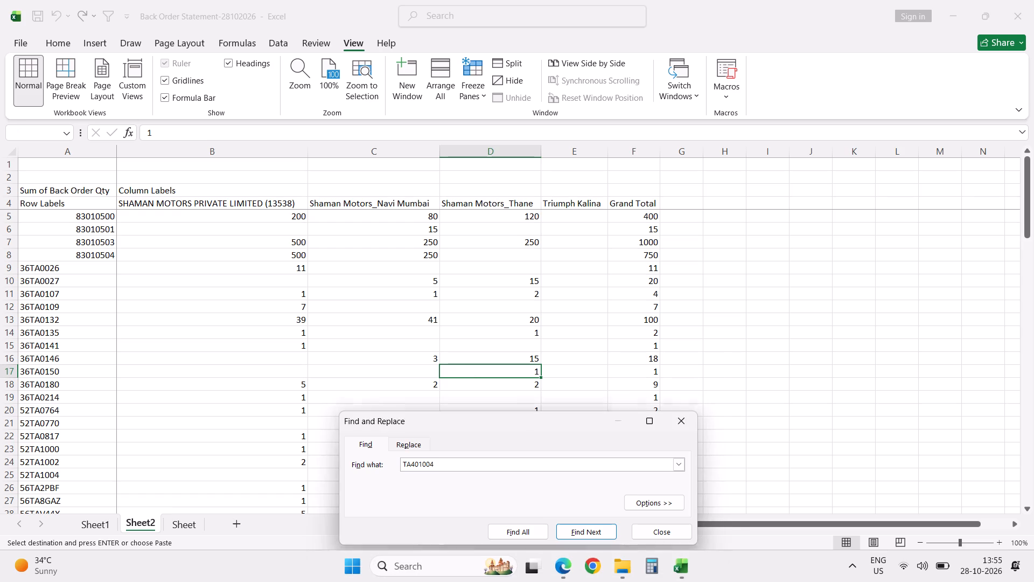
key("Escape")
key("Tab")
key("alt+Tab")
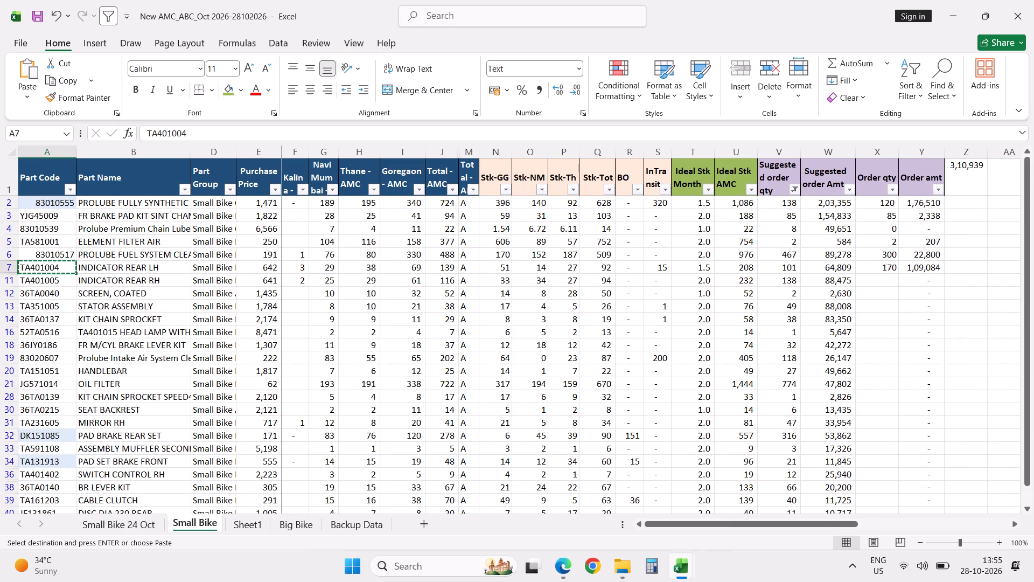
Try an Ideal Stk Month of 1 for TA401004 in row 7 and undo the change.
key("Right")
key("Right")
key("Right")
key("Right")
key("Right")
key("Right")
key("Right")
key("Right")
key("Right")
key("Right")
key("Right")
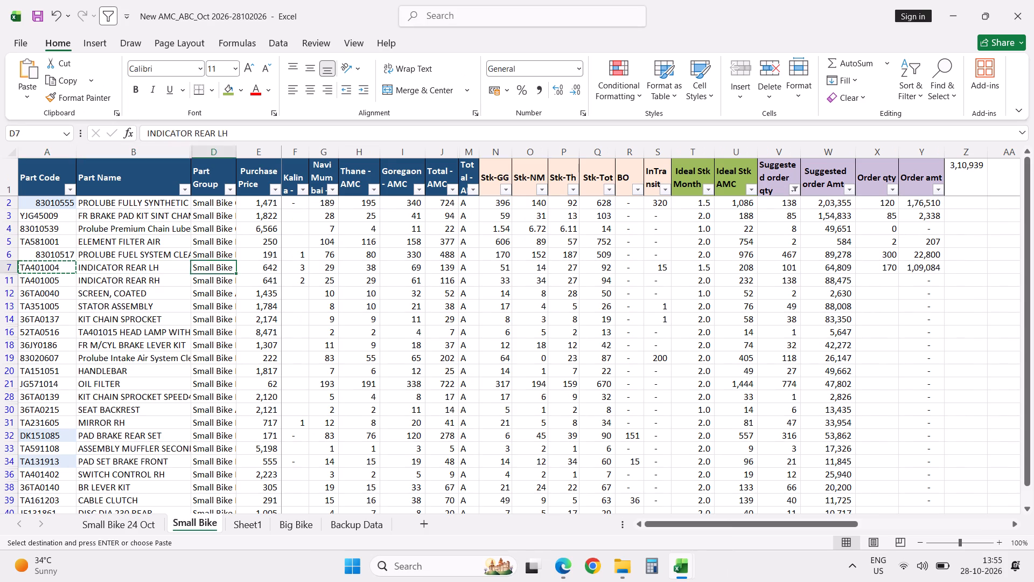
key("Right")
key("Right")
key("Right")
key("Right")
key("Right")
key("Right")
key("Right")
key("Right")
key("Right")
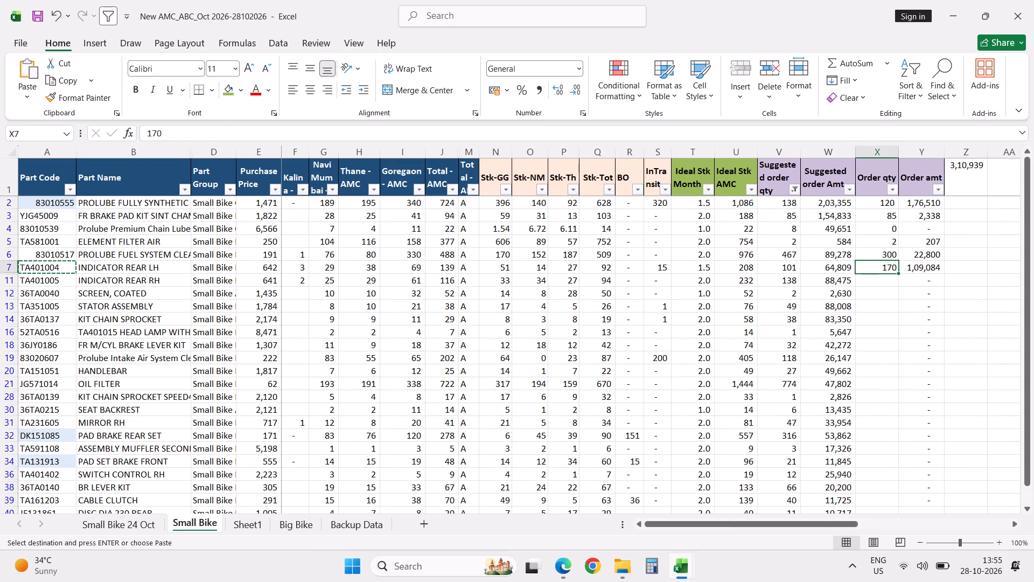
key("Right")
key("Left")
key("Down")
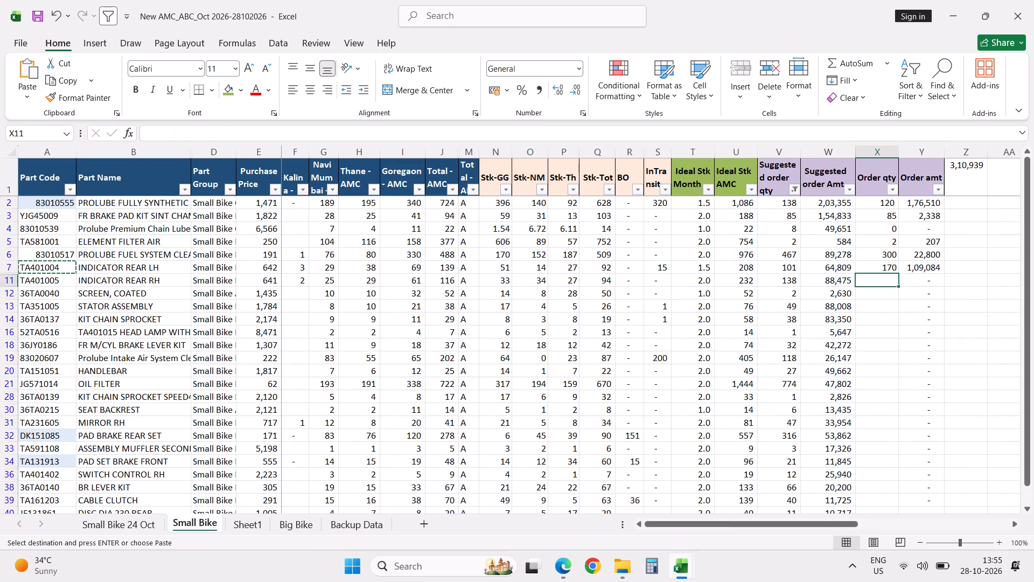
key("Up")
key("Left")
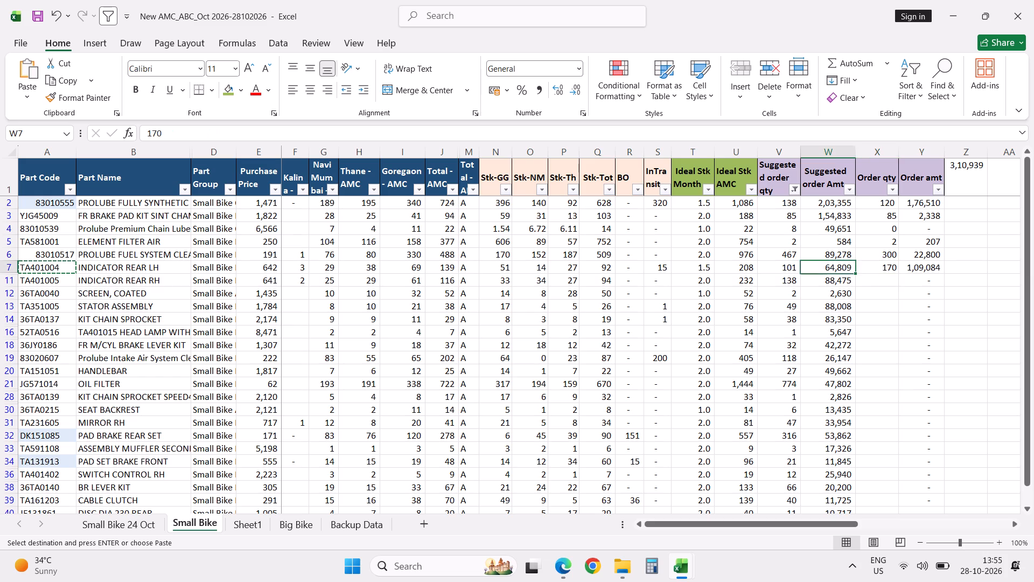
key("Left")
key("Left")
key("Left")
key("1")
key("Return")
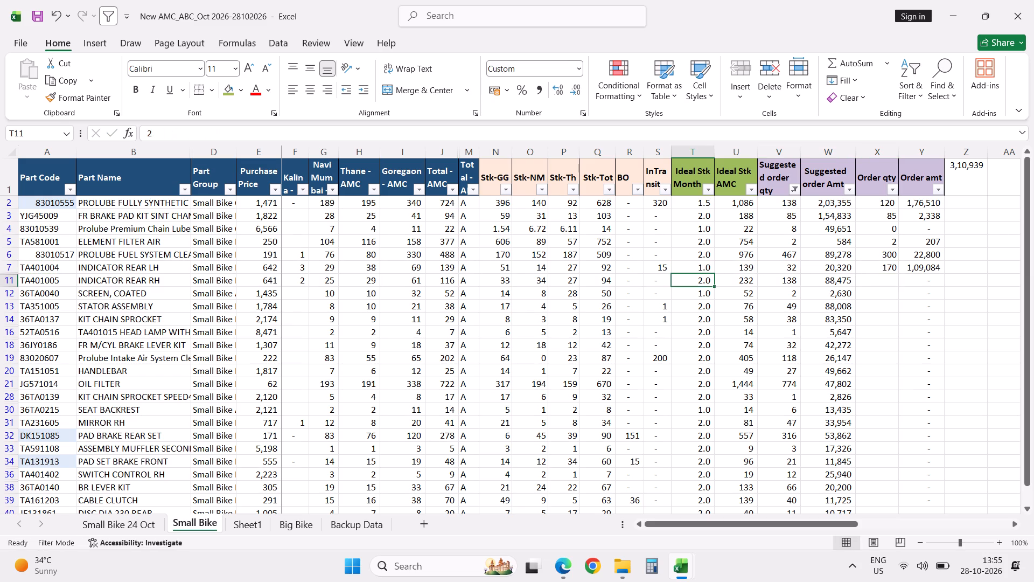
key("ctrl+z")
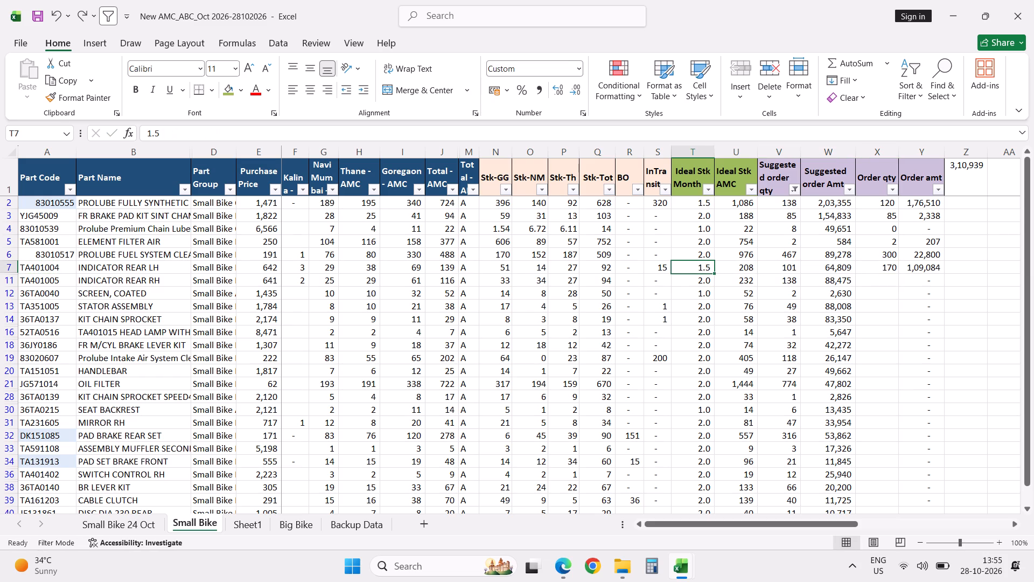
Enter an order quantity of 50 for TA401004 INDICATOR REAR LH and revise it to 60.
key("Right")
key("Right")
key("Right")
key("Right")
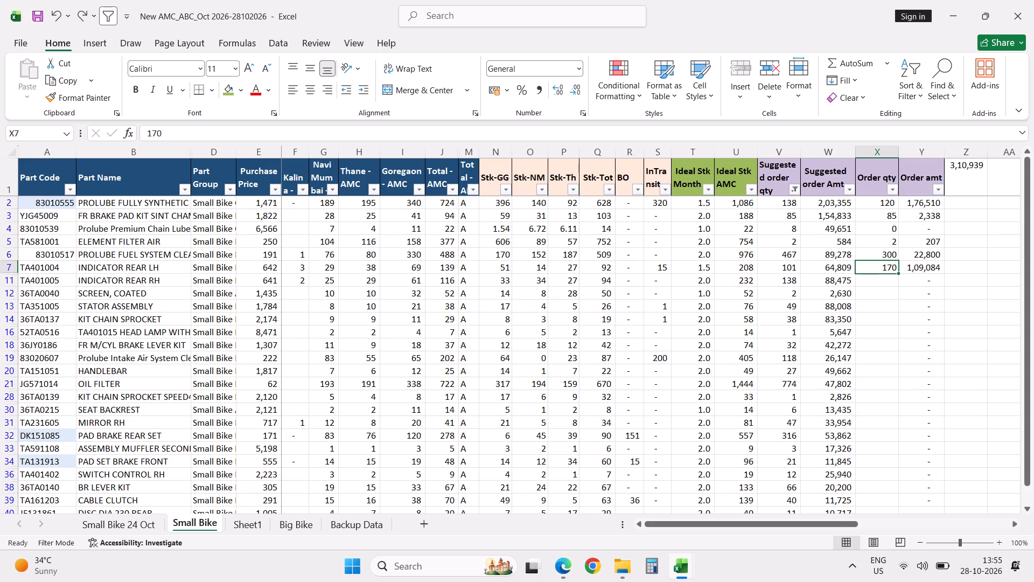
type("50")
key("Return")
key("Up")
type("60")
key("Return")
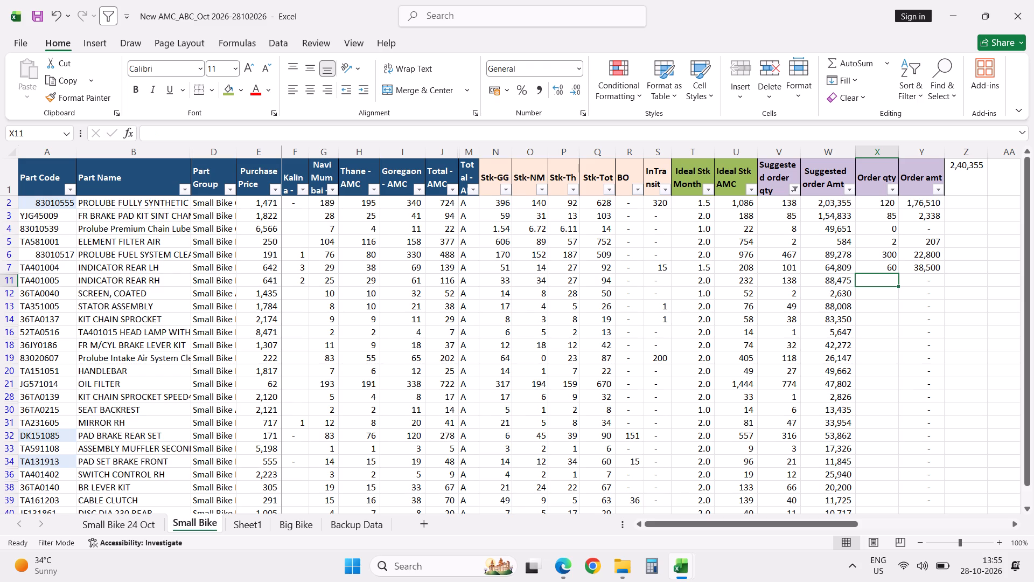
For TA401005 INDICATOR REAR RH, set Ideal Stk Month to 1.5 and the order quantity to 60.
left_click(702, 282)
type("1.5")
key("Return")
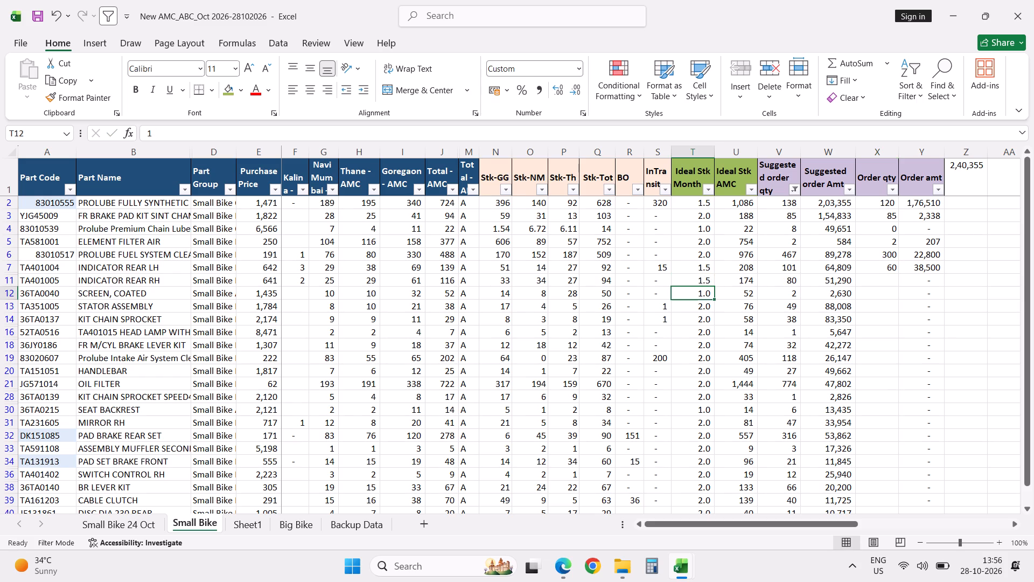
left_click(881, 281)
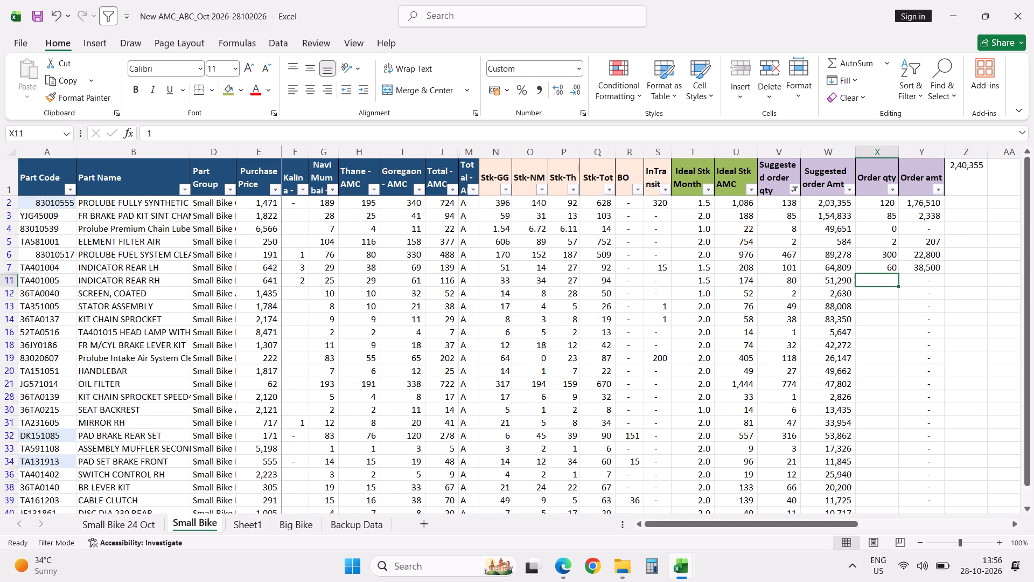
type("60")
key("Return")
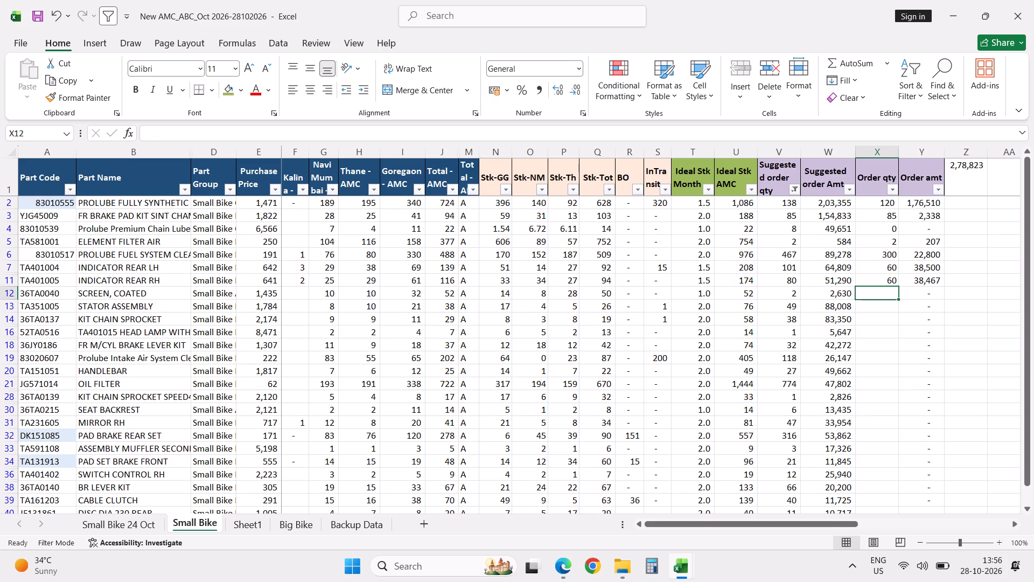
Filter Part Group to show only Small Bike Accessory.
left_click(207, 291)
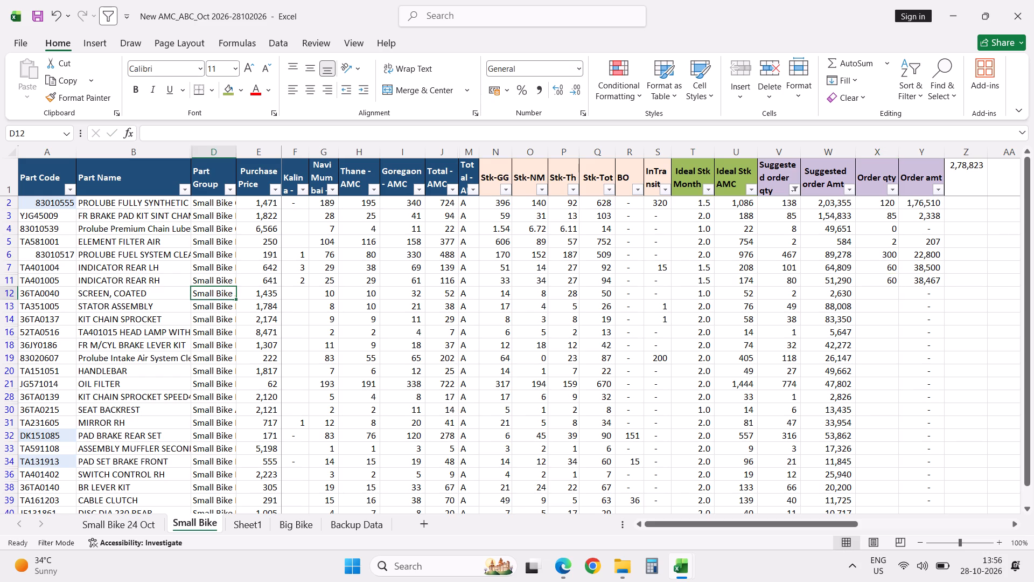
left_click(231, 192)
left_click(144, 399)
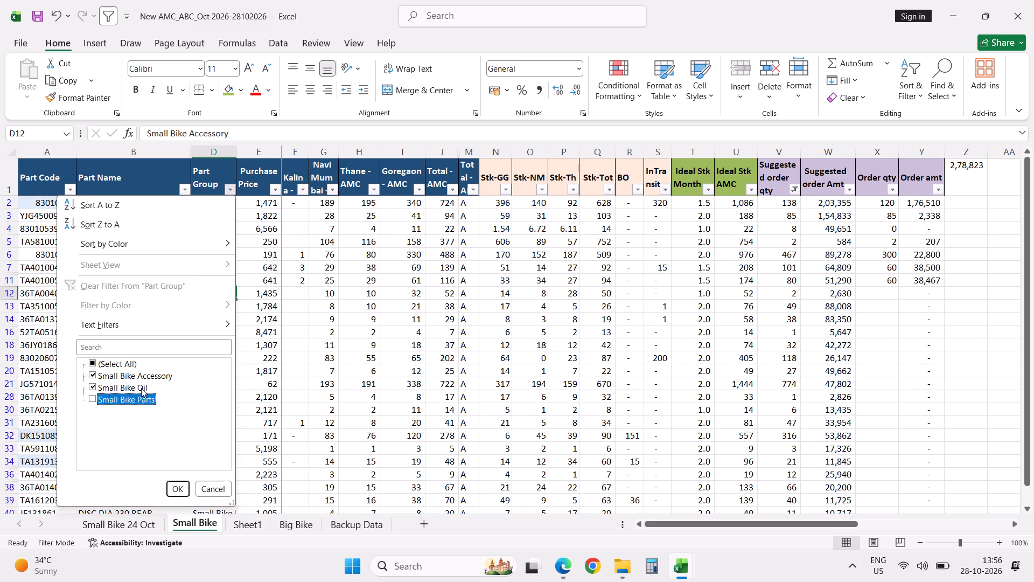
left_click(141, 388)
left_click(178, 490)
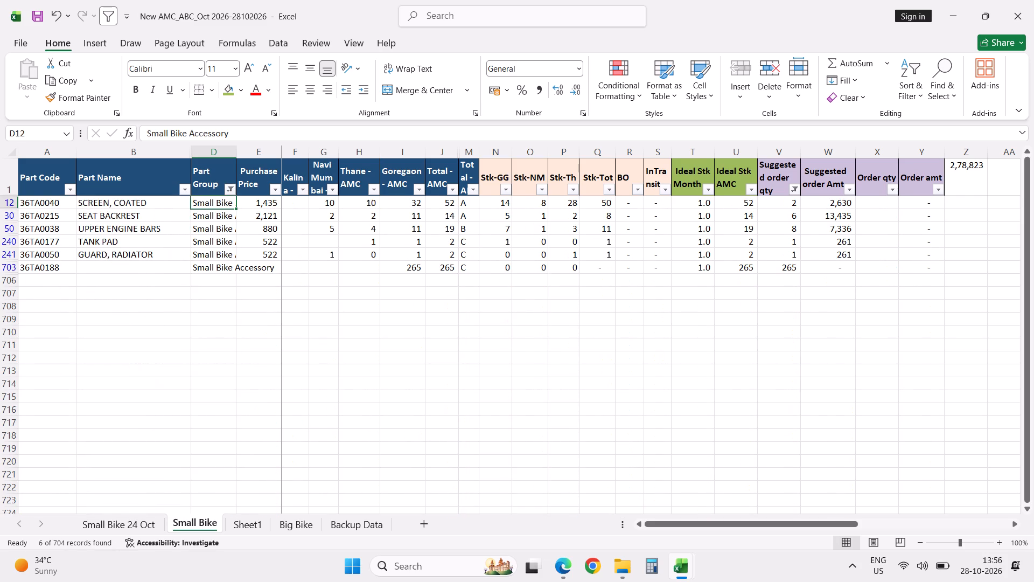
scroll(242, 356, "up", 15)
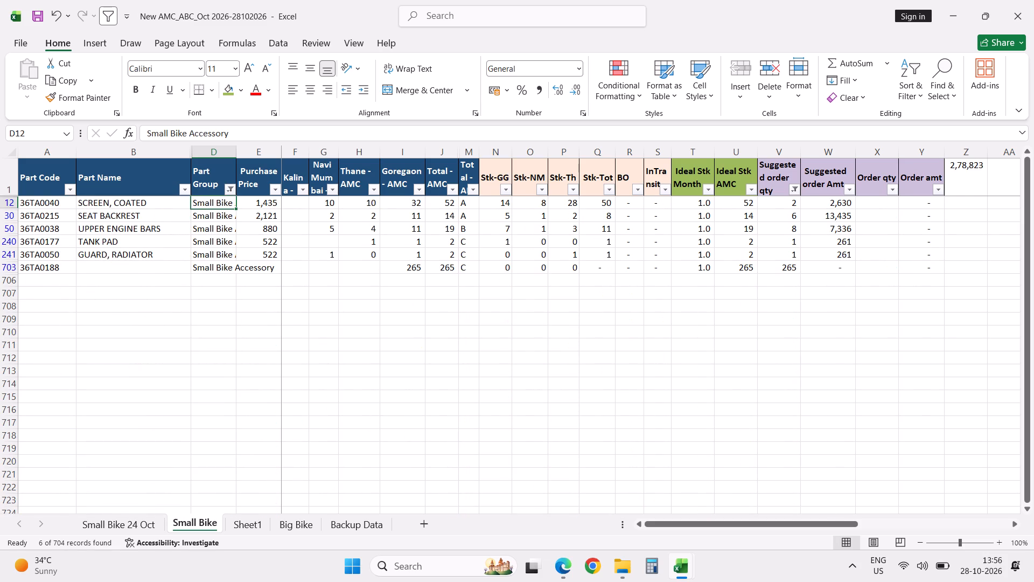
Change the Part Group filter to show Small Bike Oil and Small Bike Parts, excluding Small Bike Accessory.
left_click(232, 188)
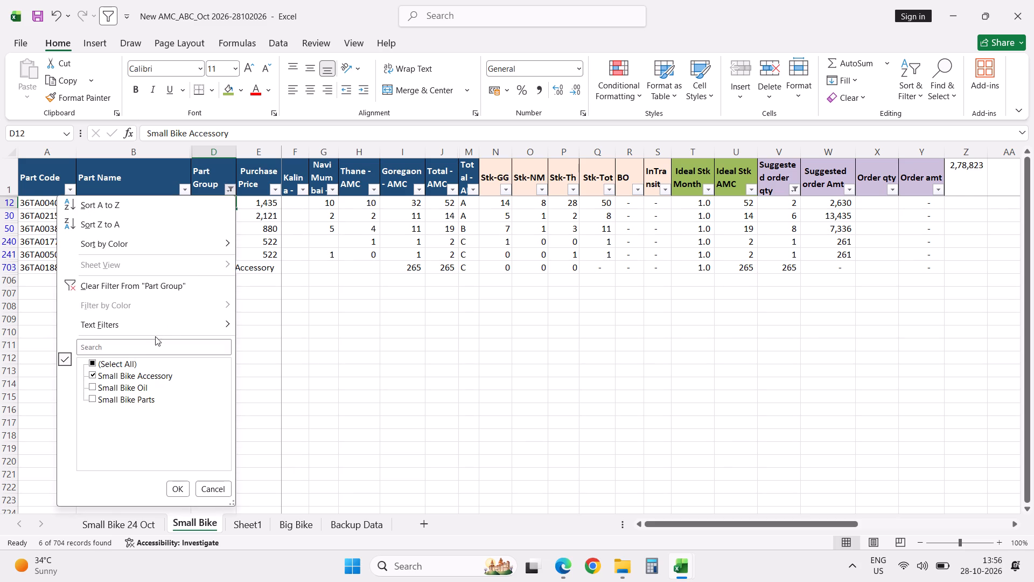
left_click(130, 374)
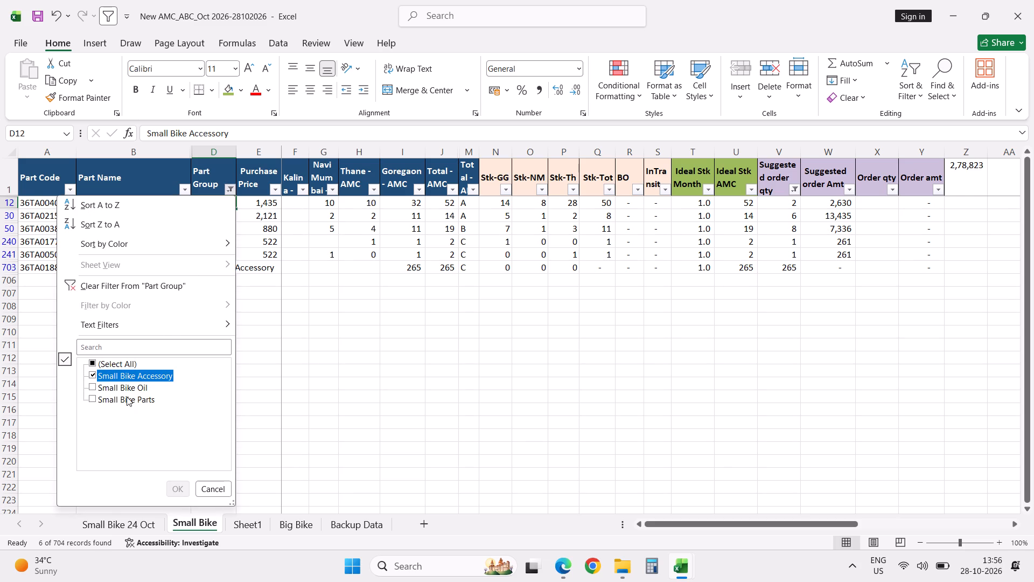
left_click(127, 397)
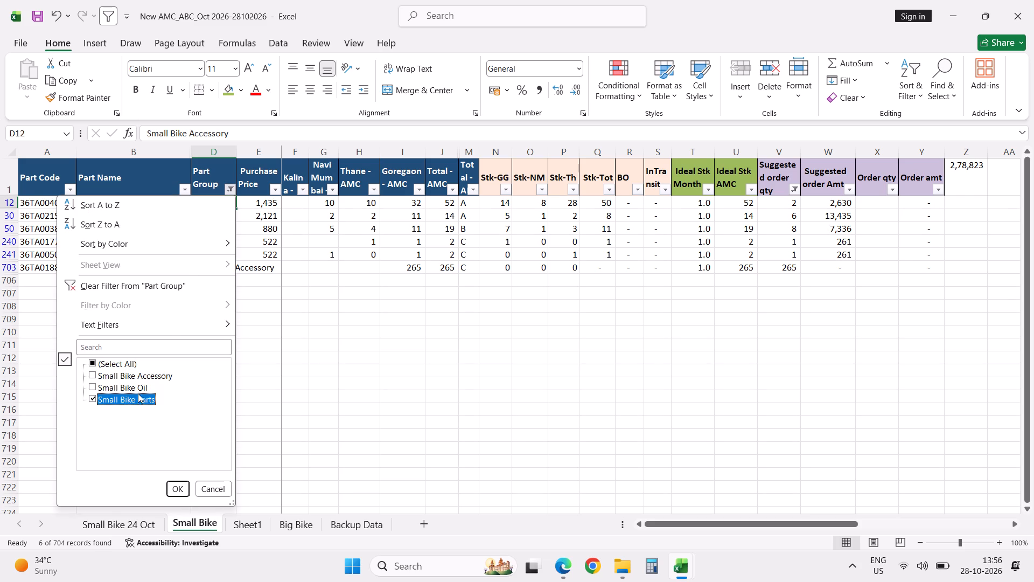
left_click(138, 389)
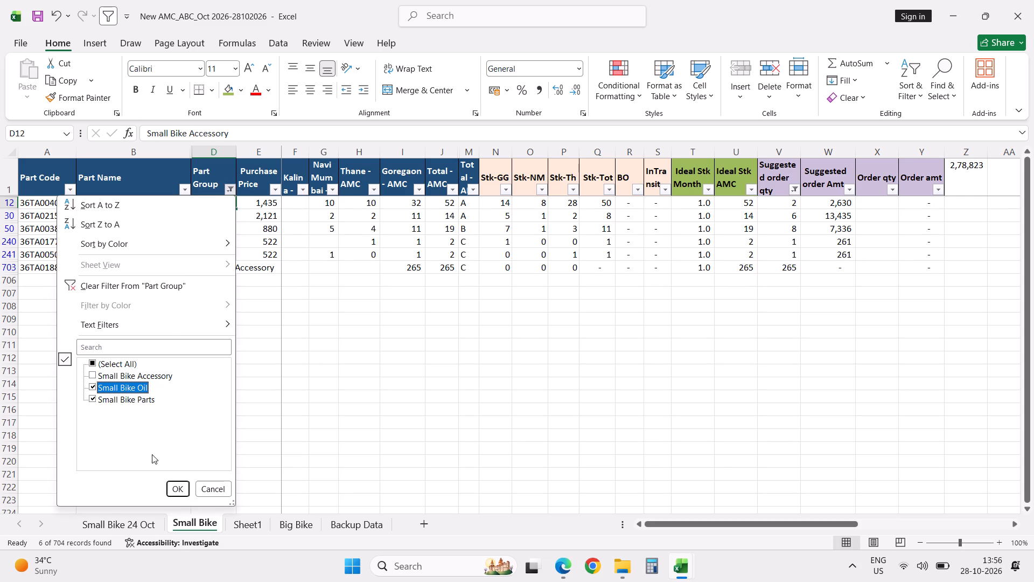
left_click(176, 487)
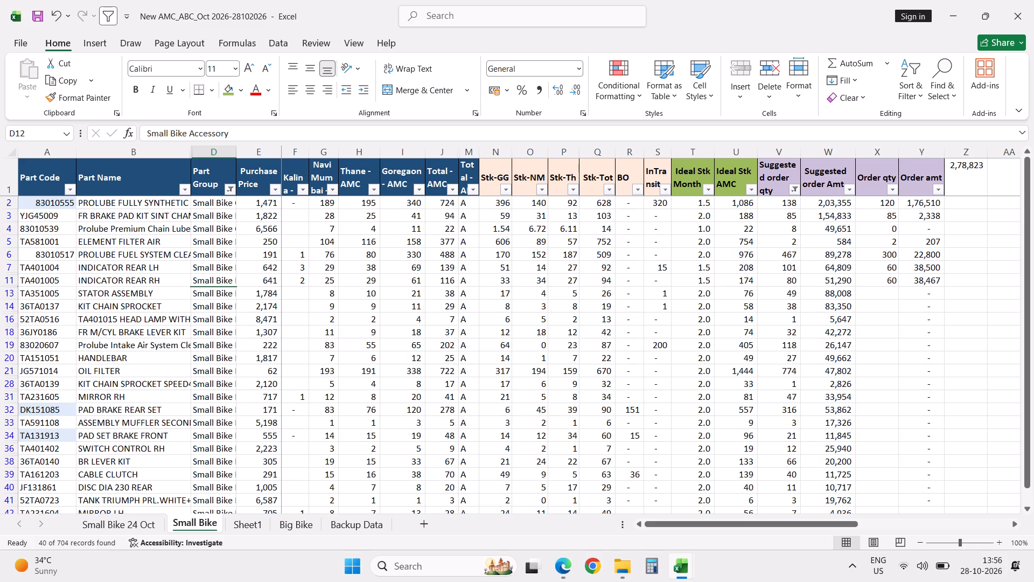
Enter order quantities of 50 for TA351005, 38 for 36TA0137, 2 for 52TA0516 and 30 for 36JY0186.
left_click(876, 290)
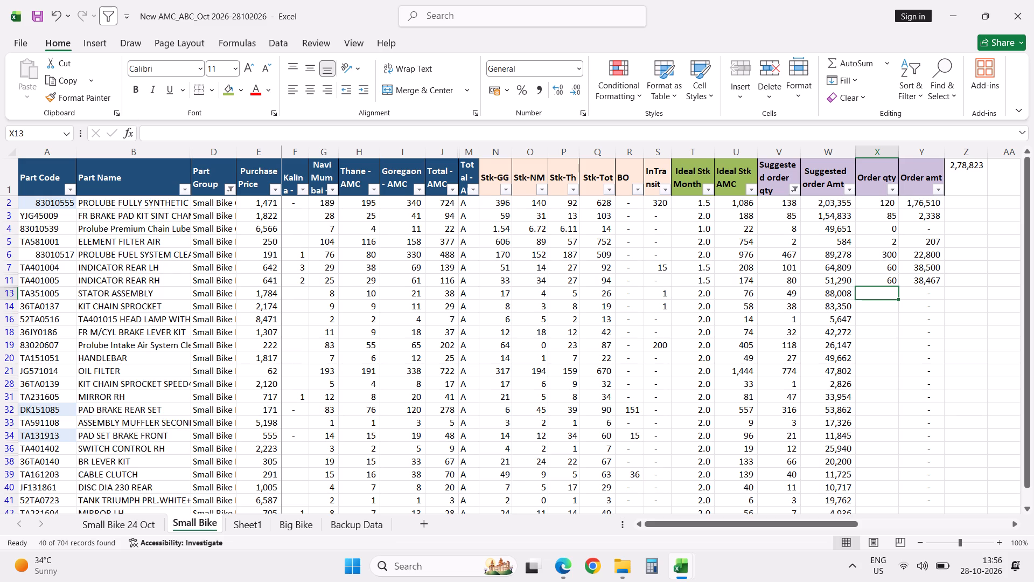
type("50")
key("Return")
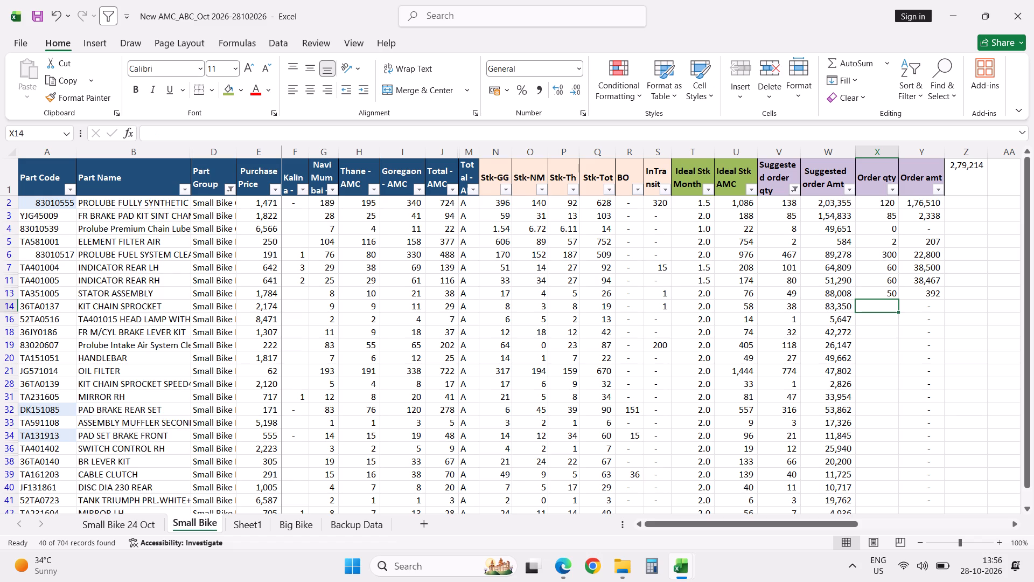
type("38")
key("Return")
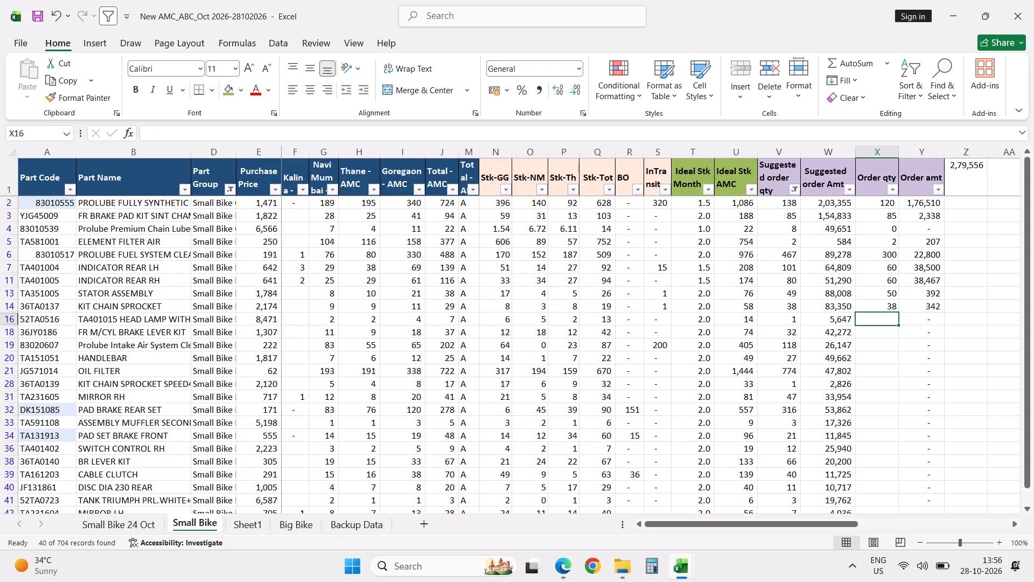
key("2")
key("Return")
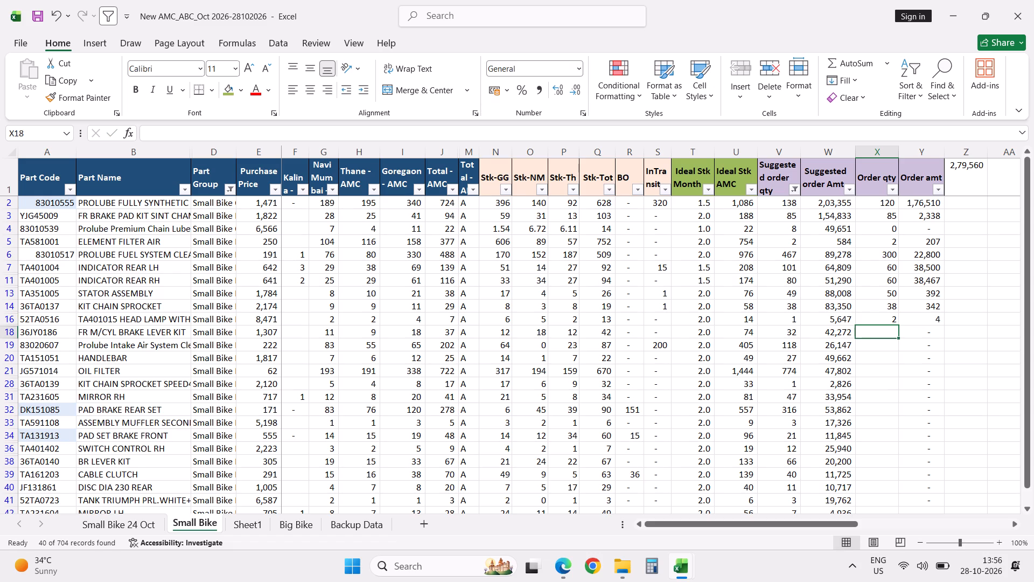
type("30")
key("Return")
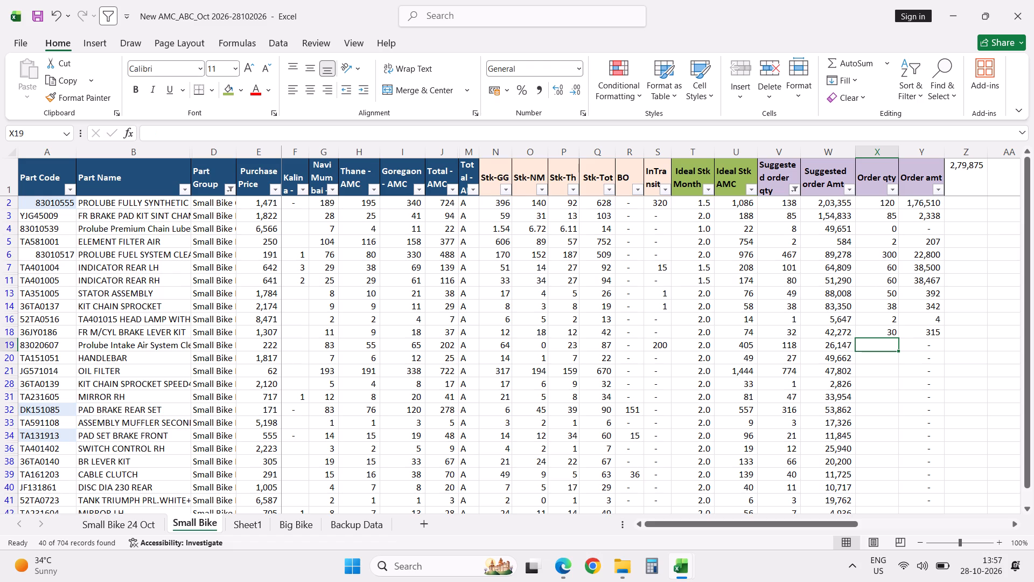
Copy part code 83020607 from row 19 and filter the Part column by it in the Part Purchase Order Statement workbook.
left_click(59, 347)
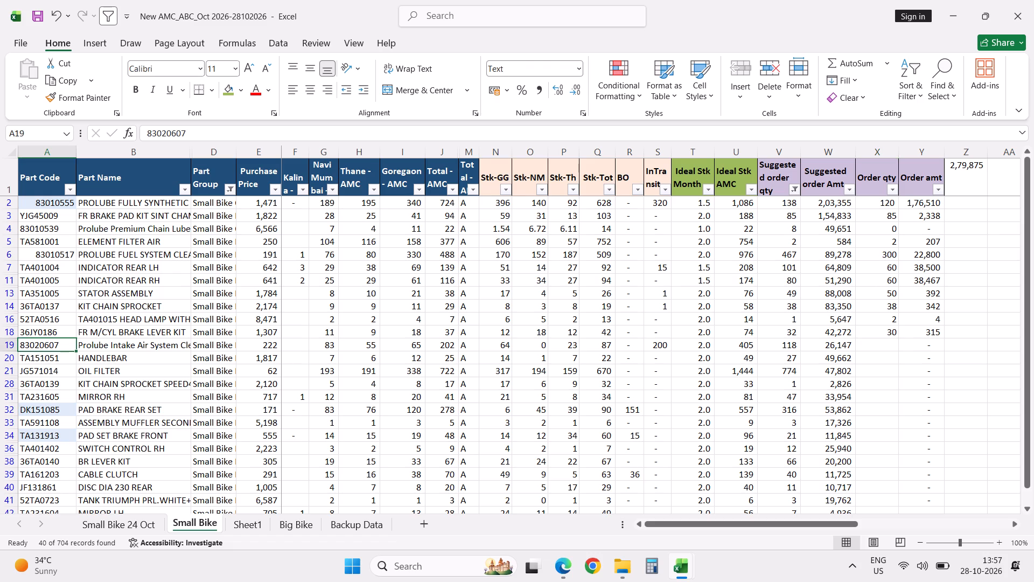
key("ctrl+c")
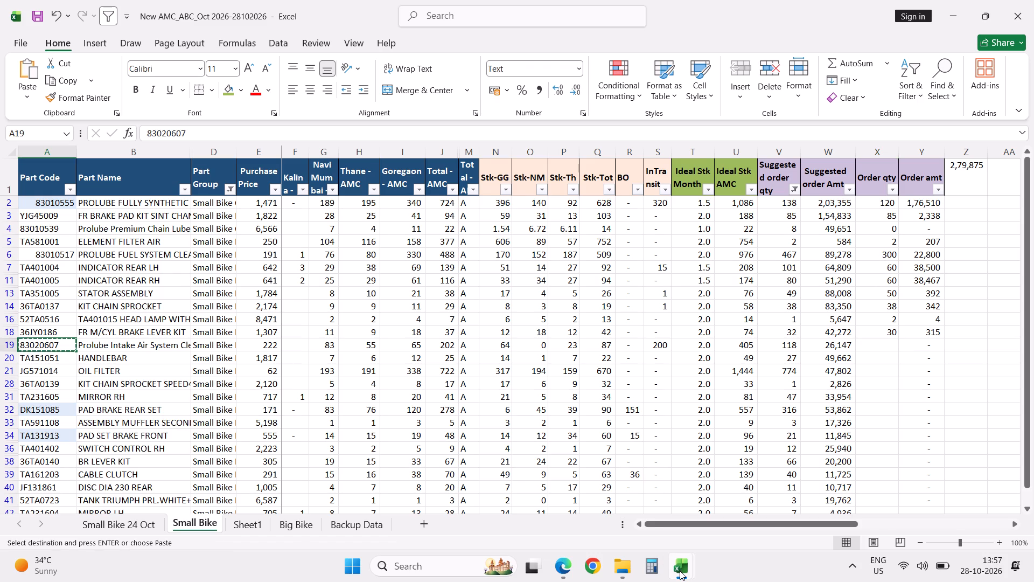
left_click(360, 521)
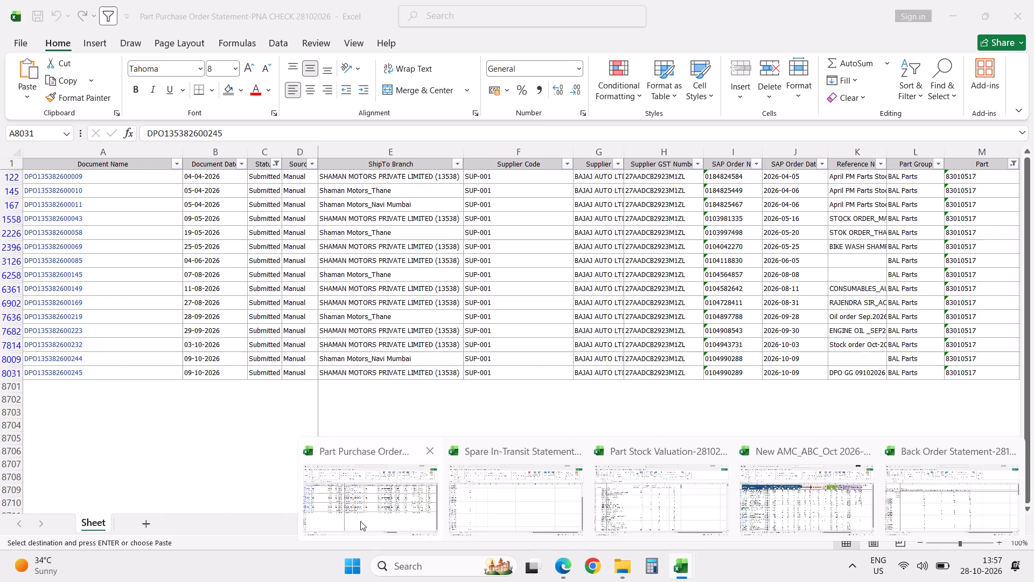
left_click(799, 253)
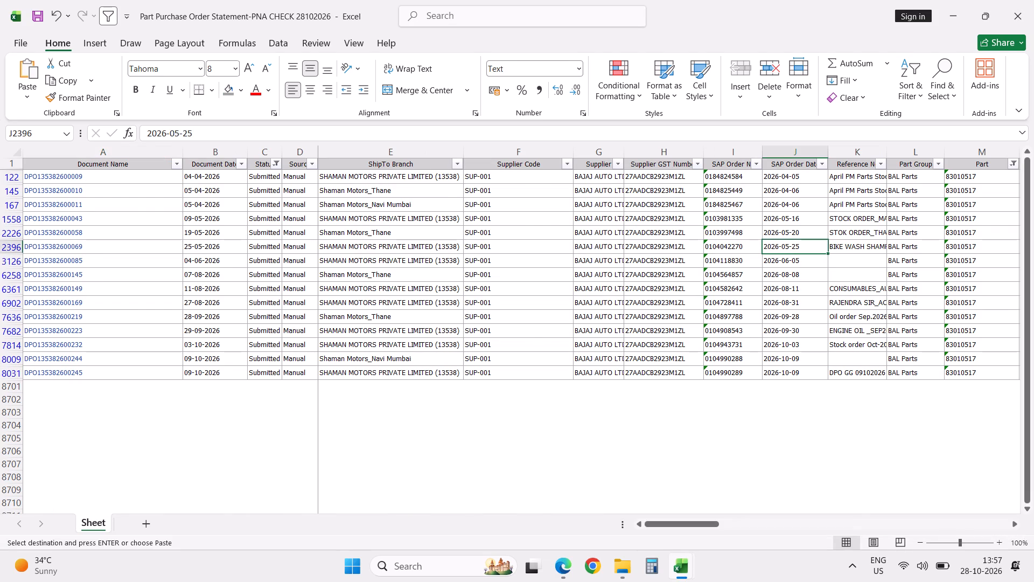
key("Right")
key("Right")
key("Right")
key("Right")
key("Right")
key("Right")
key("Right")
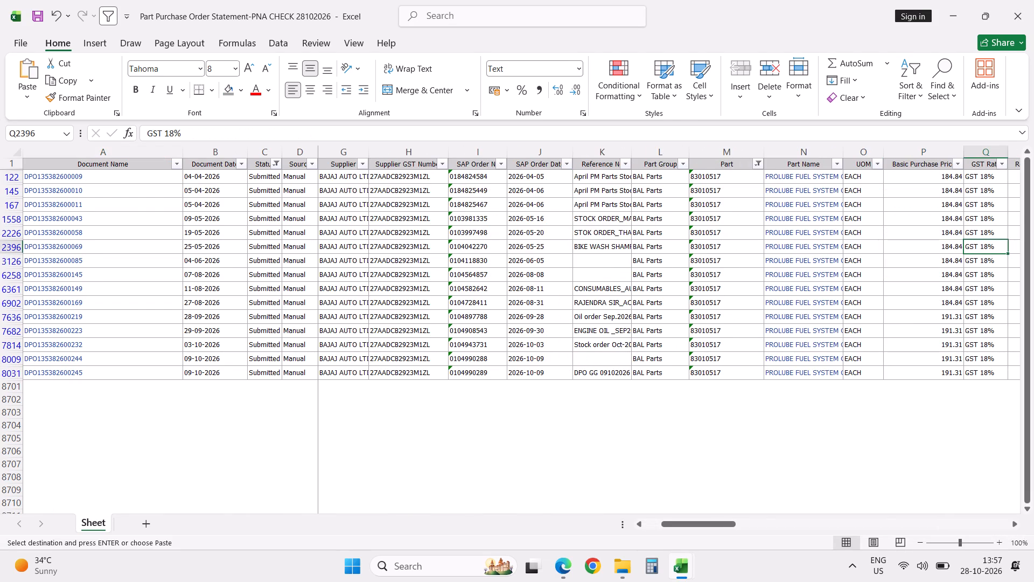
left_click(760, 165)
left_click(679, 320)
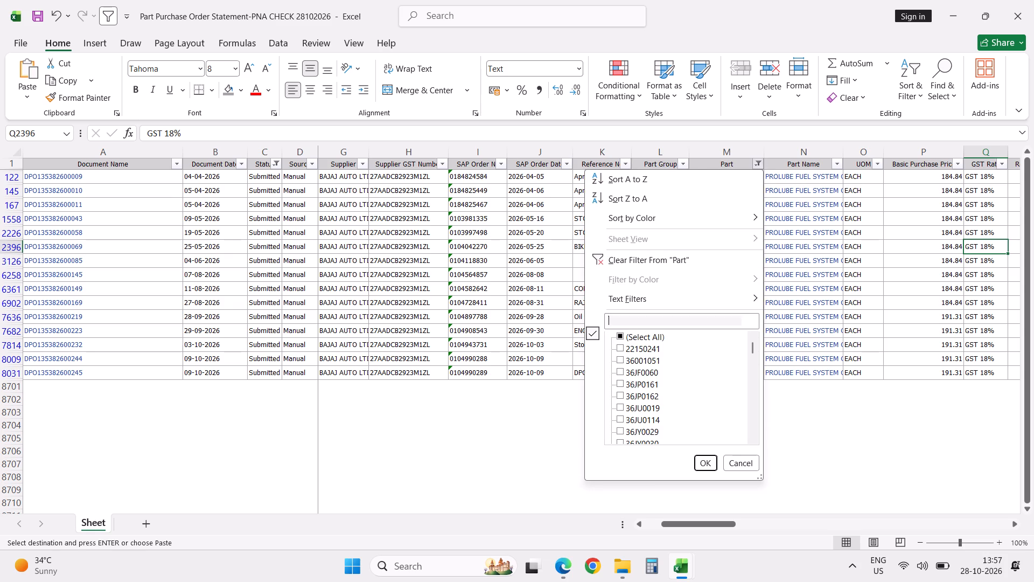
key("ctrl+v")
key("Return")
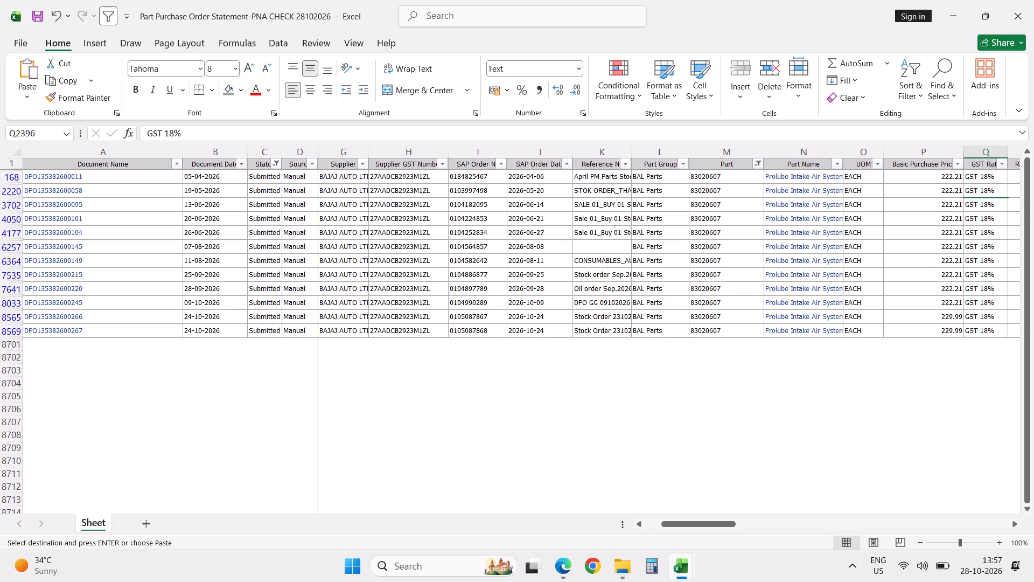
Examine the ordered, back order, in-transit and GRN figures across the filtered purchase order lines for part 83020607.
left_click(679, 320)
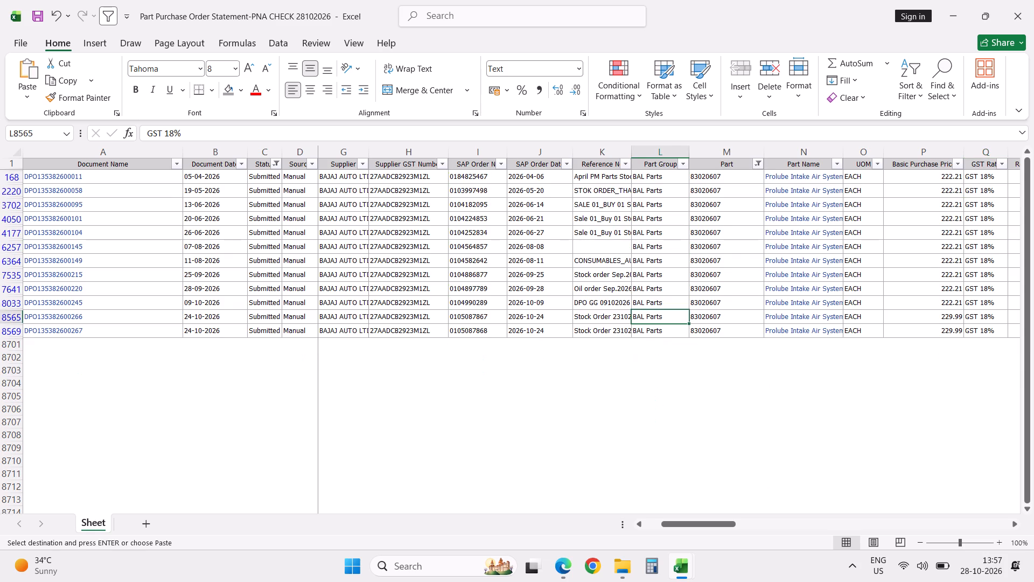
key("Right")
key("Right")
key("Right")
key("Right")
key("Right")
key("Right")
key("Right")
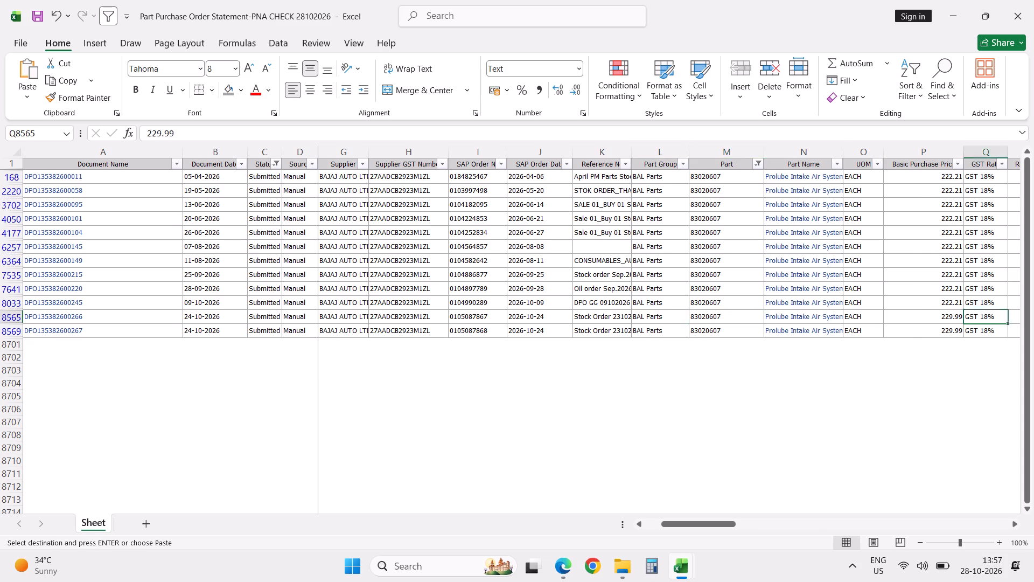
key("Right")
key("Right")
key("Right")
key("Right")
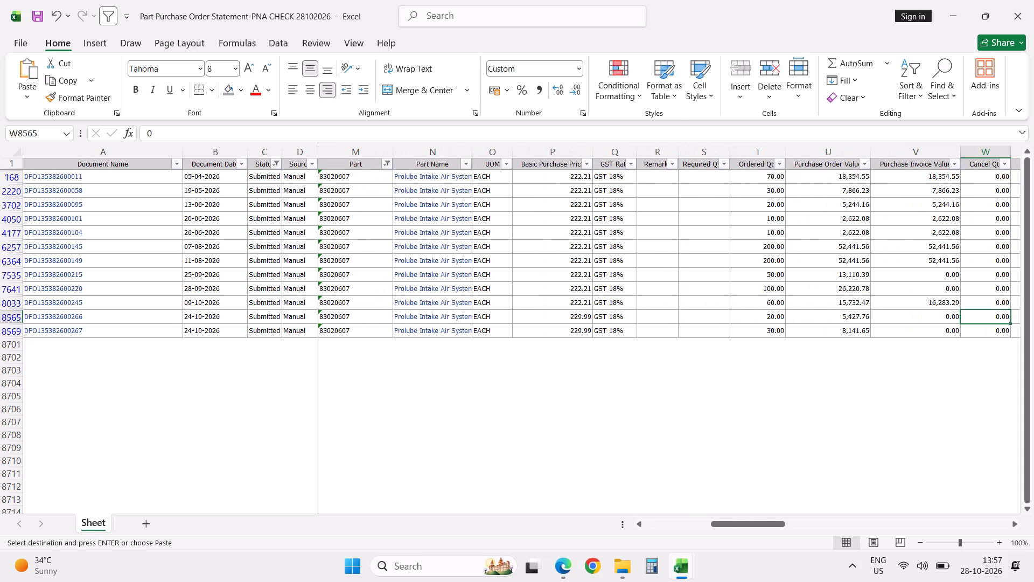
key("Right")
key("Right")
key("Right")
key("Right")
key("Right")
key("Right")
key("Right")
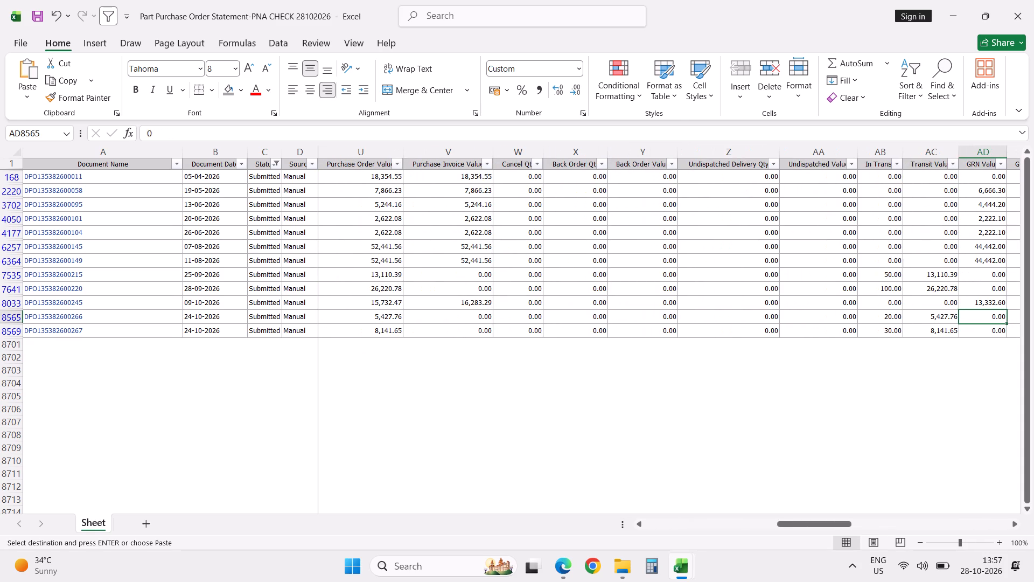
Return to the New AMC_ABC workbook and check part 83020607's stock, in-transit and suggested order quantities in row 19.
key("alt+Tab")
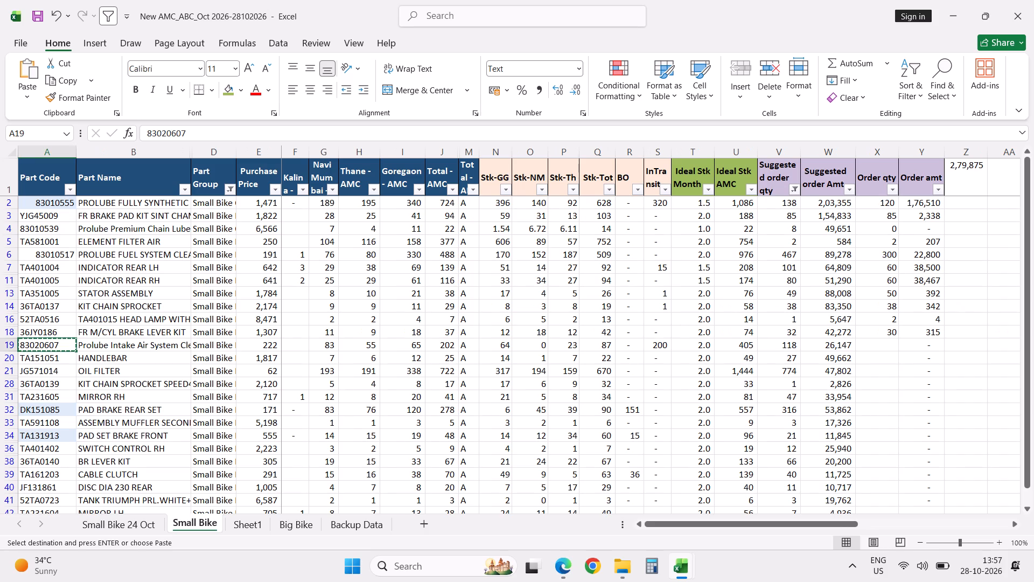
key("Tab")
key("Tab")
key("Tab")
key("Tab")
key("Tab")
key("Tab")
key("Tab")
key("Tab")
key("Tab")
key("Tab")
key("Tab")
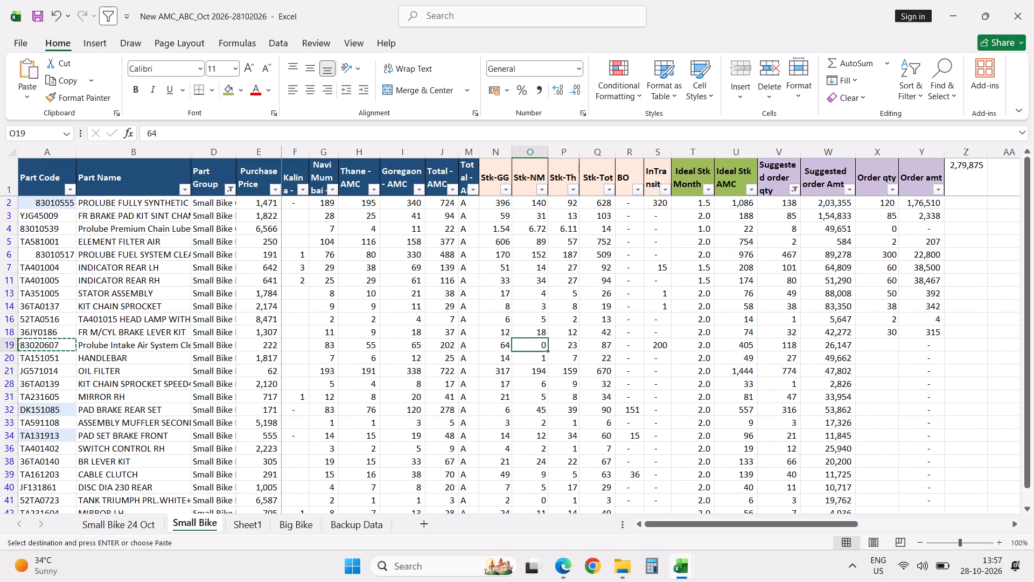
key("Tab")
key("Tab")
key("Tab")
key("Tab")
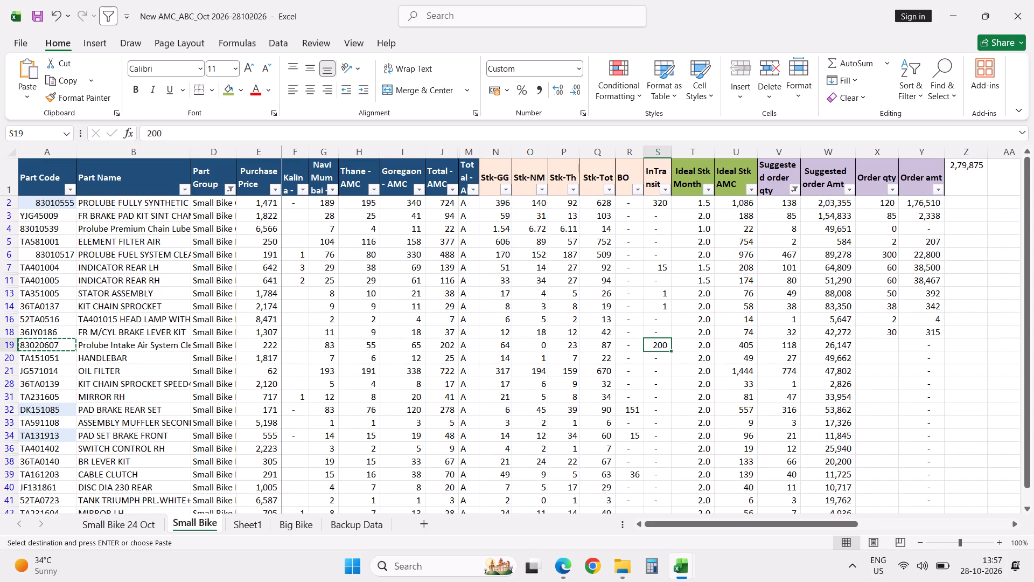
key("Tab")
key("Tab")
key("Tab")
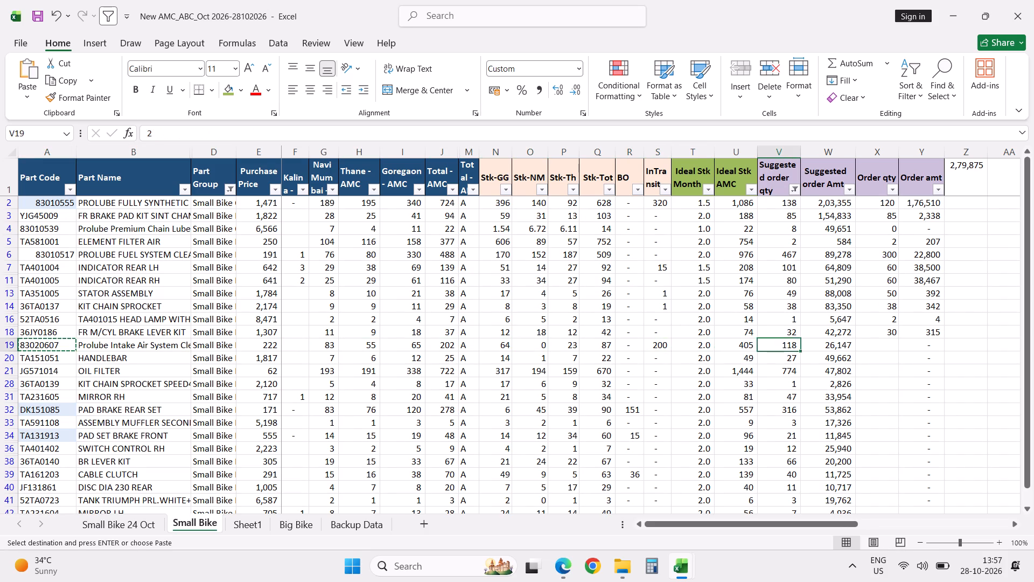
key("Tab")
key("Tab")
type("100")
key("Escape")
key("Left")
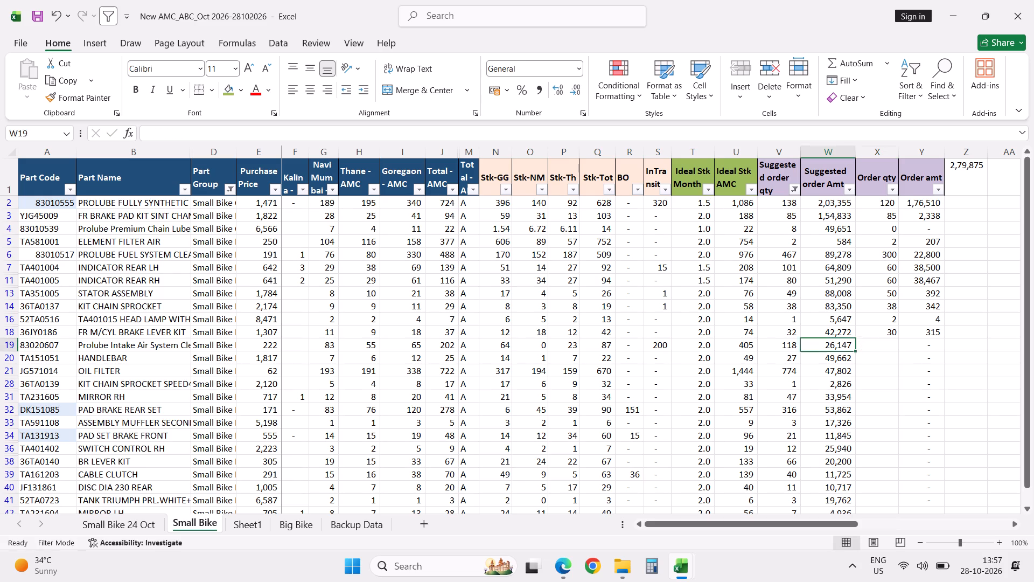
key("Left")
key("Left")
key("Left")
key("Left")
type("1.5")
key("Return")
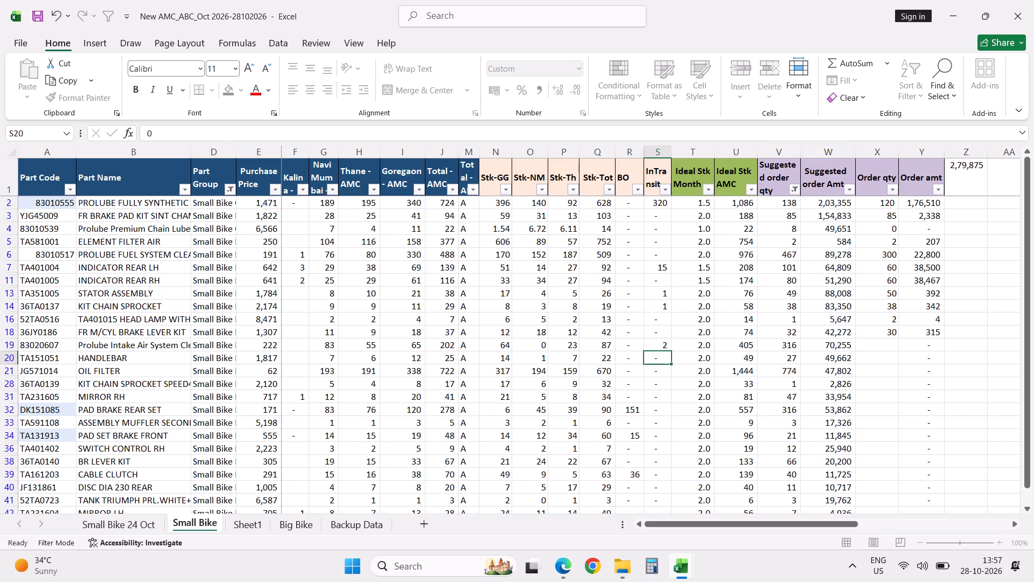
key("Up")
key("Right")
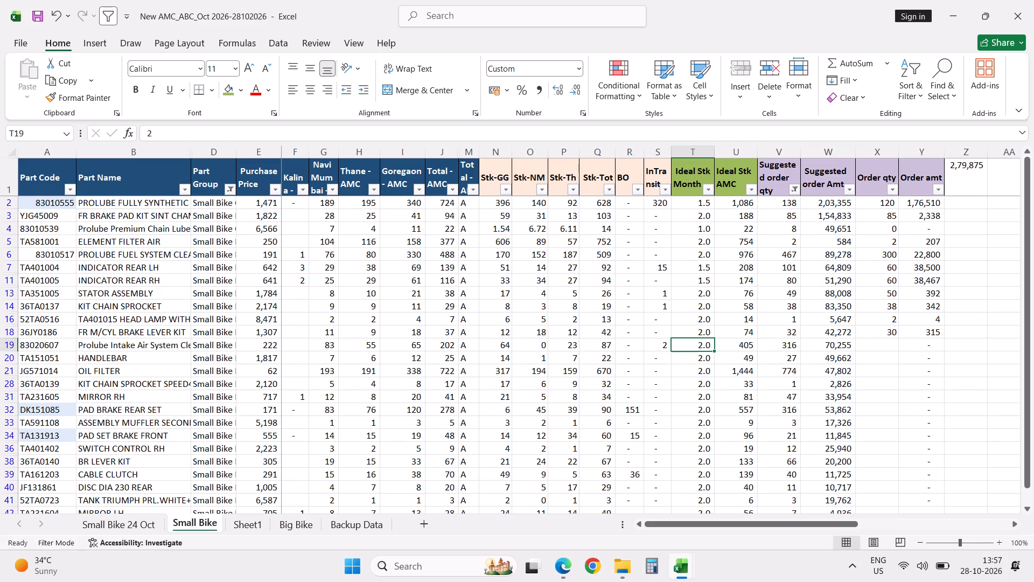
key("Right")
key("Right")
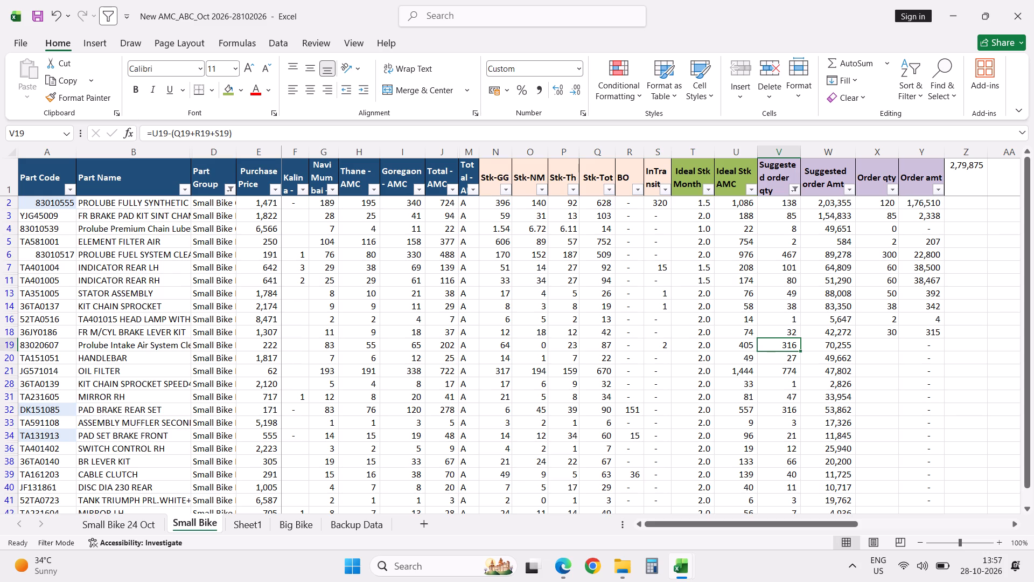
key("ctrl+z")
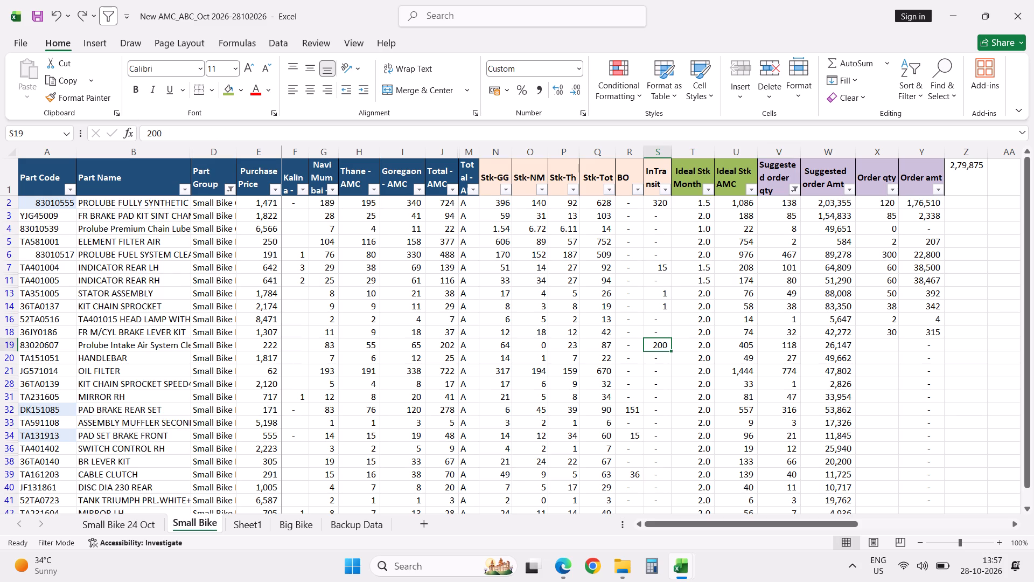
Set the Ideal Stk Month for part 83020607 in row 19 to 1.5.
key("Right")
type("1.5")
key("Tab")
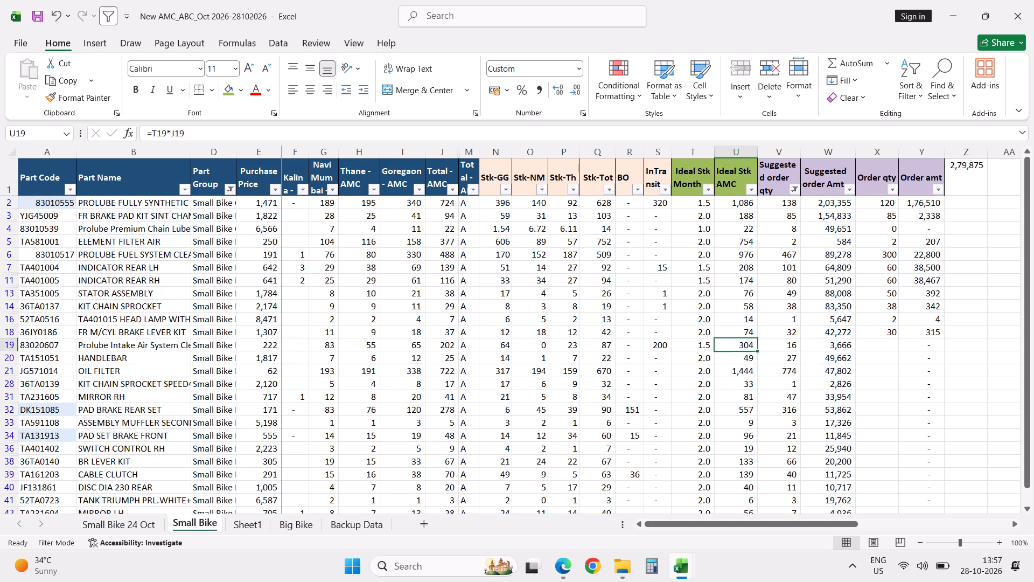
key("Tab")
key("Tab")
key("Tab")
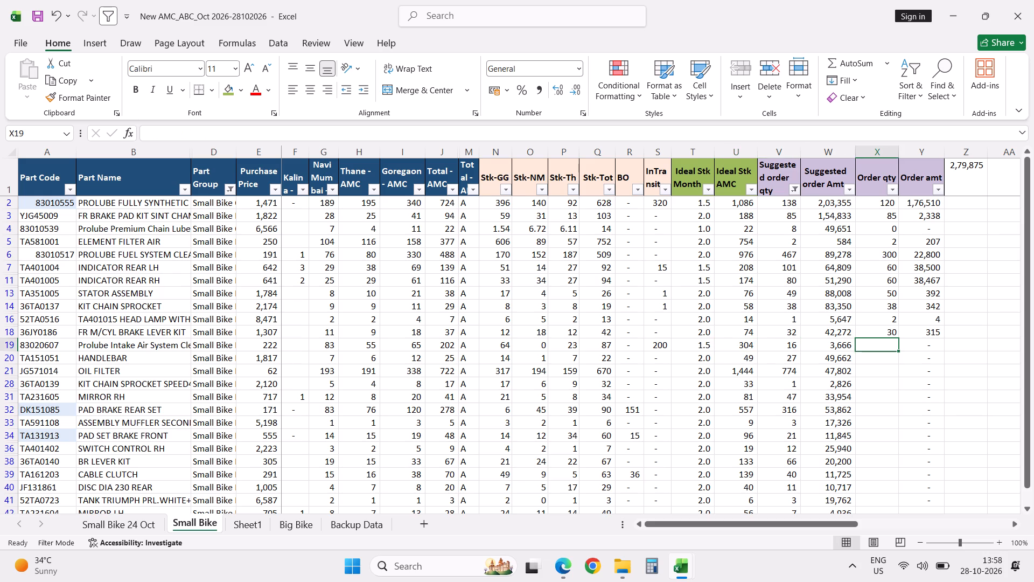
Enter order quantities of 27 for TA151051, 600 for JG571014, 1 for 36TA0139, 40 for TA231605 and 300 for DK151085.
key("Down")
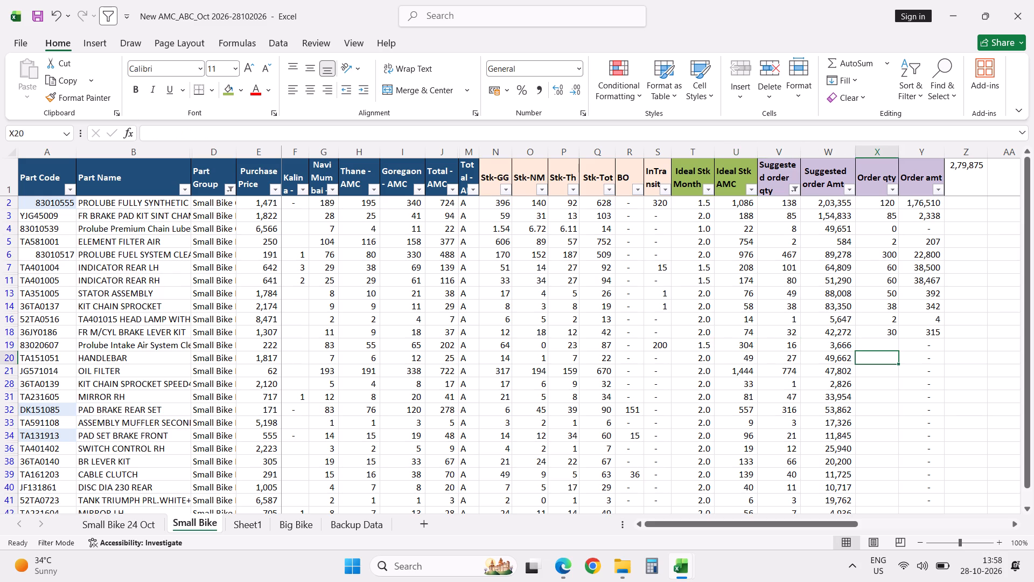
type("27")
key("Return")
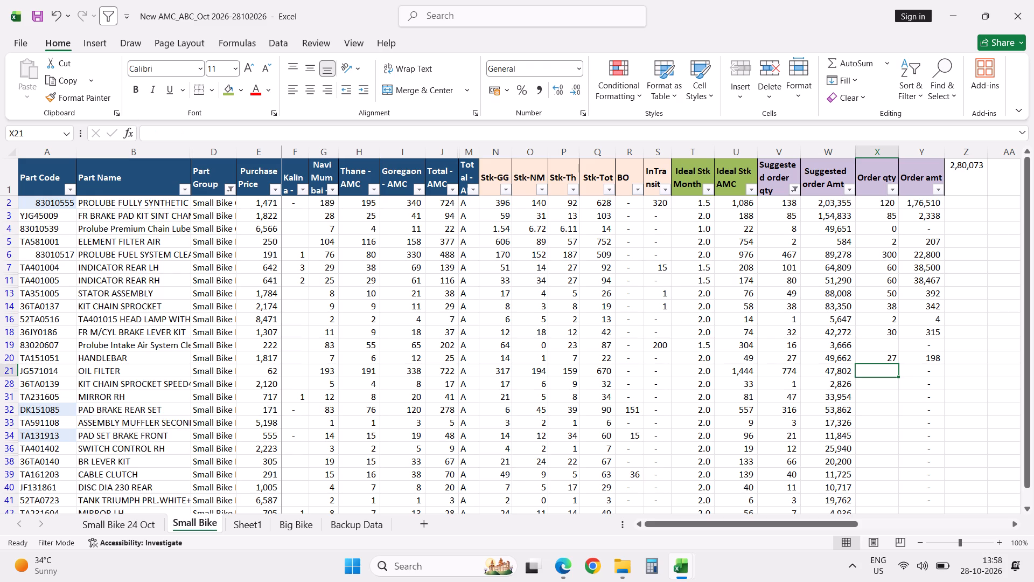
type("600")
key("Return")
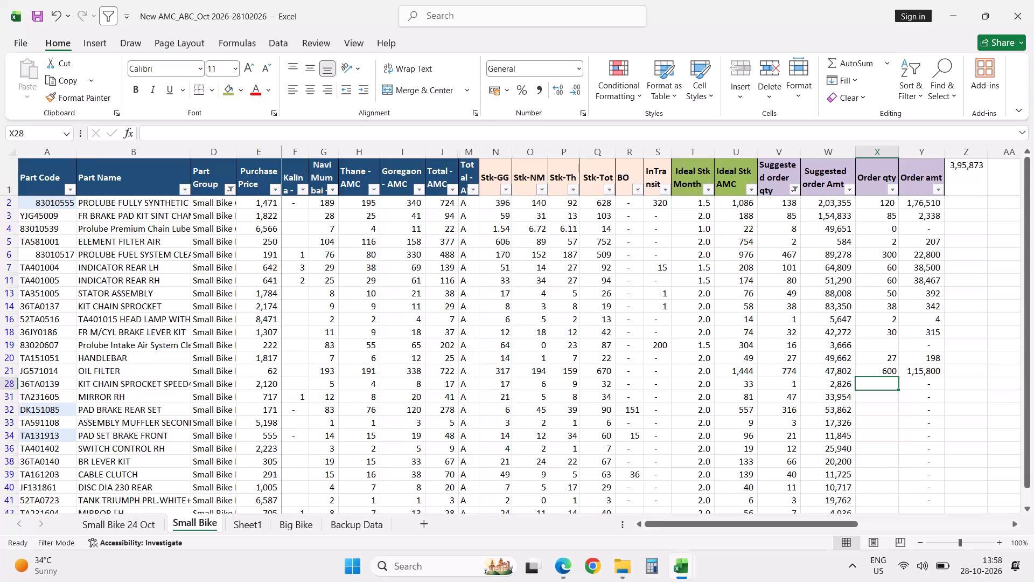
key("1")
key("Return")
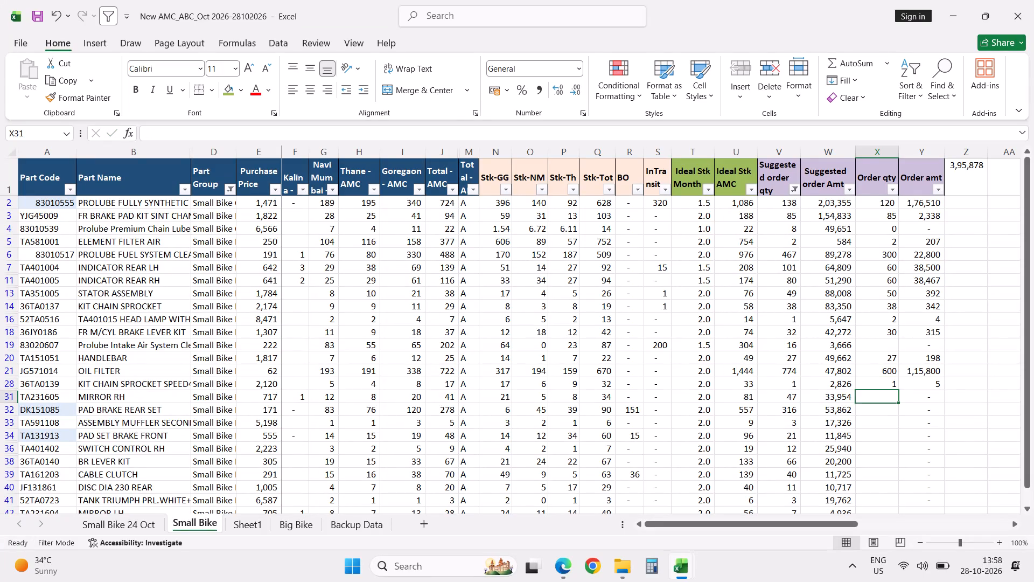
type("40")
key("Return")
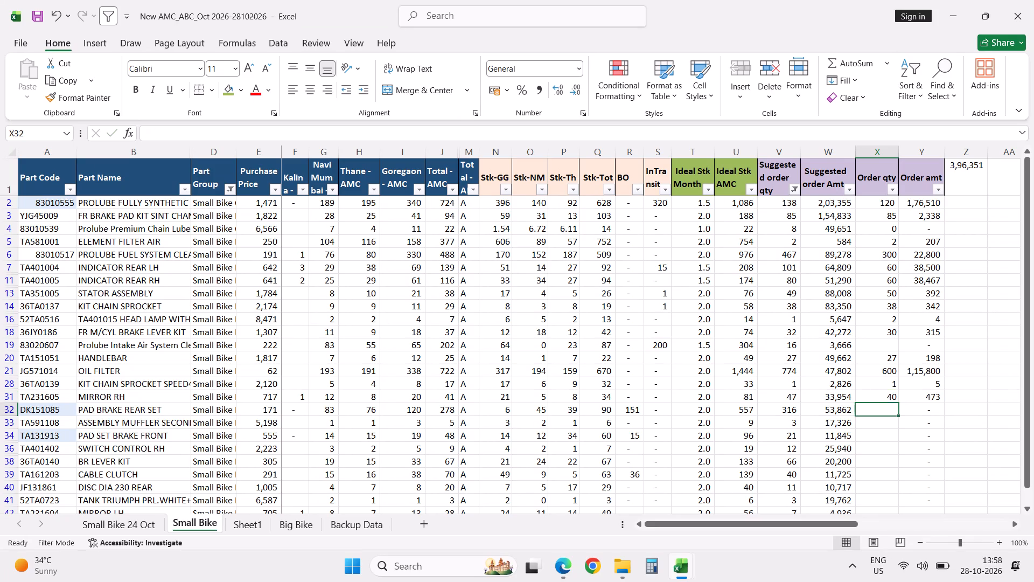
type("300")
key("Return")
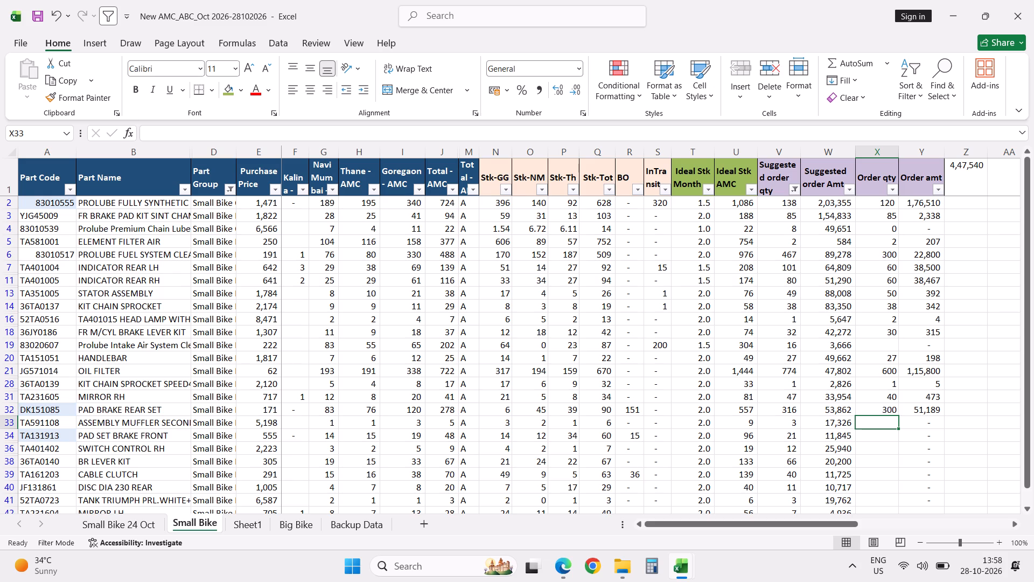
Enter order quantities of 3 for TA591108, 20 for TA131913, 10 for TA401402 and 60 for 36TA0140.
key("3")
key("Return")
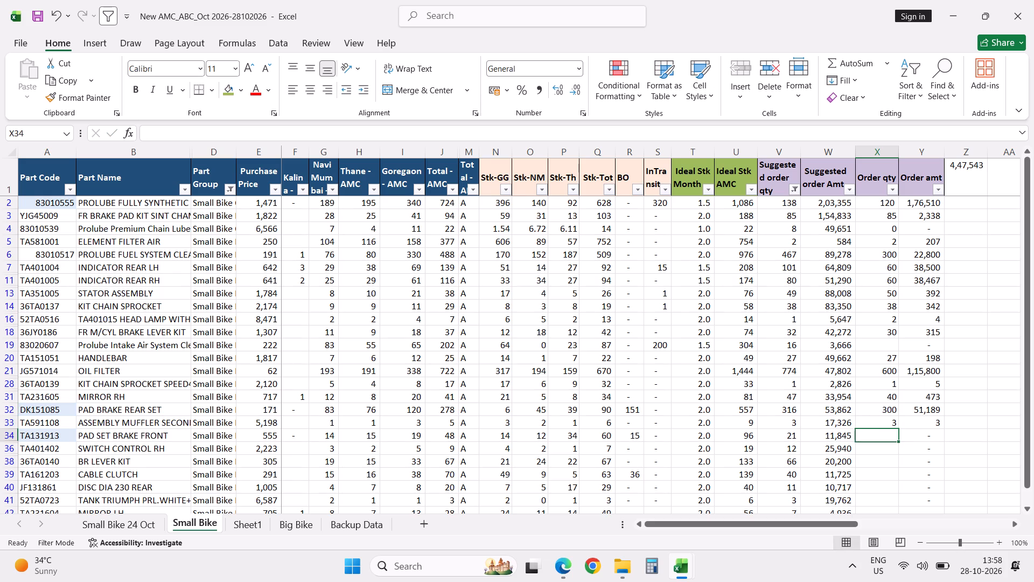
type("20")
key("Return")
type("10")
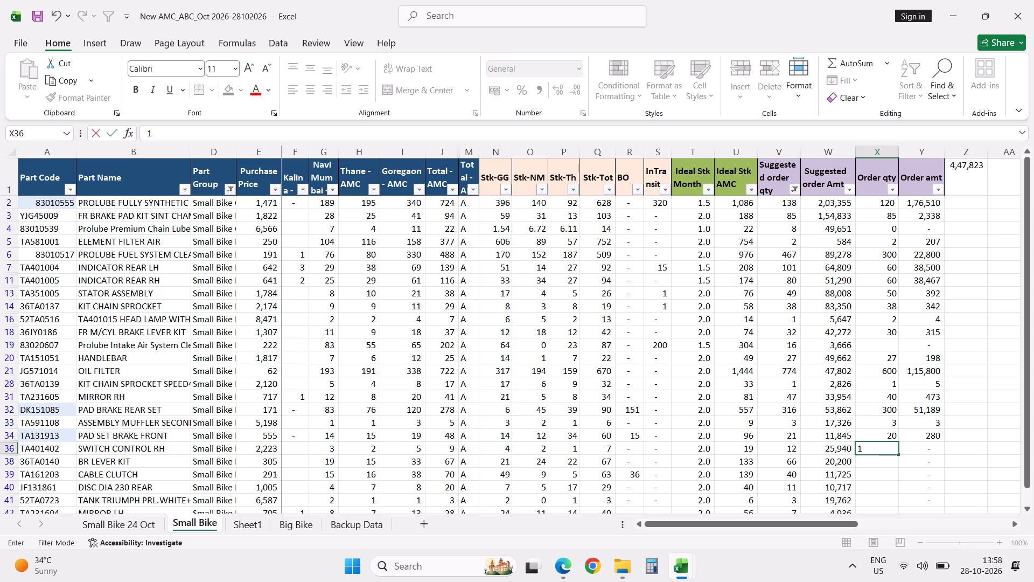
key("Return")
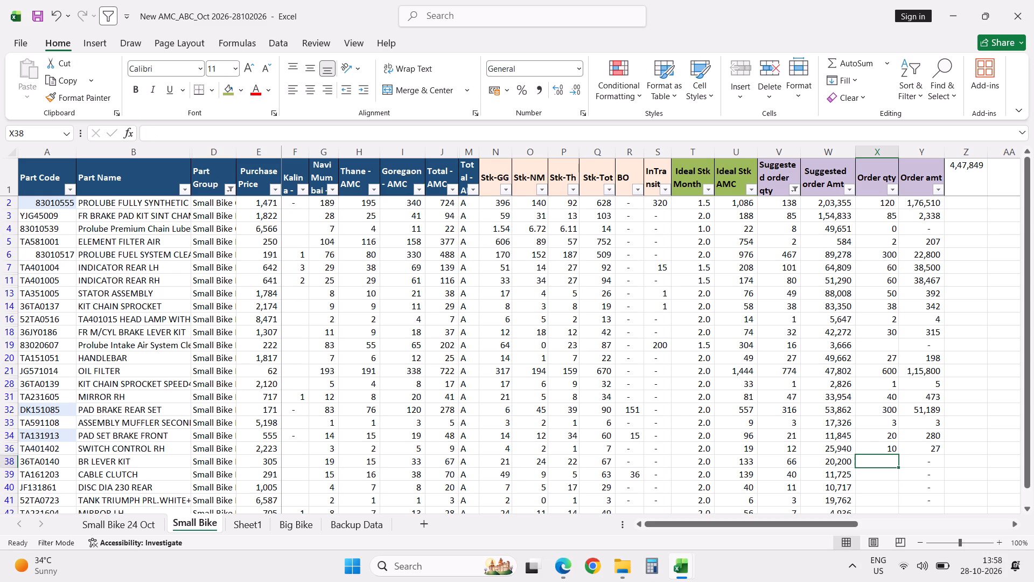
type("60")
key("Return")
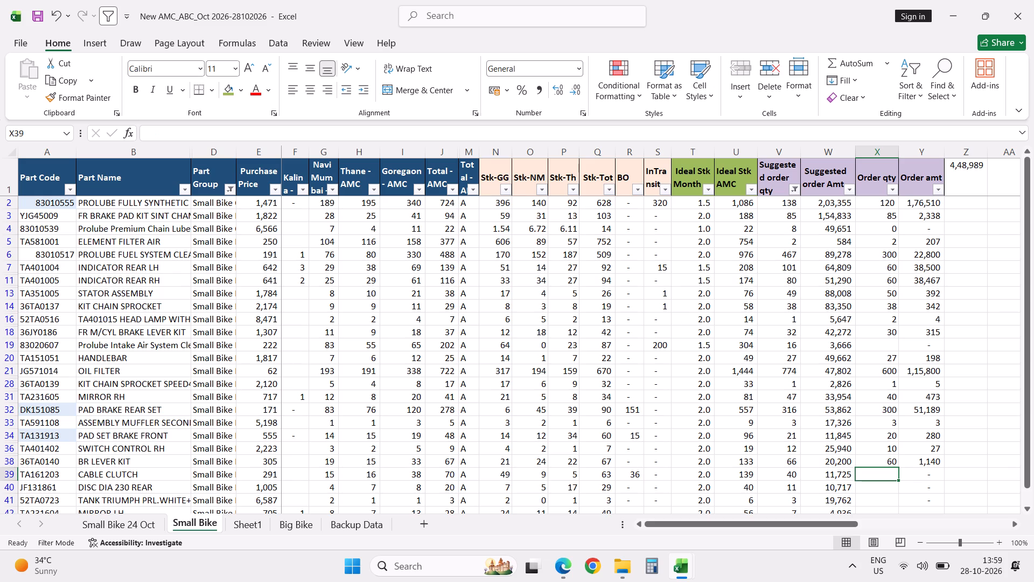
Set the Ideal Stk Month for part 83010555 in row 2 to 2.
left_click(689, 202)
key("2")
key("Return")
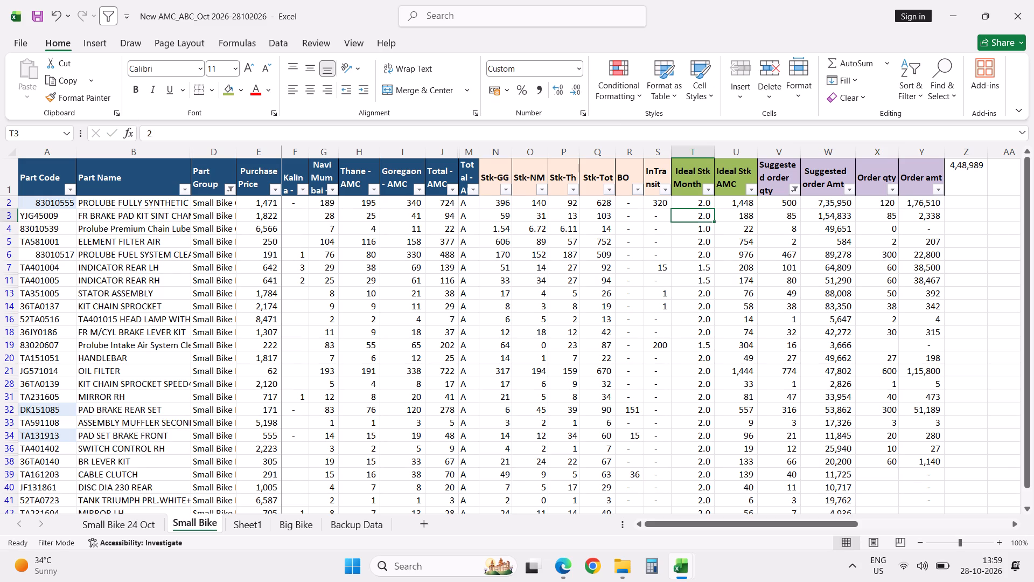
Enter order quantities of 40 for TA161203, 11 for JF131861, 3 for 52TA0723, 7 for TA231604 and 6 for TA401003.
left_click(882, 475)
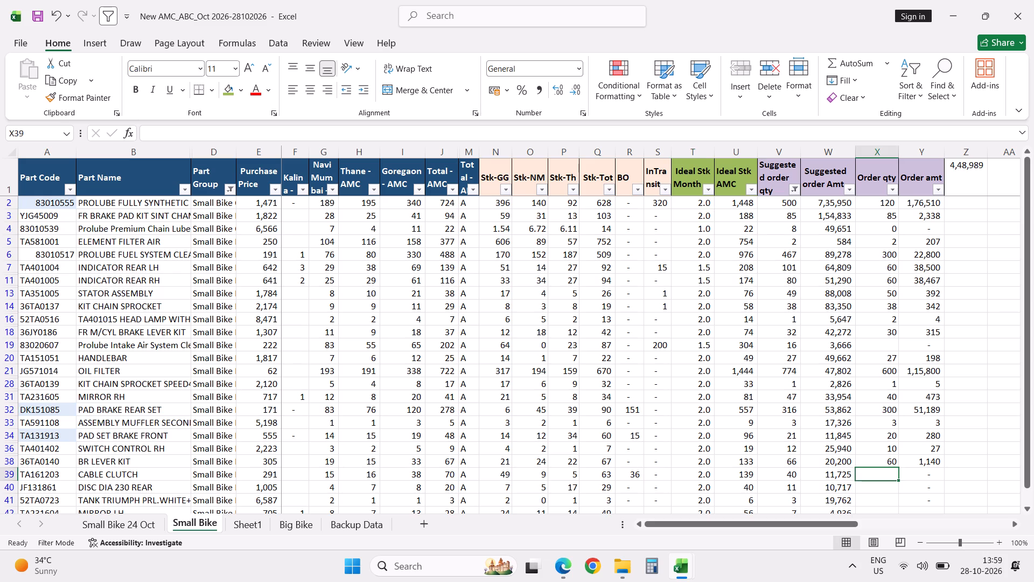
type("40")
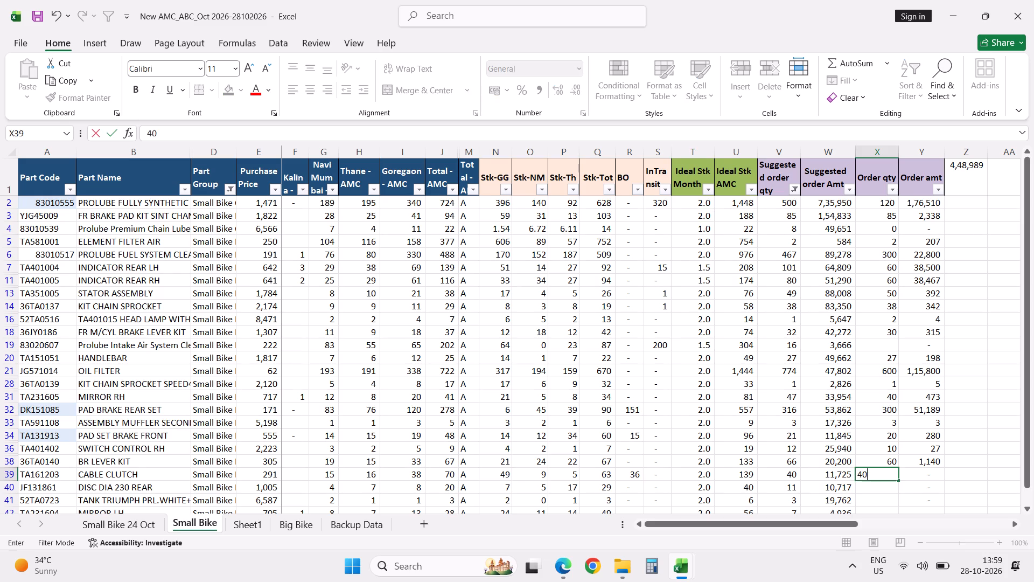
key("Return")
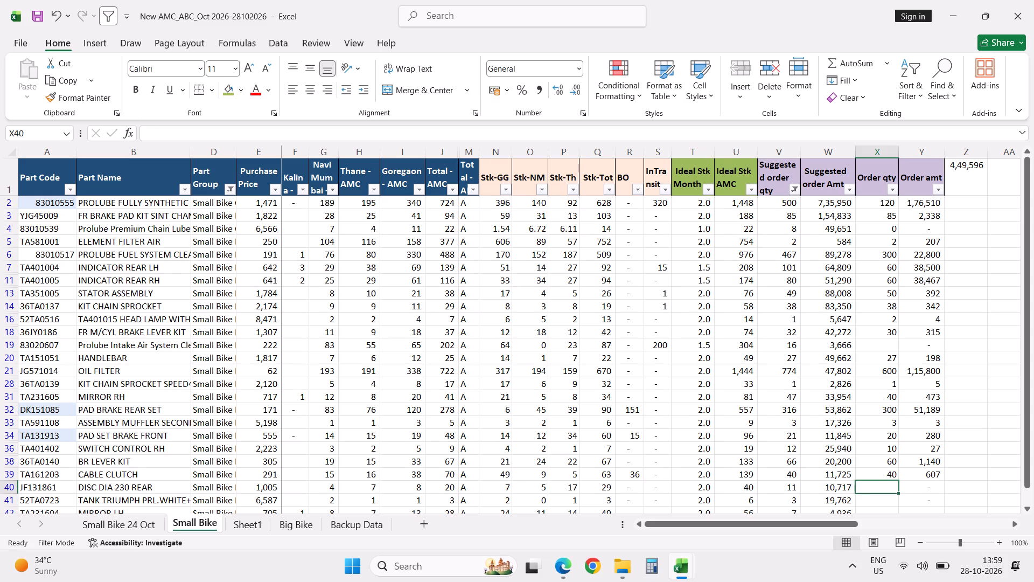
type("11")
key("Return")
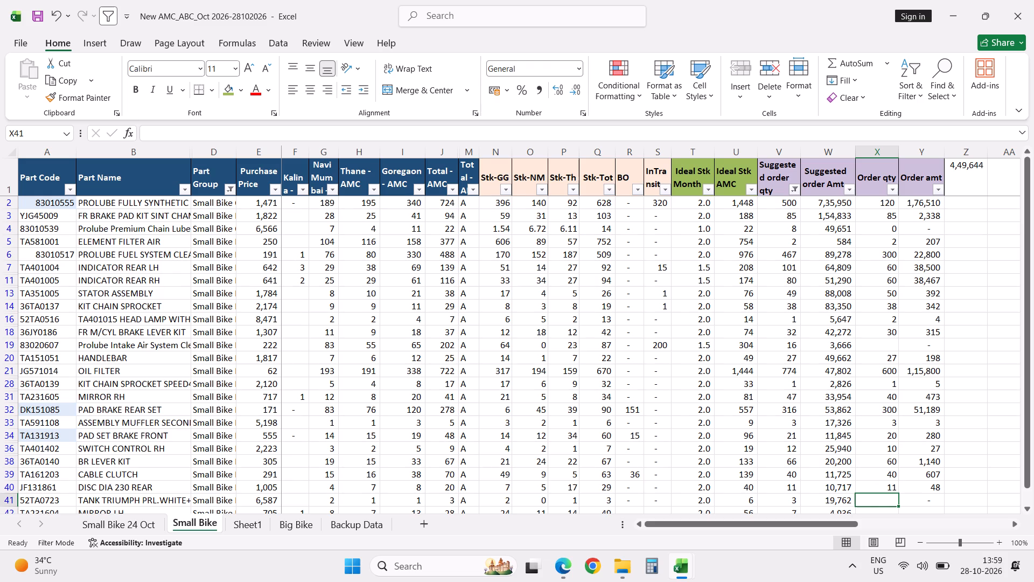
key("3")
key("Return")
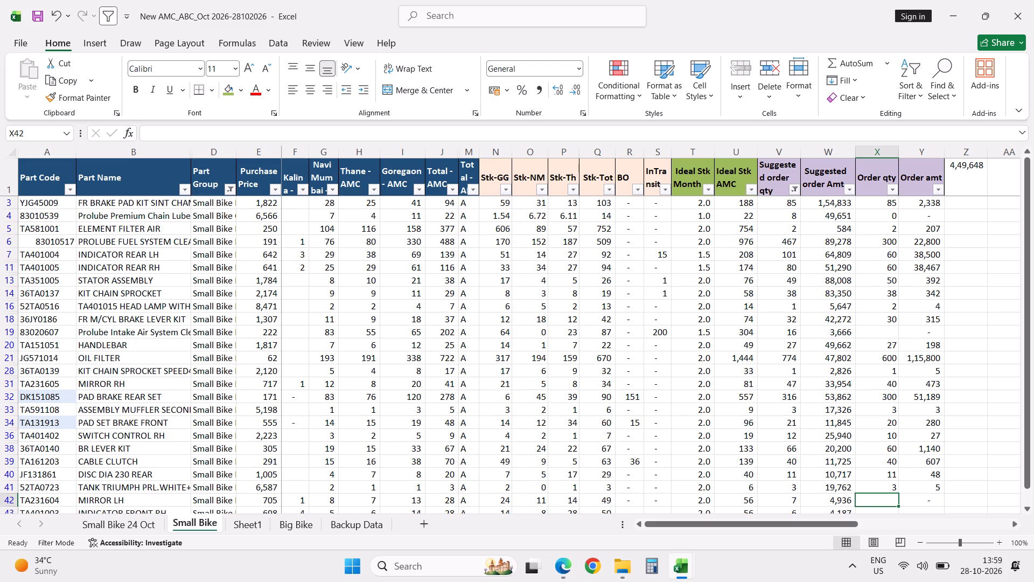
key("7")
key("Return")
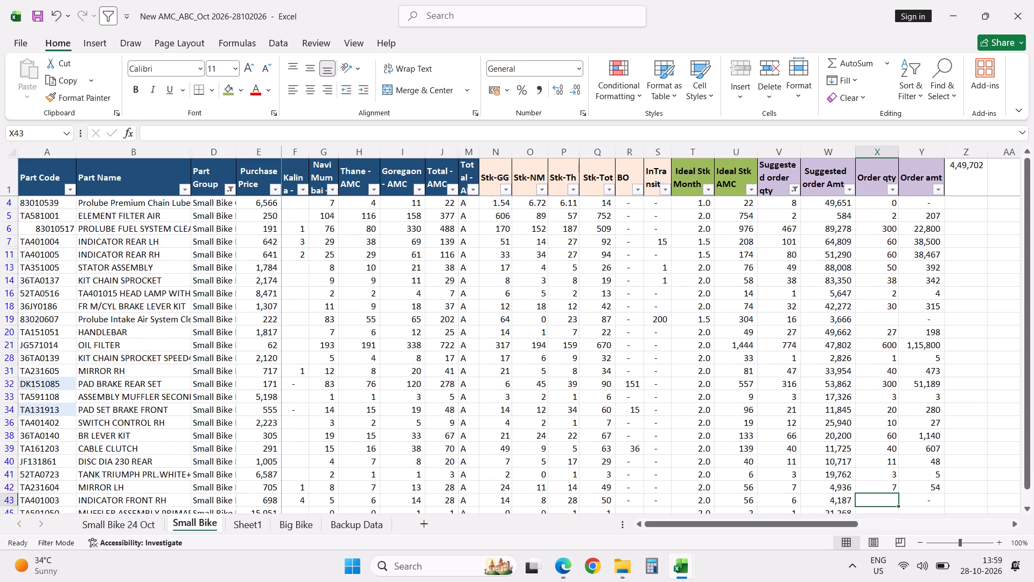
key("6")
key("Return")
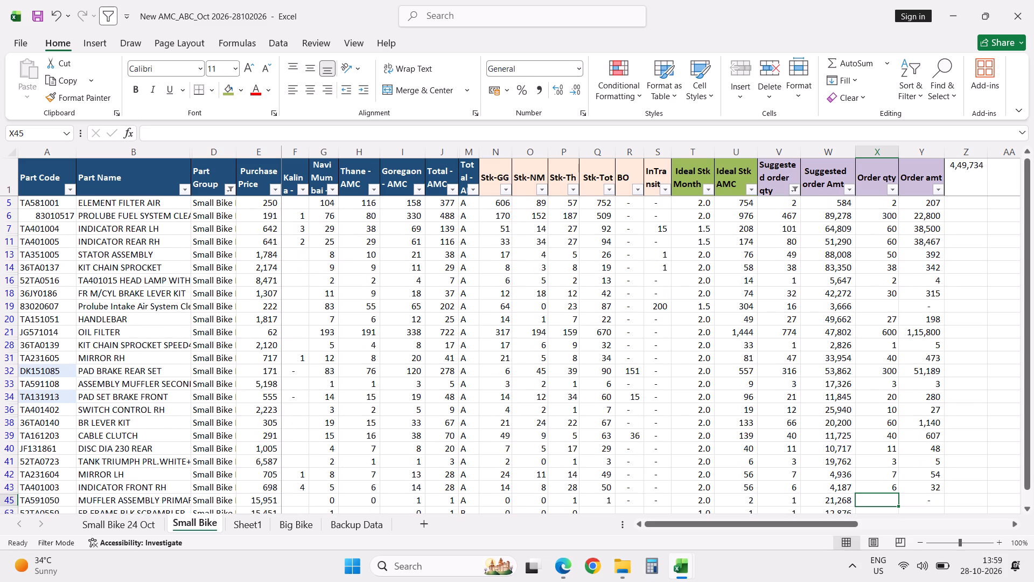
Enter an order quantity for TA591050 in row 45, settling on 2.
key("1")
key("Return")
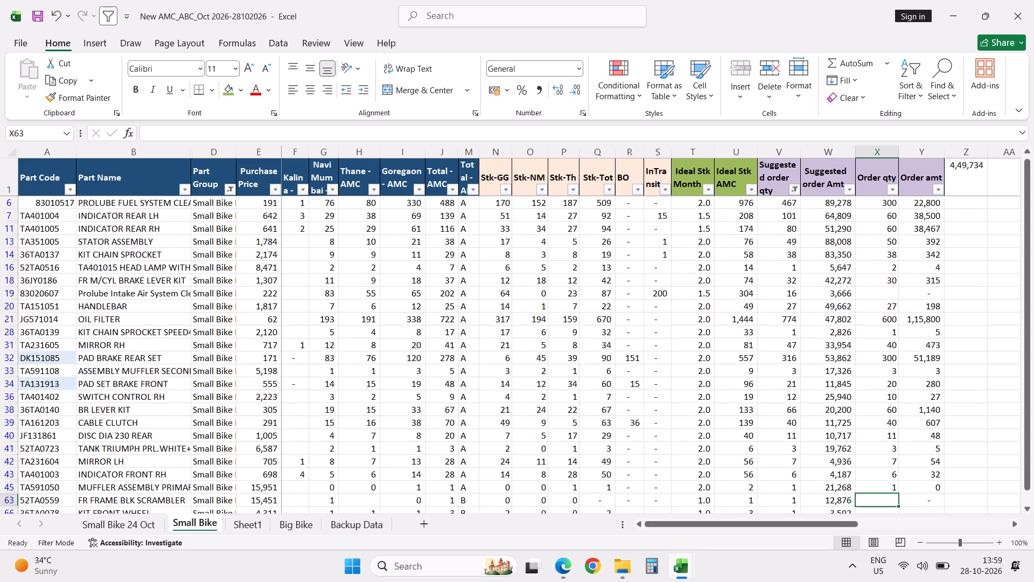
key("Up")
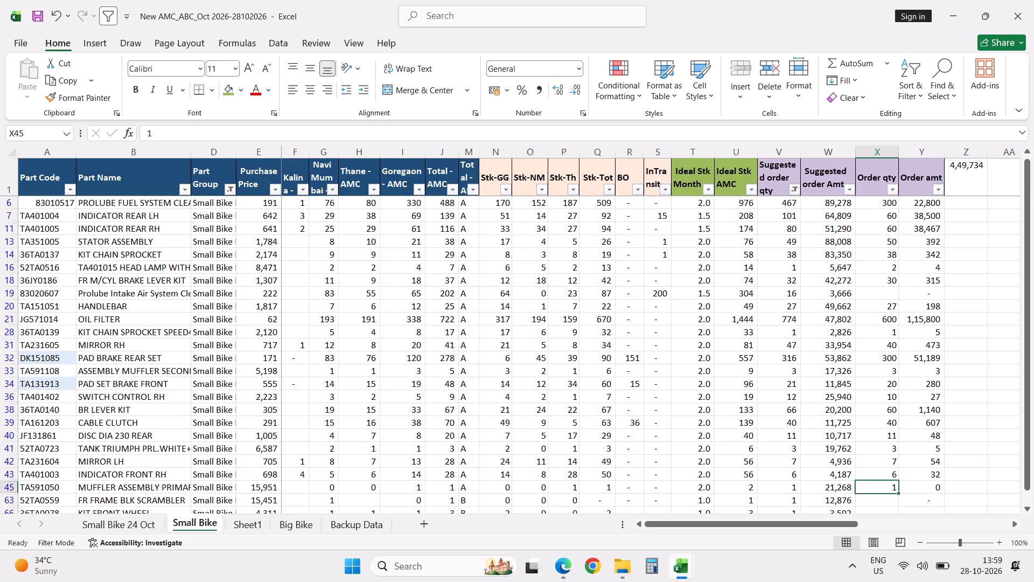
key("2")
key("Return")
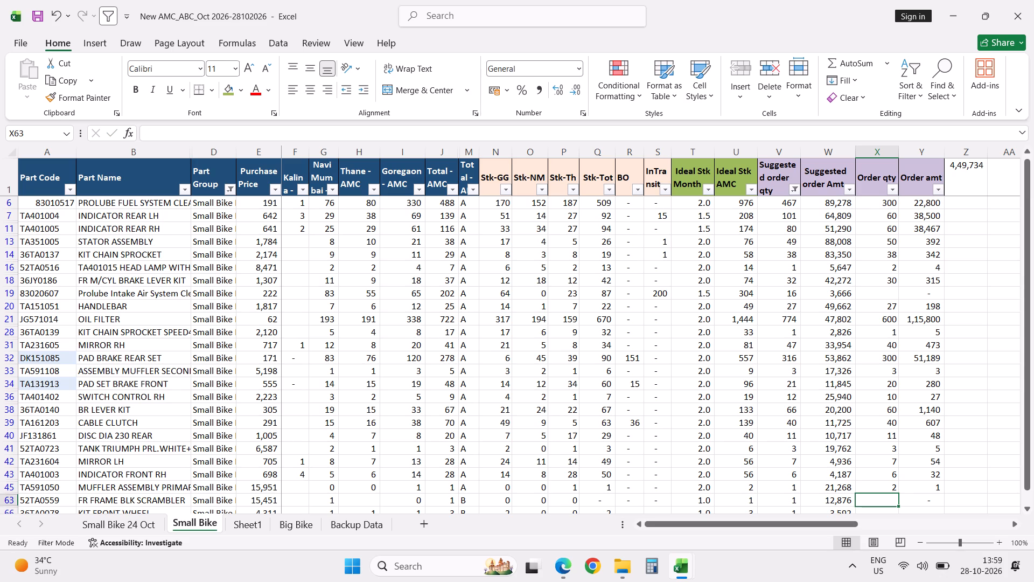
key("Up")
key("Right")
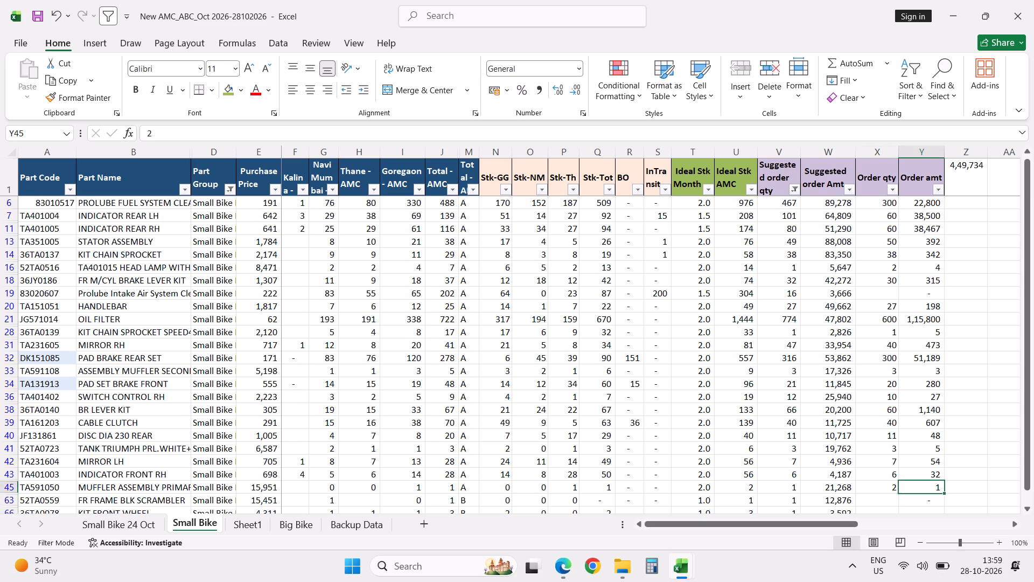
key("F2")
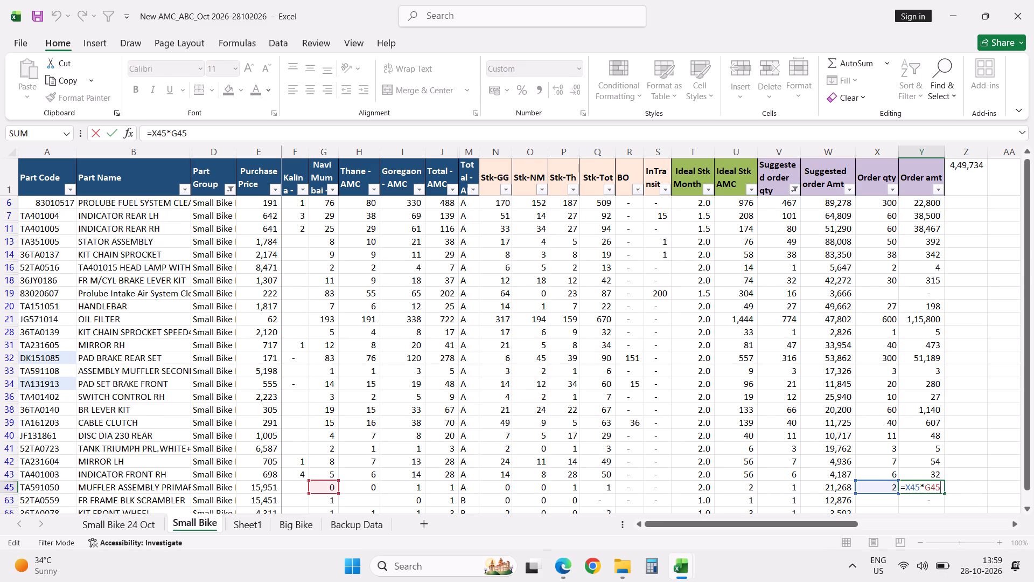
key("Escape")
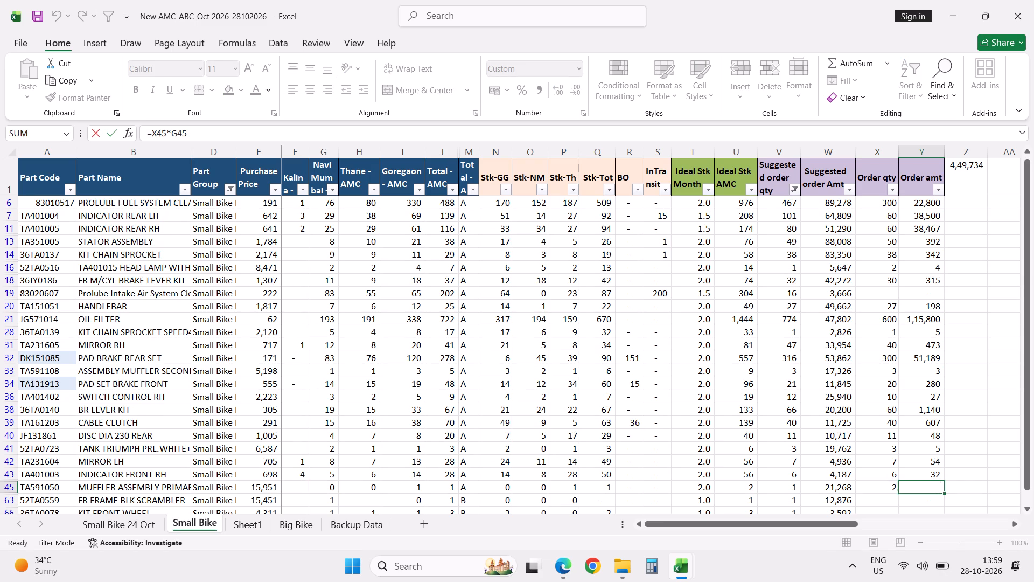
key("Right")
key("Down")
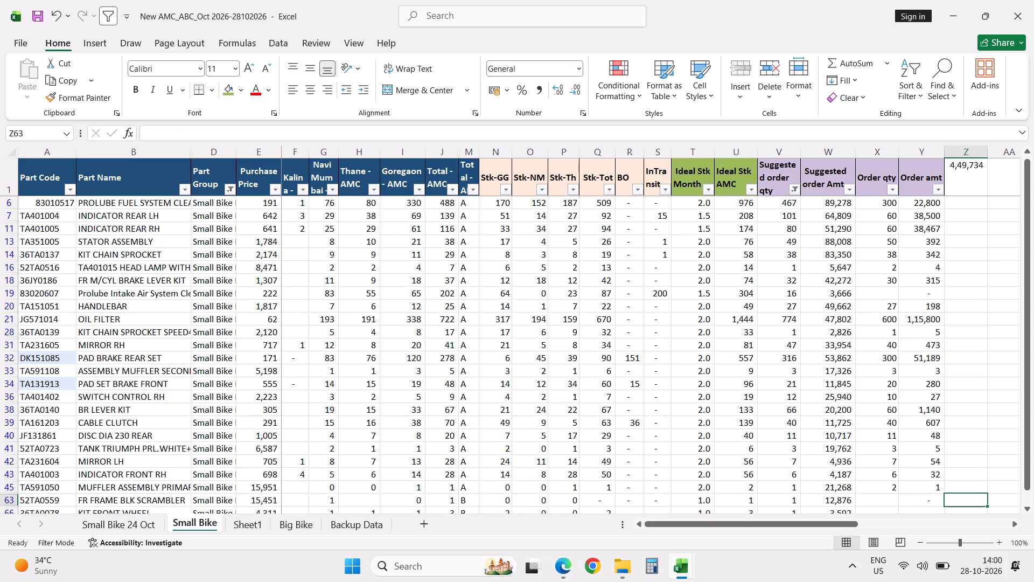
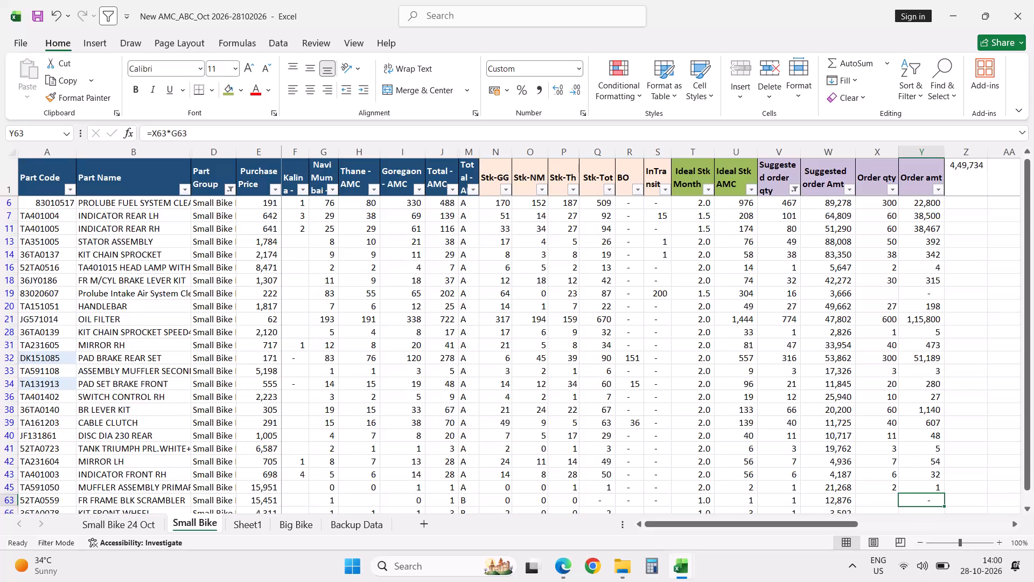
Inspect the Order amt formulas for TA591050, 52TA0559 and the oil filter JG571014 in rows 45, 63 and 21.
key("Up")
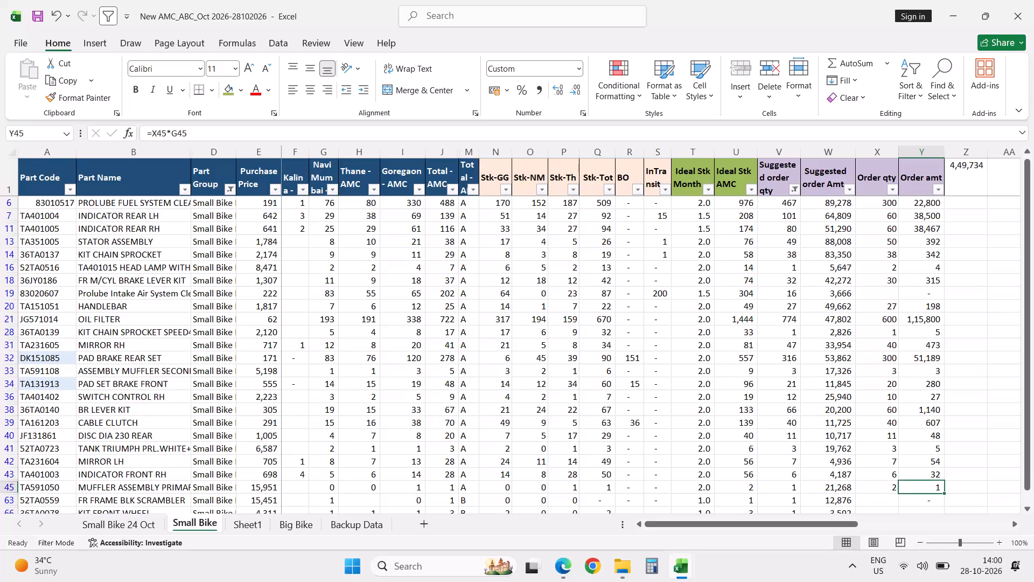
key("Up")
key("Up")
key("Down")
key("Down")
key("Down")
key("Up")
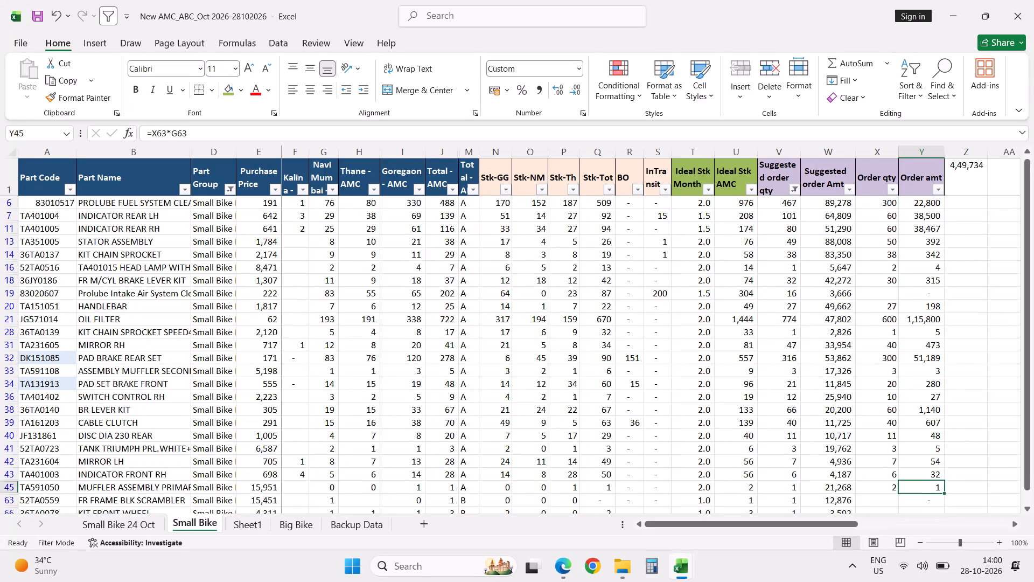
key("Down")
key("Up")
key("Down")
key("F2")
key("Escape")
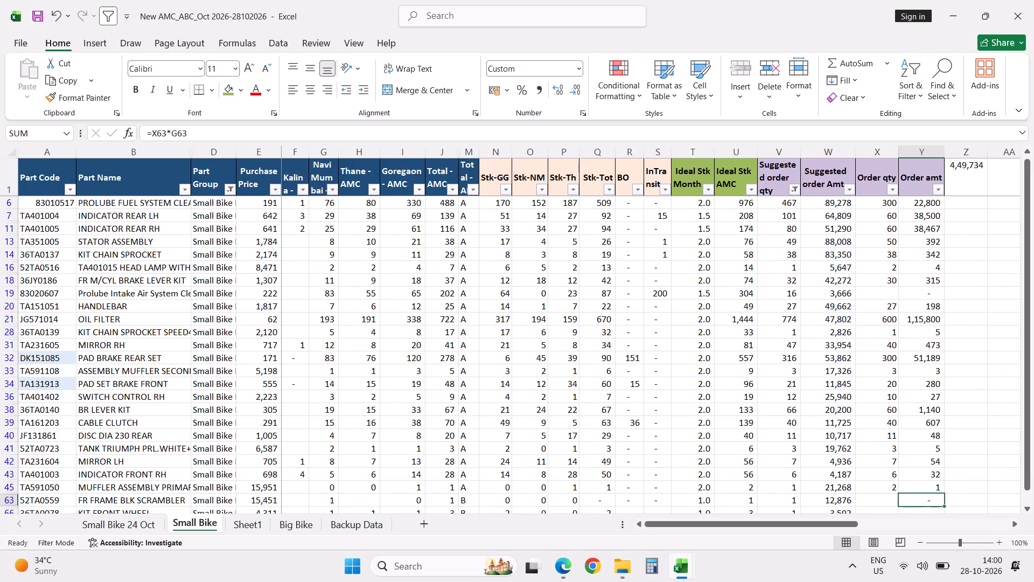
key("Up")
key("F2")
key("Escape")
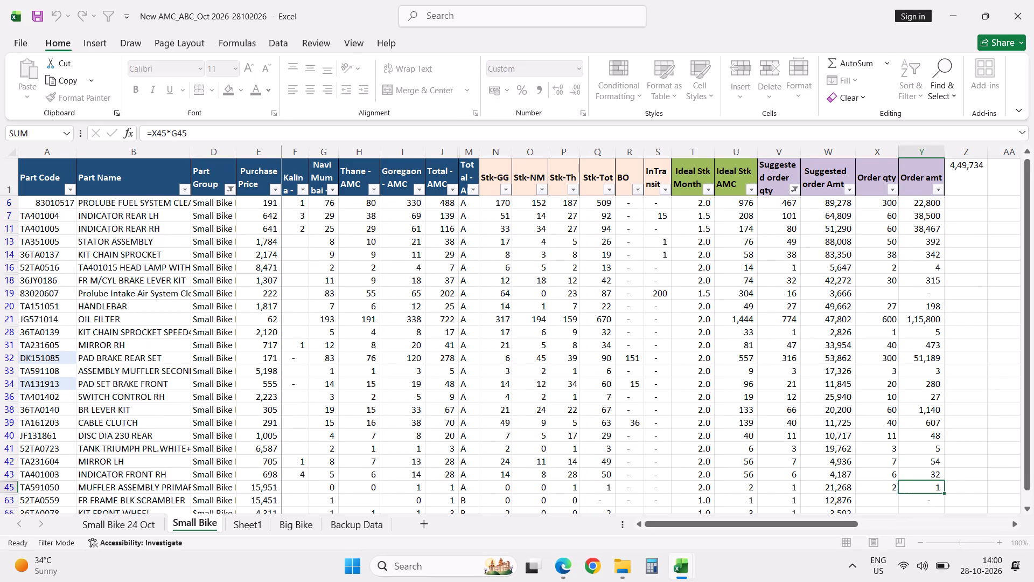
key("Up")
key("Up")
key("Up")
key("Up")
key("Up")
key("Up")
key("Up")
key("Up")
key("Up")
key("Up")
key("Up")
key("Up")
key("Up")
key("Up")
key("Down")
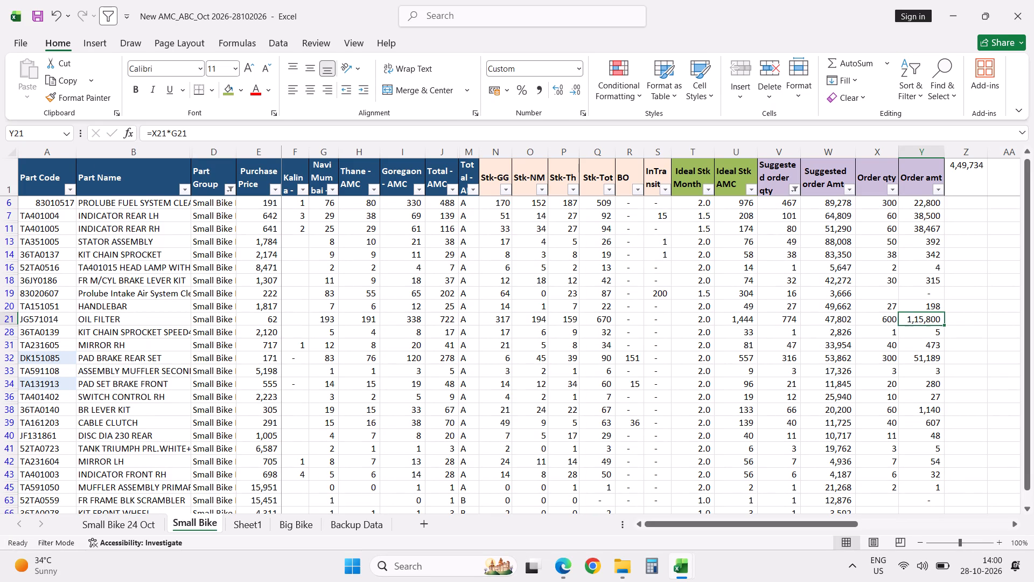
key("F2")
key("Escape")
Turn off the filters on the Small Bike table so that all rows are shown.
key("ctrl+Up")
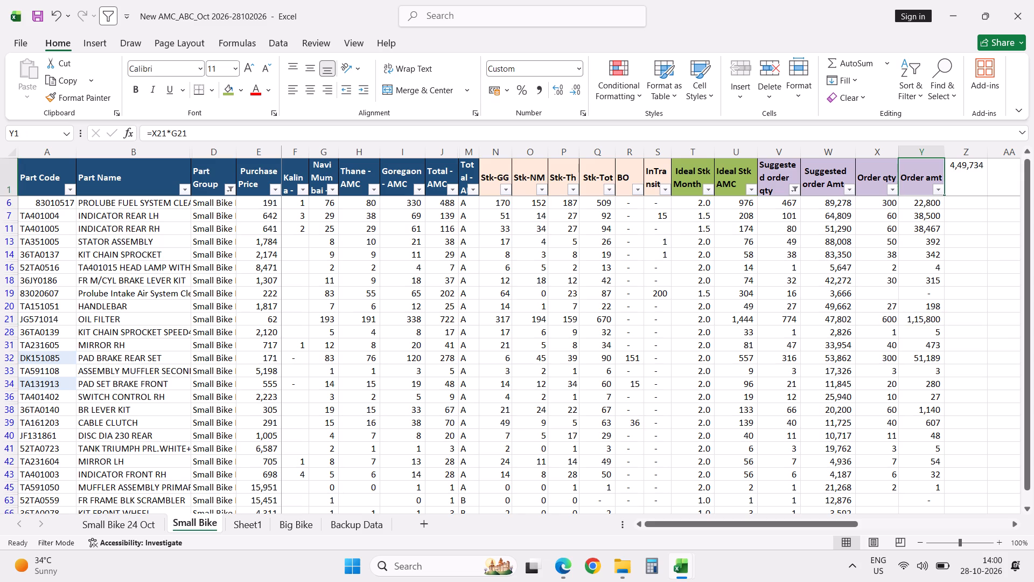
key("alt+d")
type("ff")
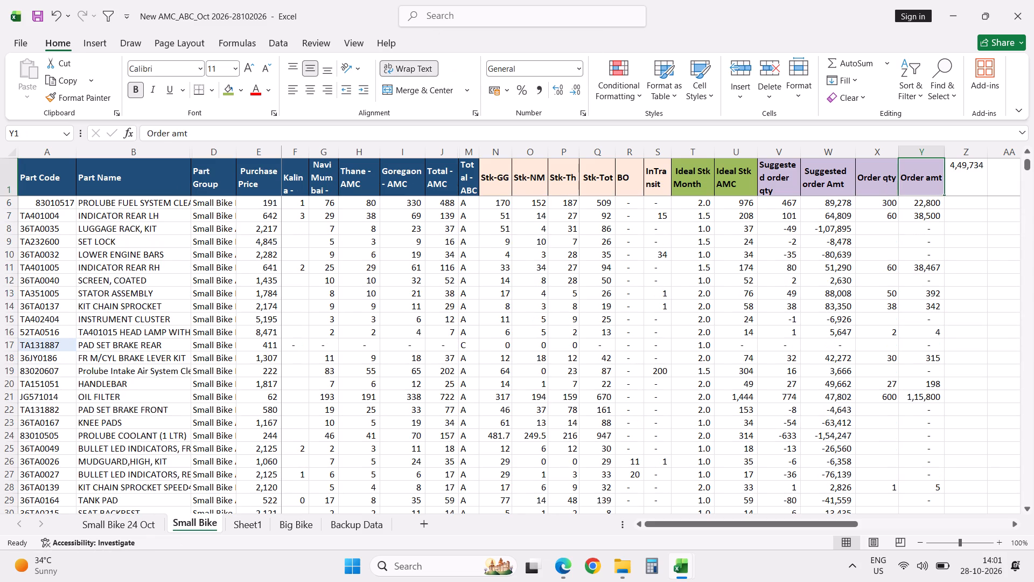
Compare the Suggested order Amt formula in row 6 with the Order amt formula in row 2.
left_click(834, 199)
key("F2")
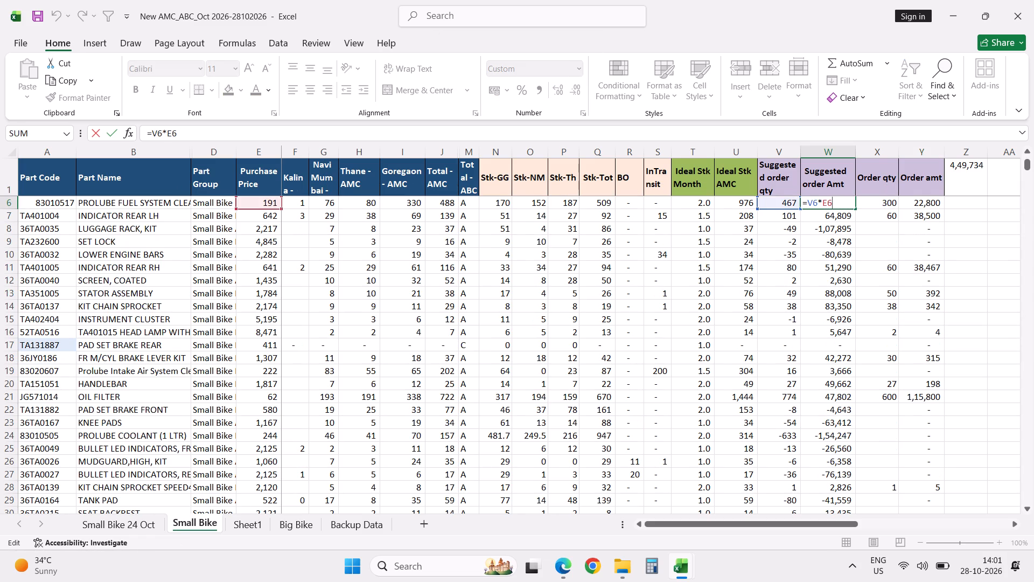
scroll(841, 327, "up", 5)
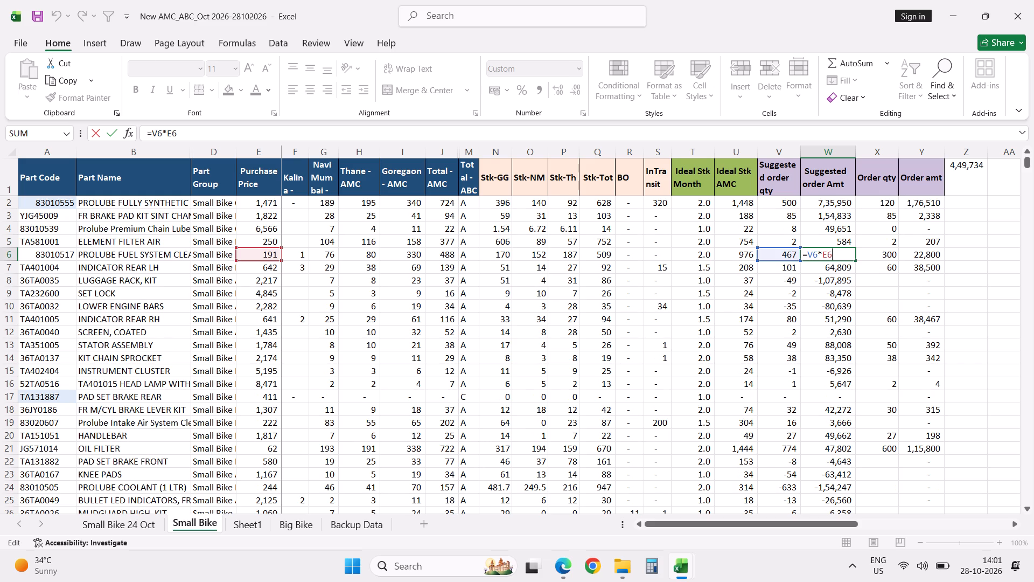
scroll(841, 327, "up", 5)
key("Escape")
scroll(905, 207, "up", 5)
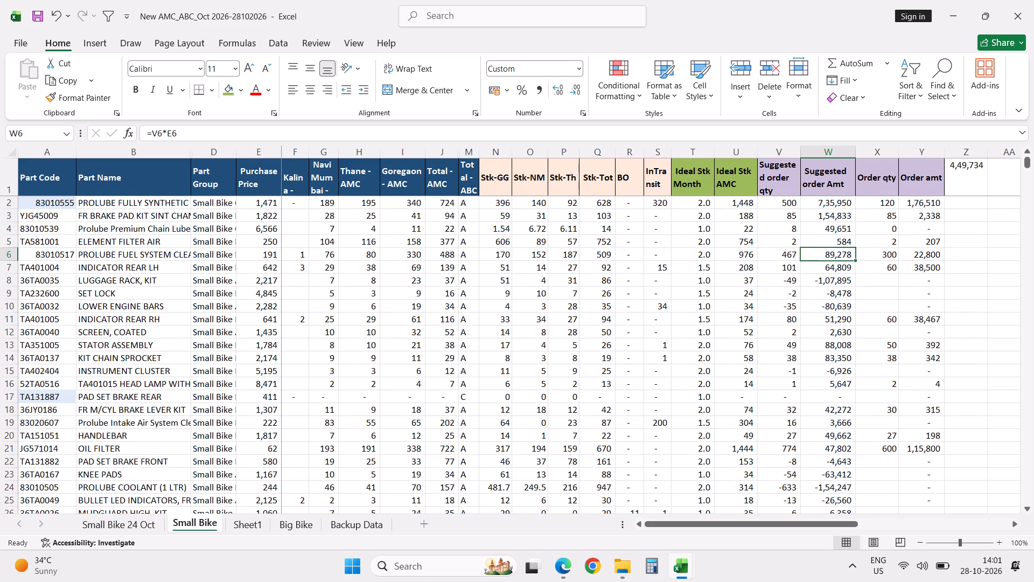
scroll(905, 207, "up", 7)
left_click(917, 207)
key("F2")
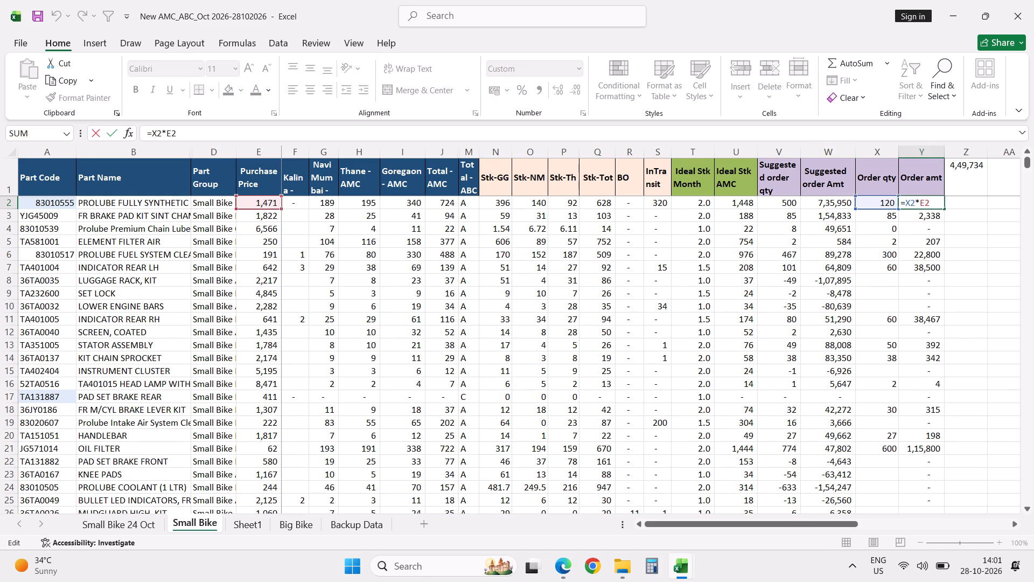
key("Escape")
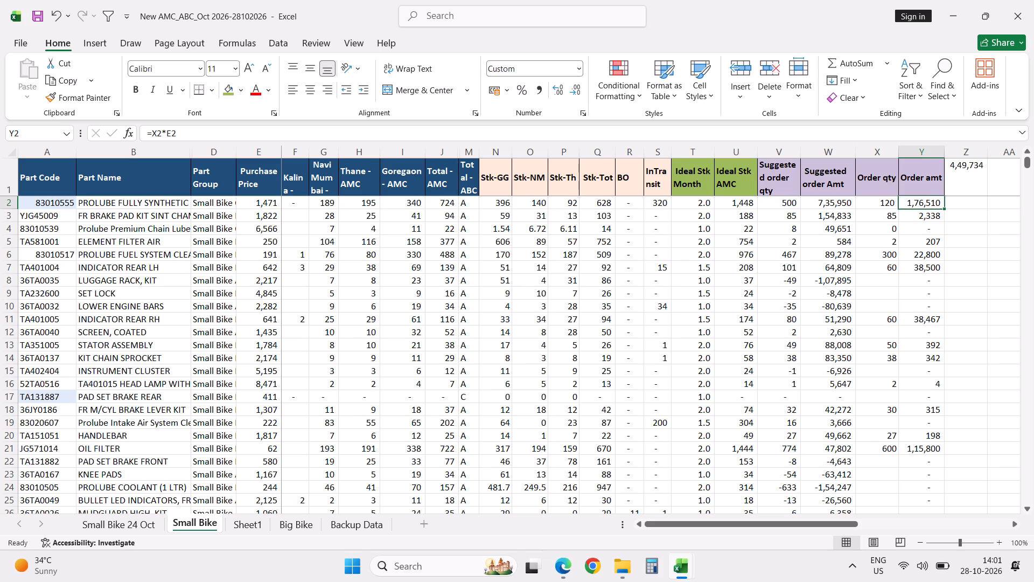
Fill the row 2 Order amt formula, =X2*E2, down the column through row 704.
key("shift+Down")
key("shift+Down")
key("shift+Down")
key("shift+Down")
key("shift+Down")
key("shift+Down")
key("shift+Down")
key("shift+Down")
key("shift+Down")
key("shift+Down")
key("shift+Down")
key("shift+Down")
key("shift+Down")
key("shift+Down")
key("shift+Down")
key("shift+Down")
key("shift+Down")
key("shift+Down")
key("shift+Down")
key("shift+Down")
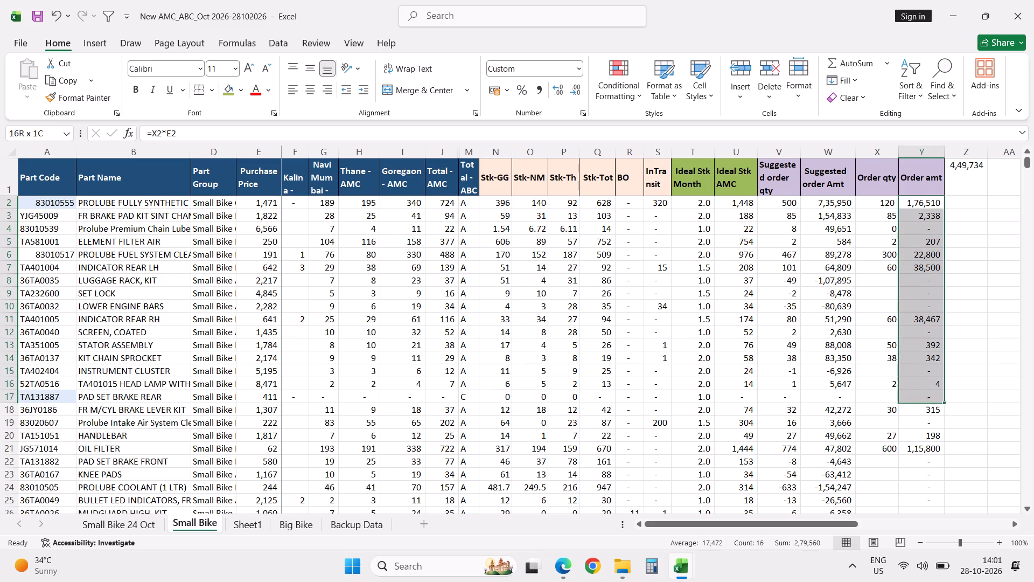
key("shift+Down")
key("shift+Down")
key("shift+Down")
key("shift+Down")
key("shift+Down")
key("shift+Down")
key("shift+Down")
key("shift+Down")
key("shift+Down")
key("shift+Down")
key("shift+Down")
key("shift+Down")
key("shift+Down")
key("shift+Down")
key("shift+Down")
key("shift+Down")
key("shift+Down")
key("shift+Down")
key("shift+Down")
key("shift+Down")
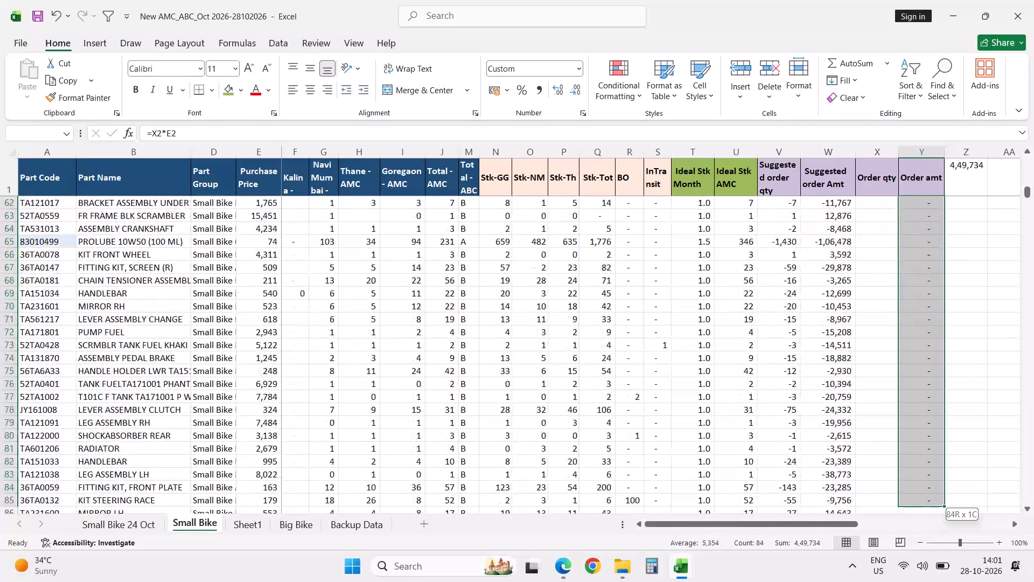
key("ctrl+shift+Down")
key("shift+Up")
key("ctrl+d")
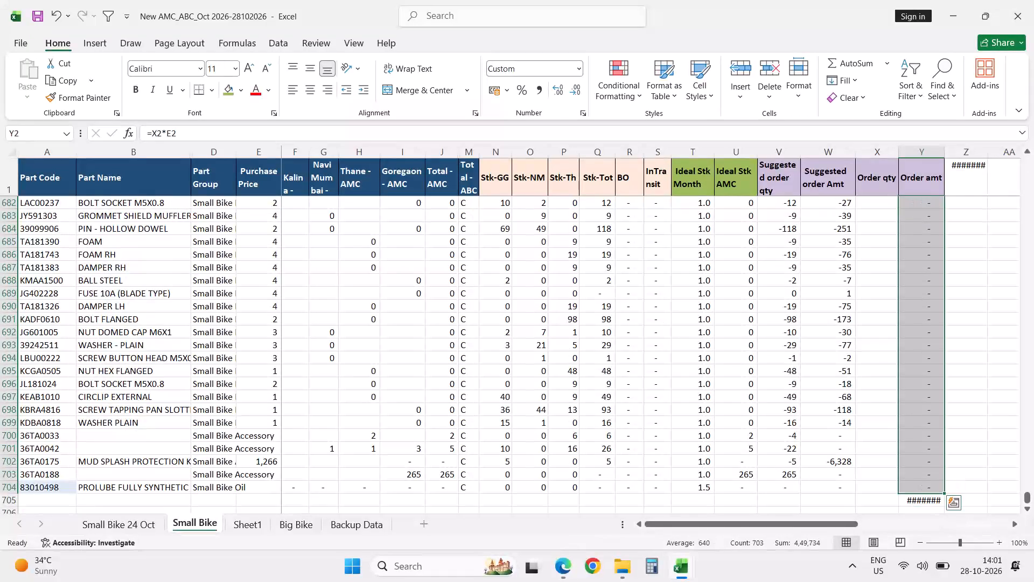
key("ctrl+Up")
key("Down")
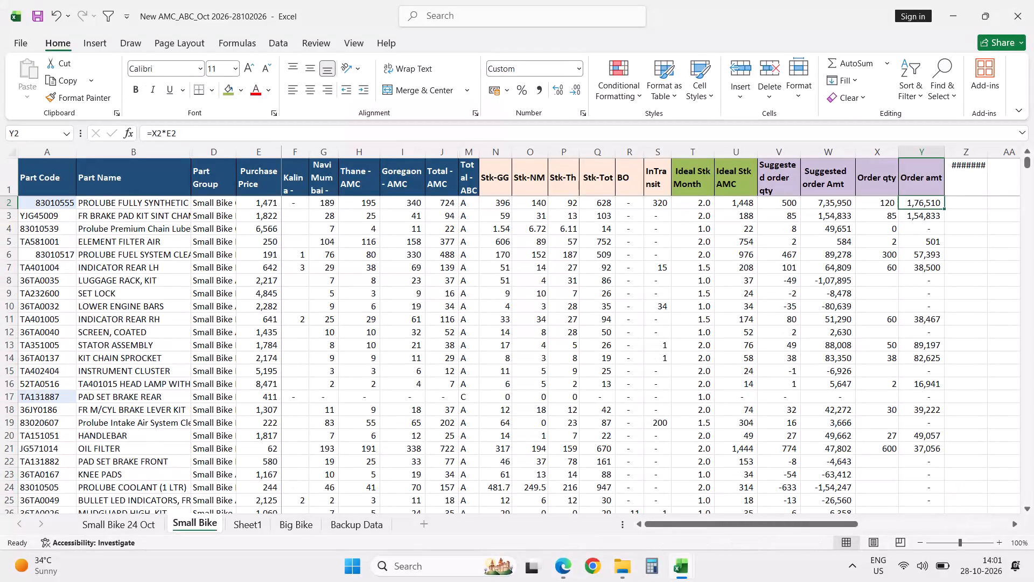
Widen column Z slightly so the order total in its first row fits.
left_click_drag(988, 150, 993, 149)
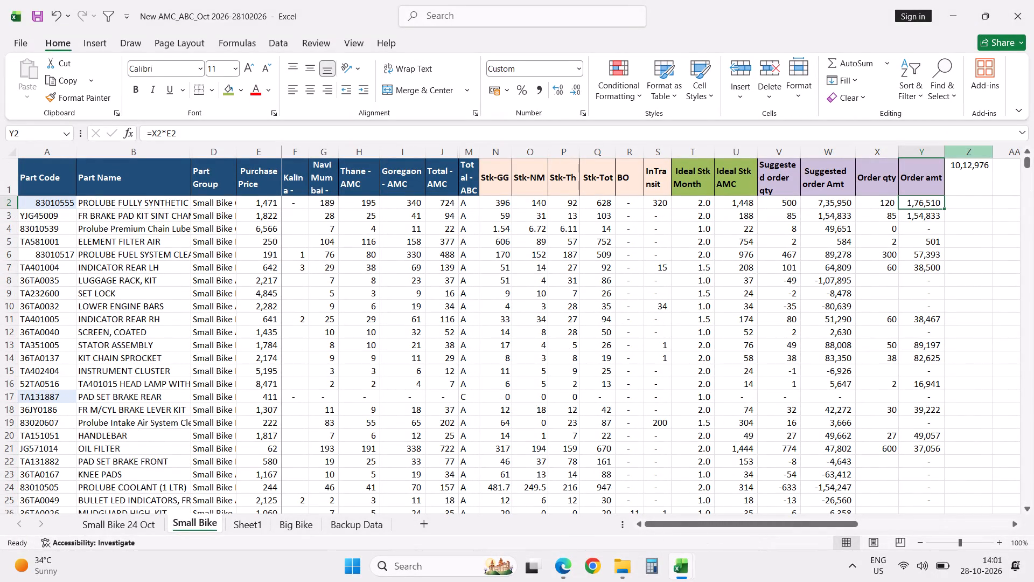
Turn the table filters back on and filter Part Group to Small Bike Oil and Small Bike Parts.
left_click(64, 179)
type("dff")
left_click(232, 192)
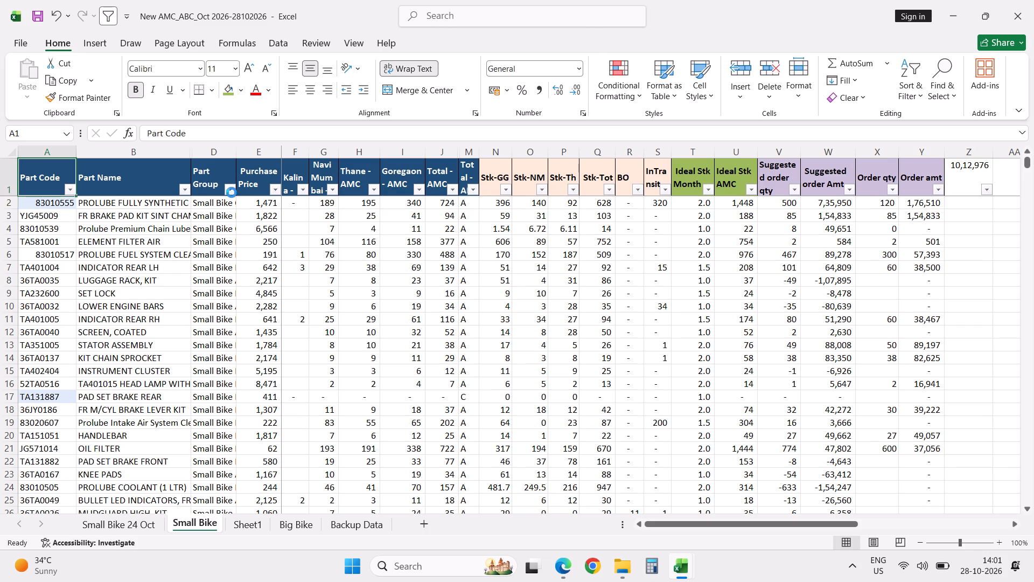
left_click(121, 365)
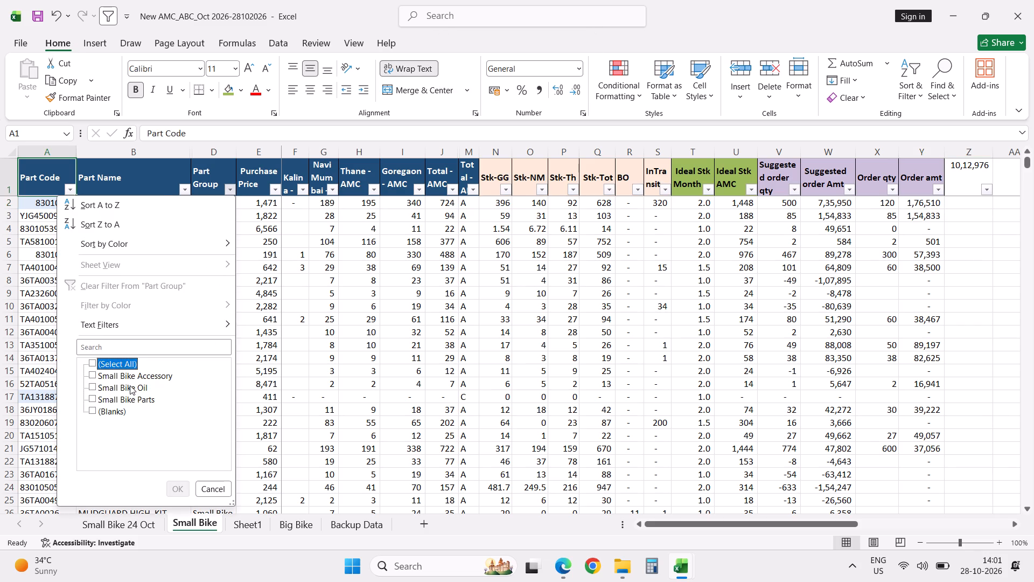
left_click(130, 387)
left_click(134, 399)
left_click(177, 487)
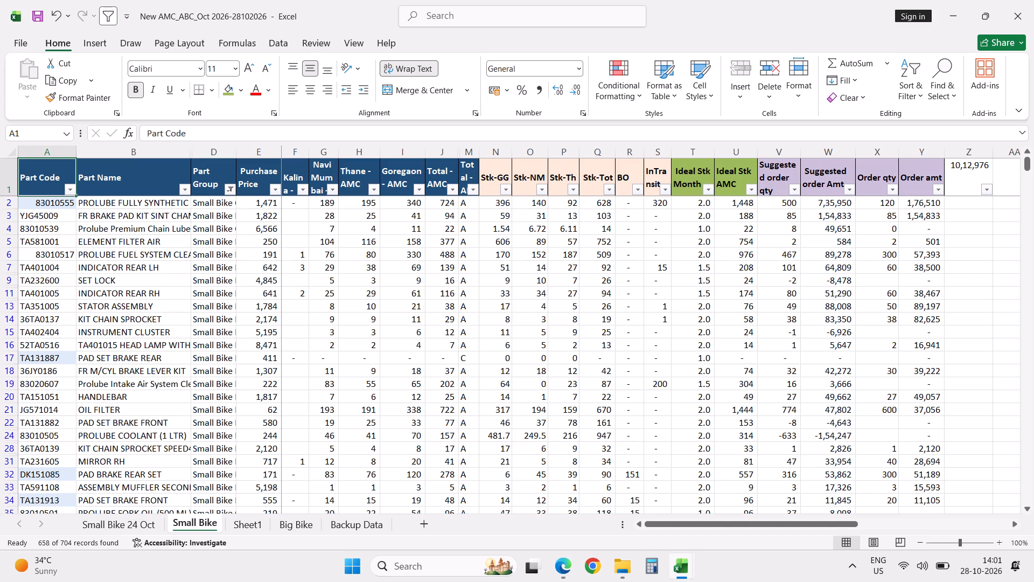
Review the recalculated Order amt values in the filtered rows and check the column's sum.
scroll(852, 387, "down", 9)
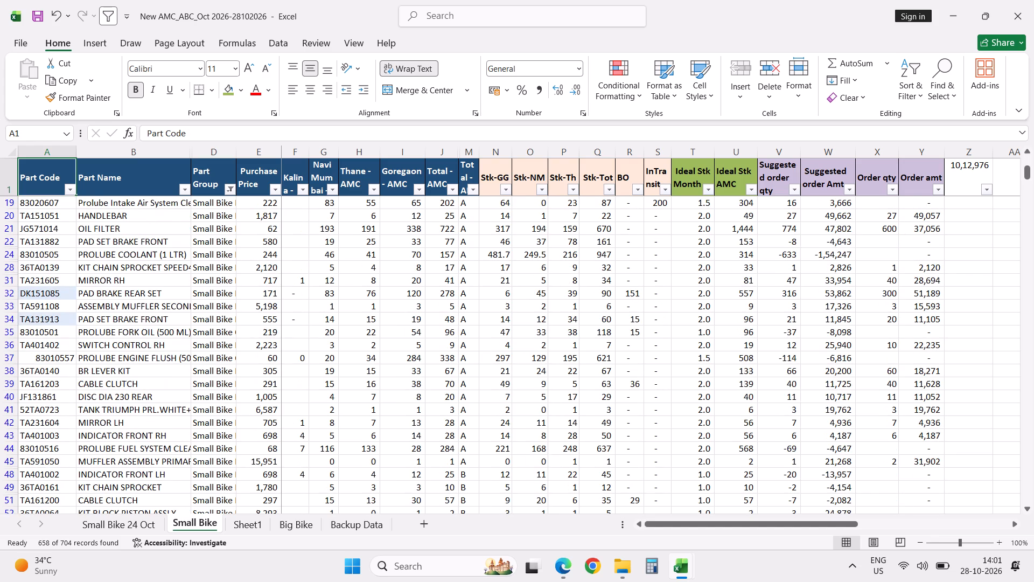
scroll(852, 387, "up", 20)
scroll(852, 387, "up", 3)
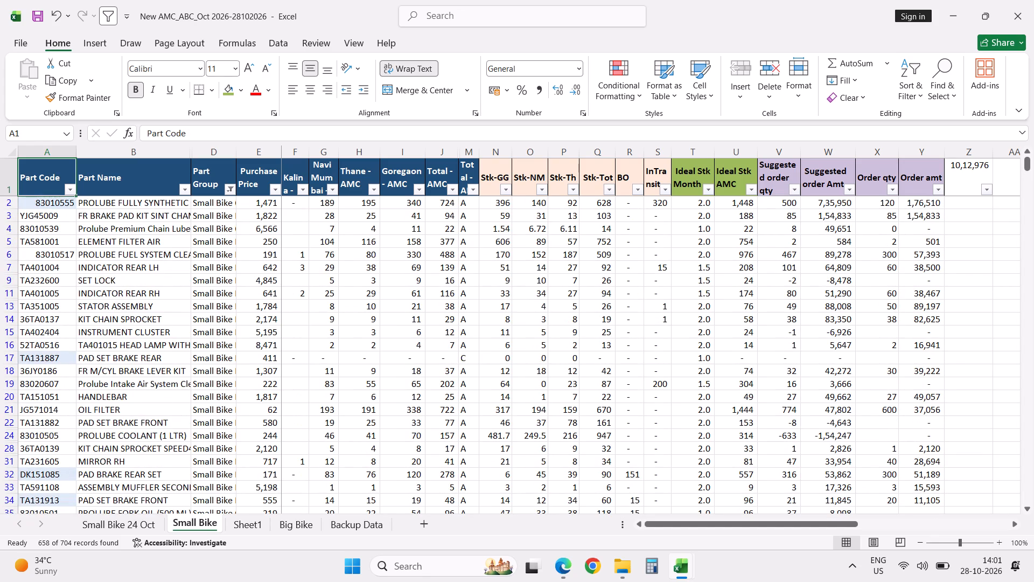
left_click(909, 204)
key("ctrl+shift+Down")
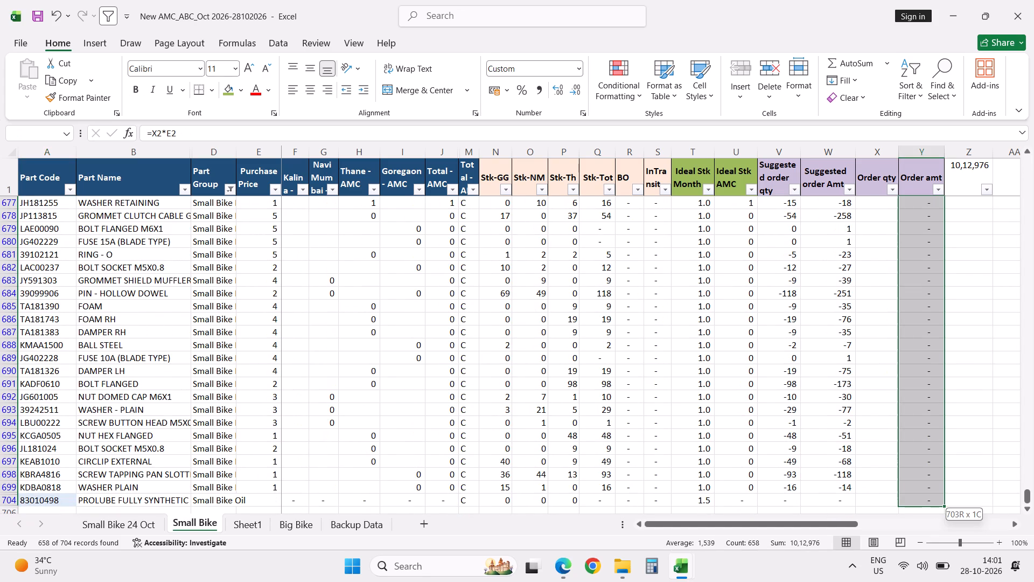
key("Up")
key("Down")
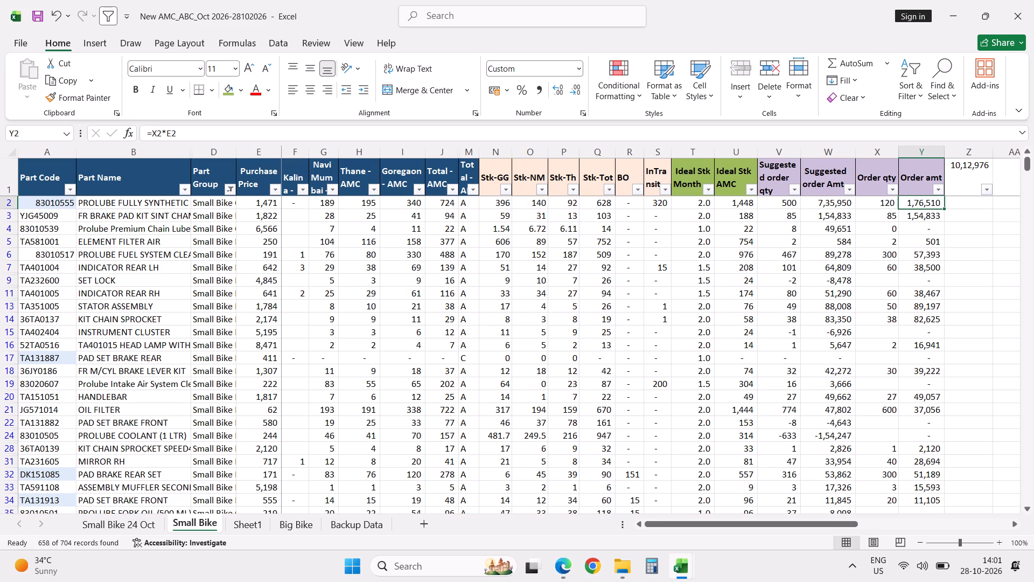
Clear the order quantity for the premium chain lube 83010539 in row 4.
key("Down")
key("Down")
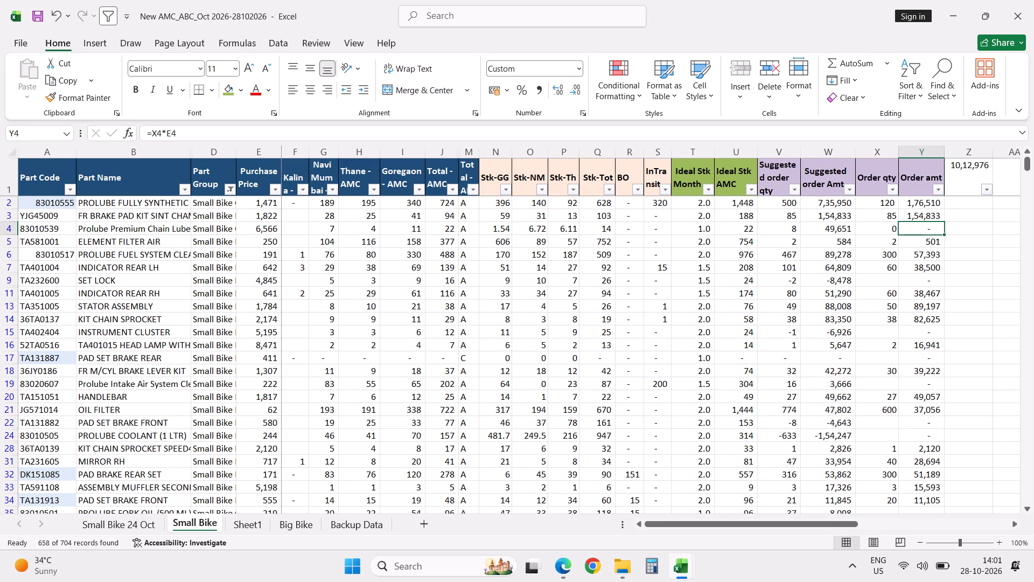
key("Left")
key("Delete")
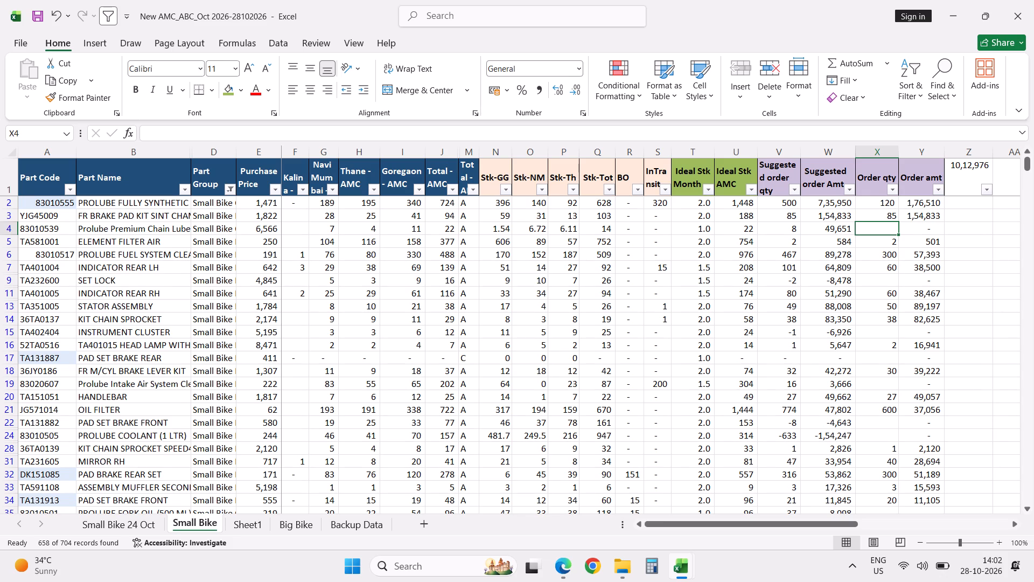
Filter the Suggested order qty column to show only values greater than .49.
scroll(873, 329, "down", 8)
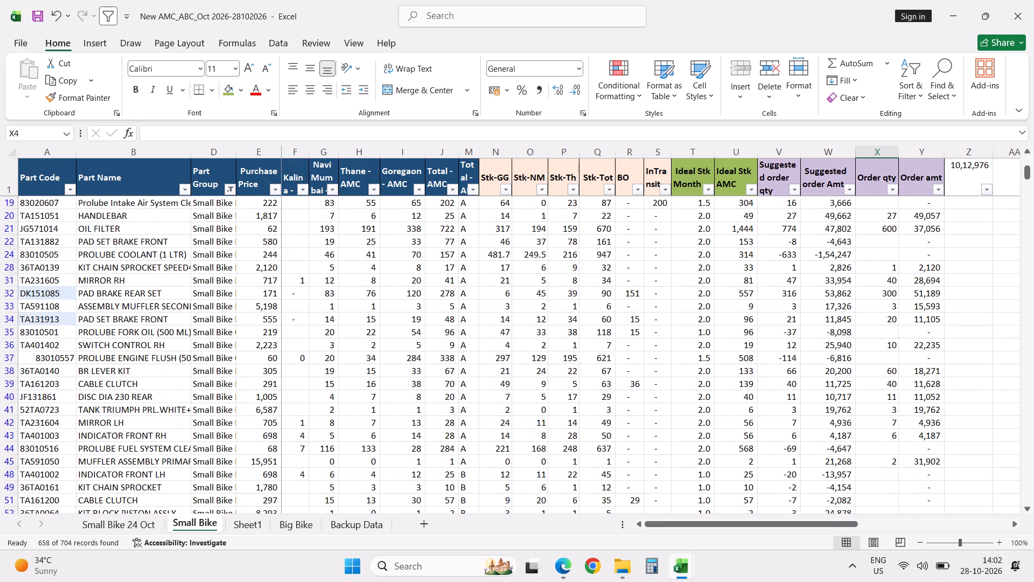
left_click(879, 440)
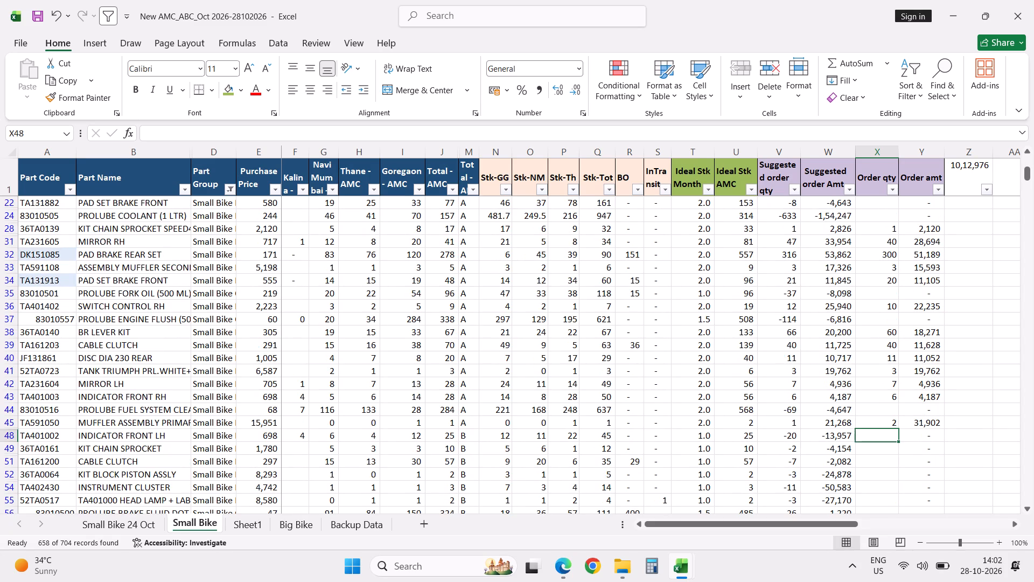
scroll(825, 494, "up", 20)
scroll(825, 494, "up", 20)
scroll(825, 494, "up", 5)
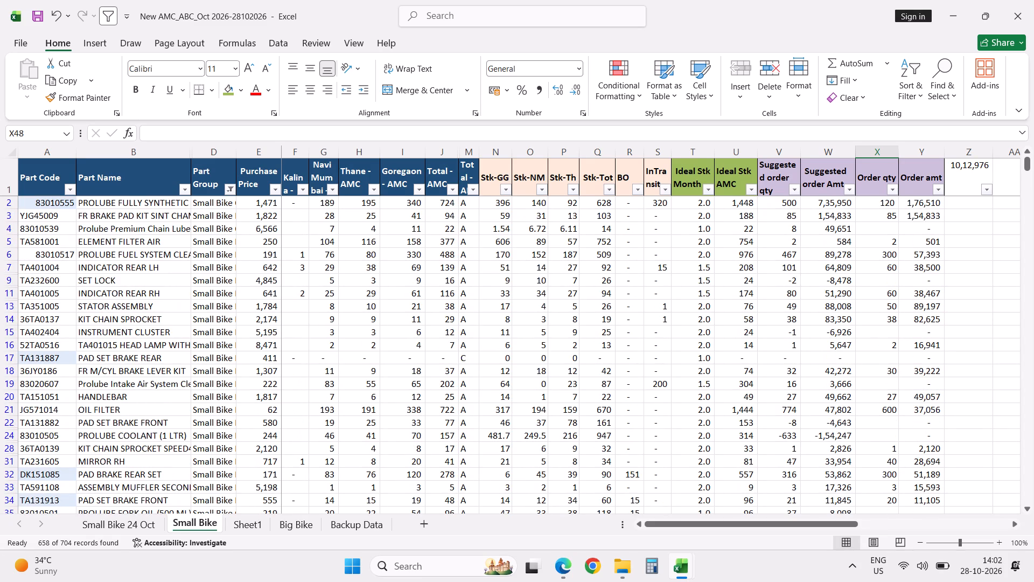
left_click(796, 191)
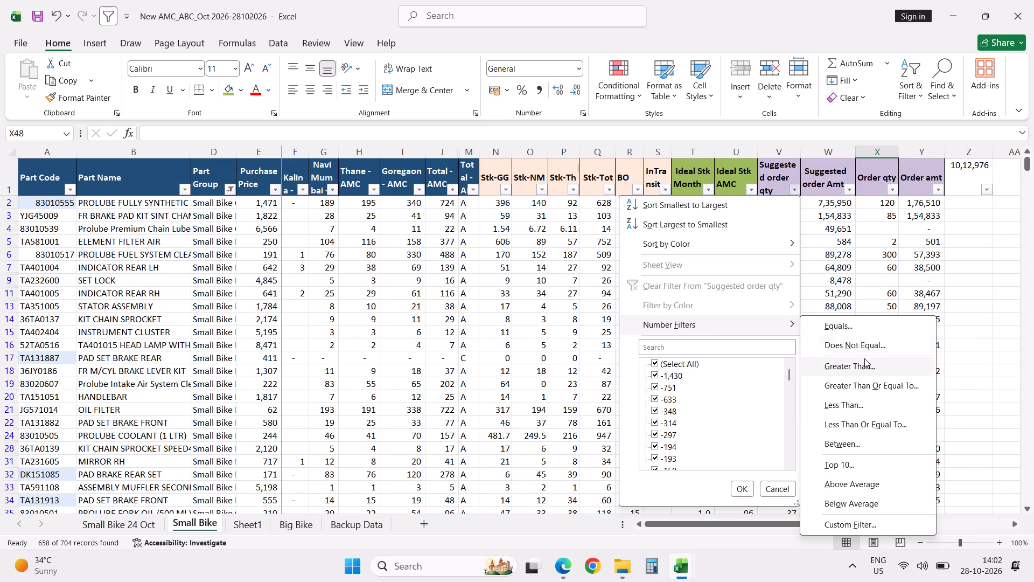
left_click(864, 366)
type(".49")
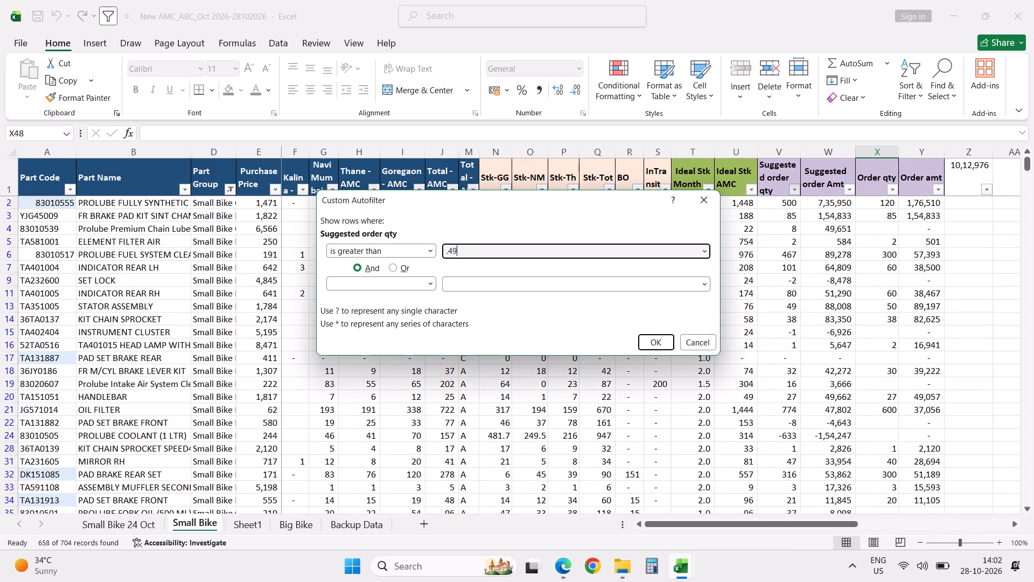
key("Return")
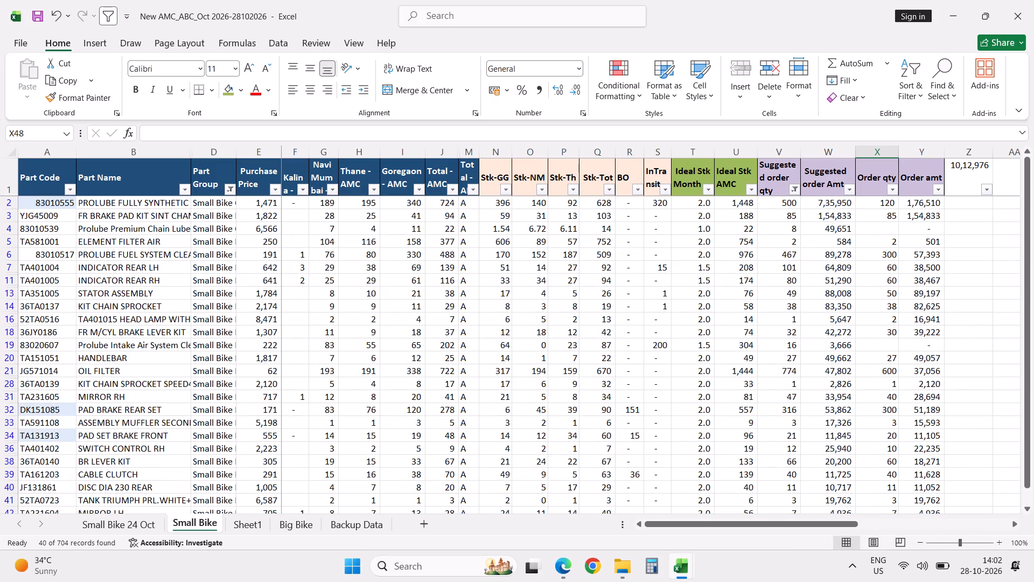
Review the order quantities down the filtered rows to the last listed part and back to the header.
scroll(864, 366, "down", 7)
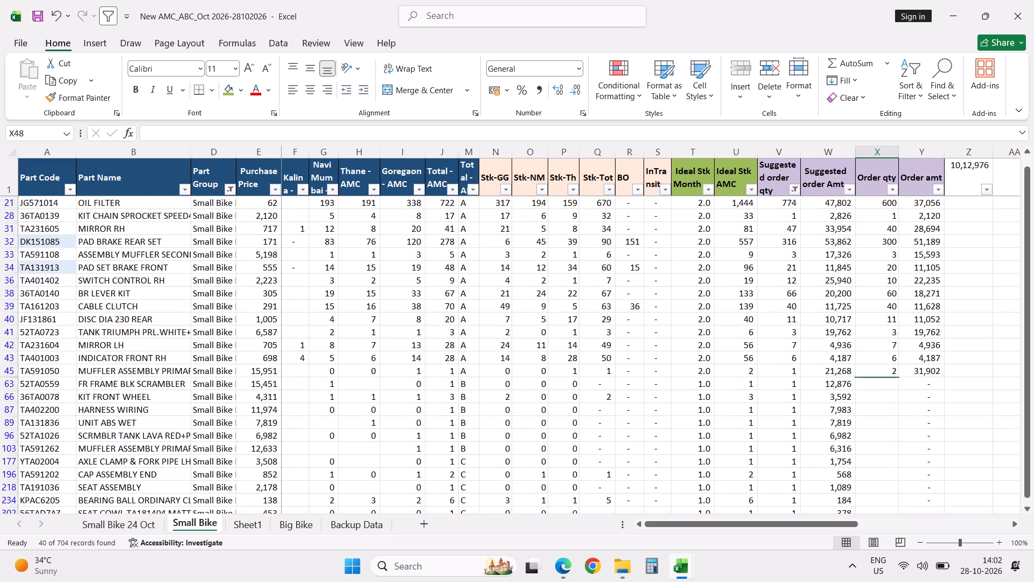
left_click(883, 385)
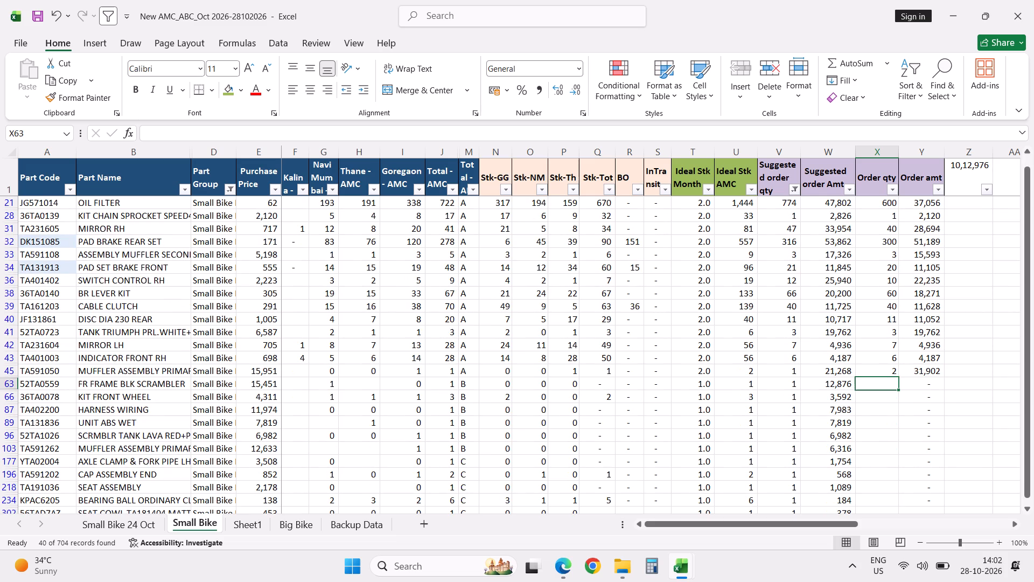
key("Down")
key("Down")
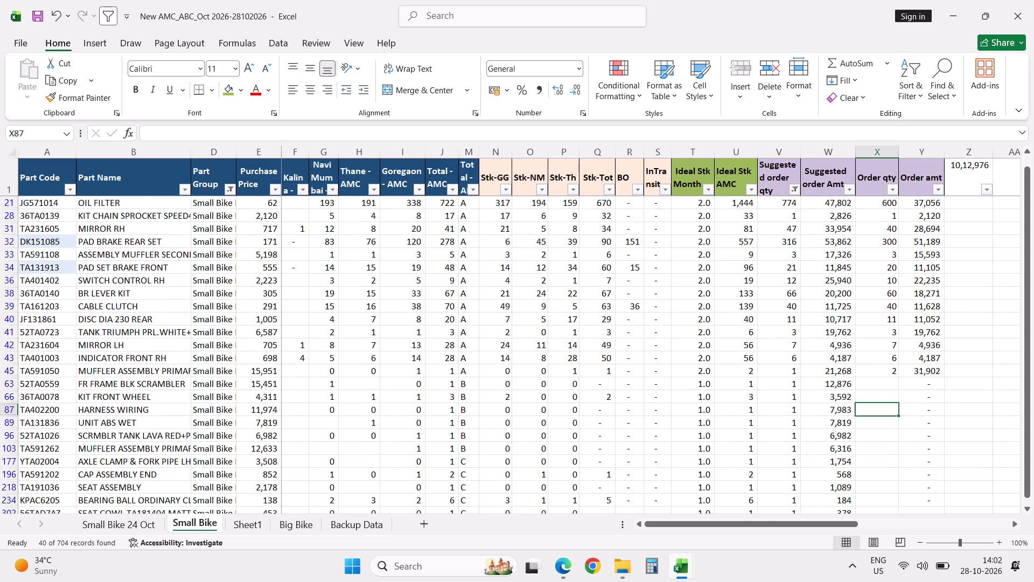
key("Down")
key("Down")
key("Down")
key("Down")
key("Down")
key("Down")
key("Down")
key("Down")
key("Down")
key("Down")
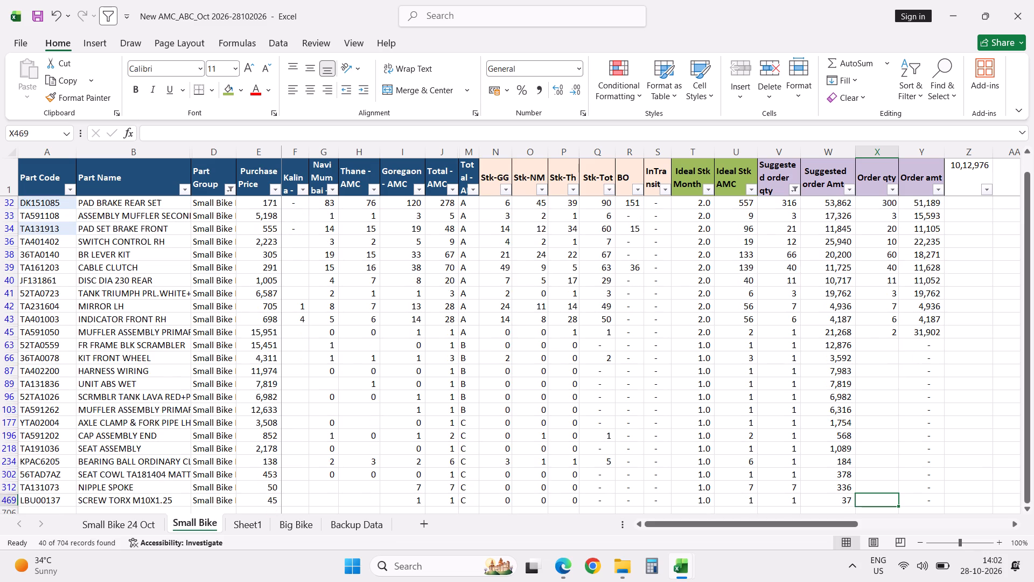
key("Up")
key("Up")
key("Up")
key("Up")
key("Up")
key("Up")
key("Up")
key("Up")
key("Up")
key("Up")
key("Up")
key("Up")
key("Up")
key("Up")
key("Up")
key("Up")
key("Up")
key("Up")
key("Up")
key("Up")
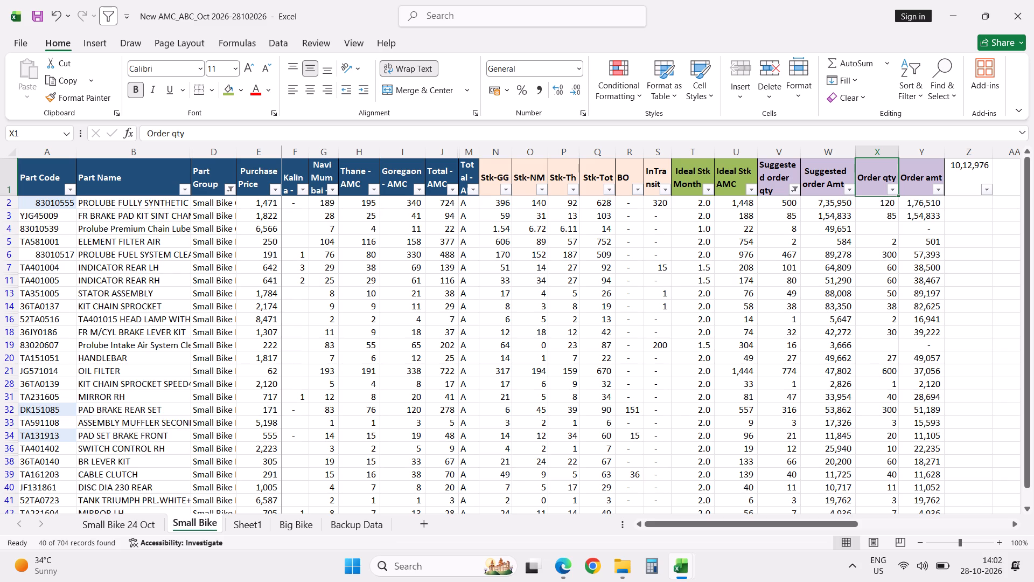
Check the Suggested order qty and Ideal Stk AMC formulas for the rear brake pad set DK151085.
left_click(883, 409)
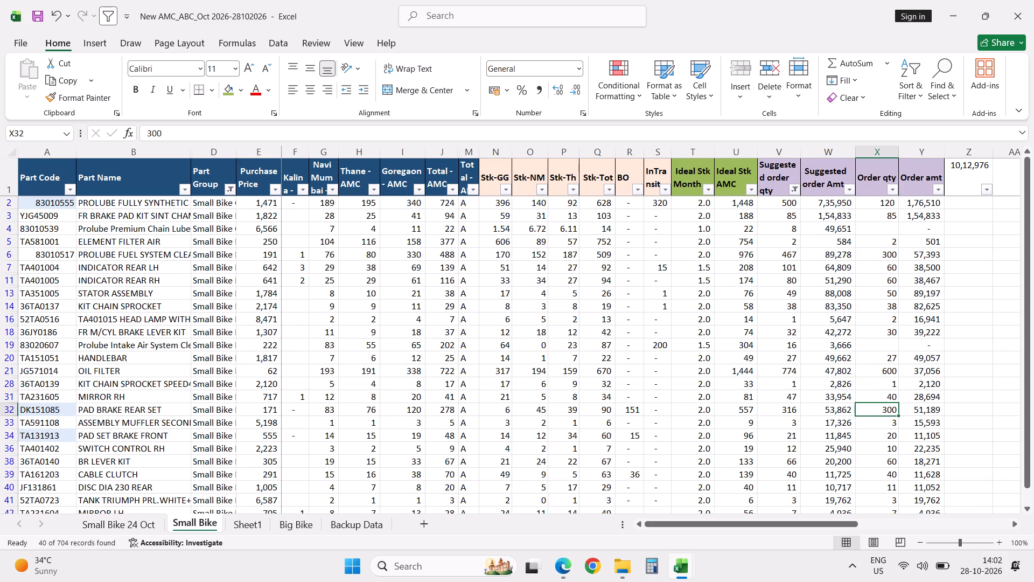
left_click(788, 404)
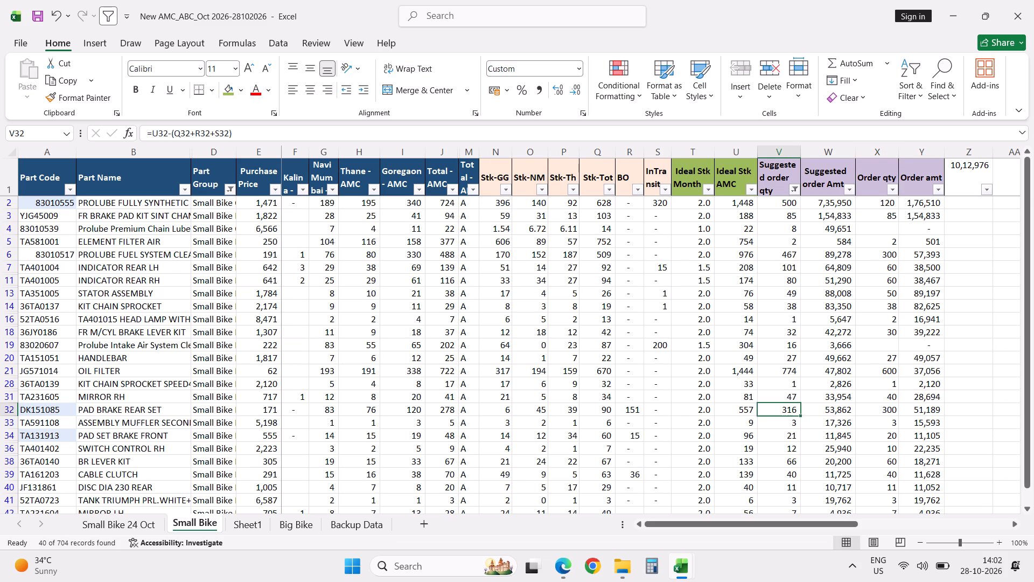
left_click(737, 413)
key("F2")
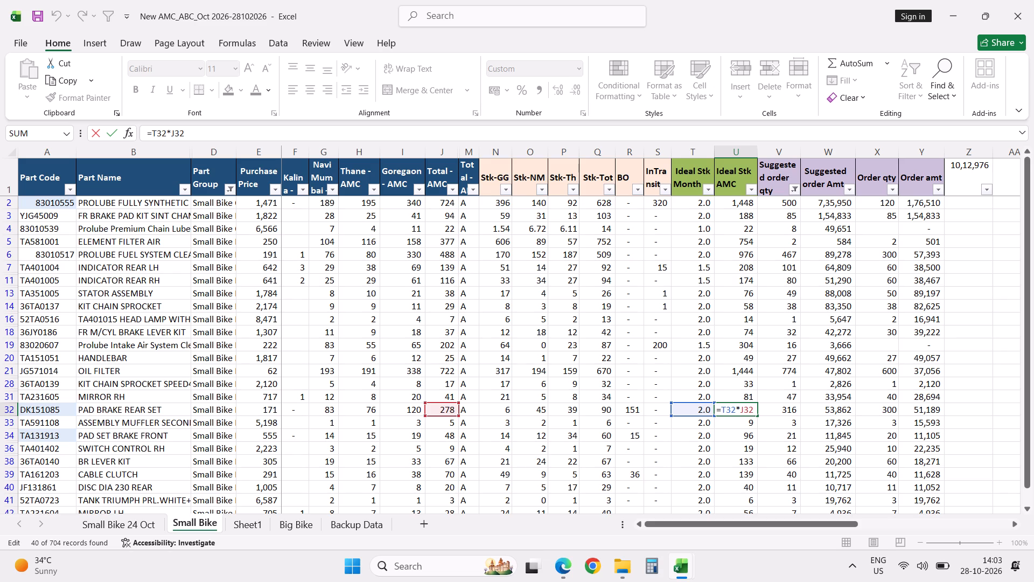
key("Escape")
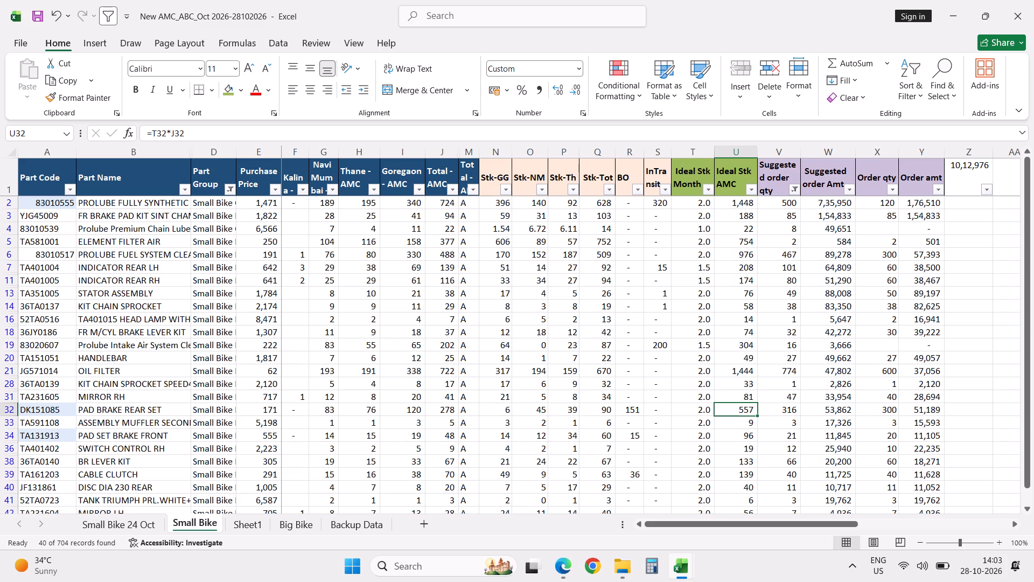
Set the Order qty to 60 for the fully synthetic Prolube 83010555 and 40 for the front brake pad kit YJG45009.
left_click(891, 258)
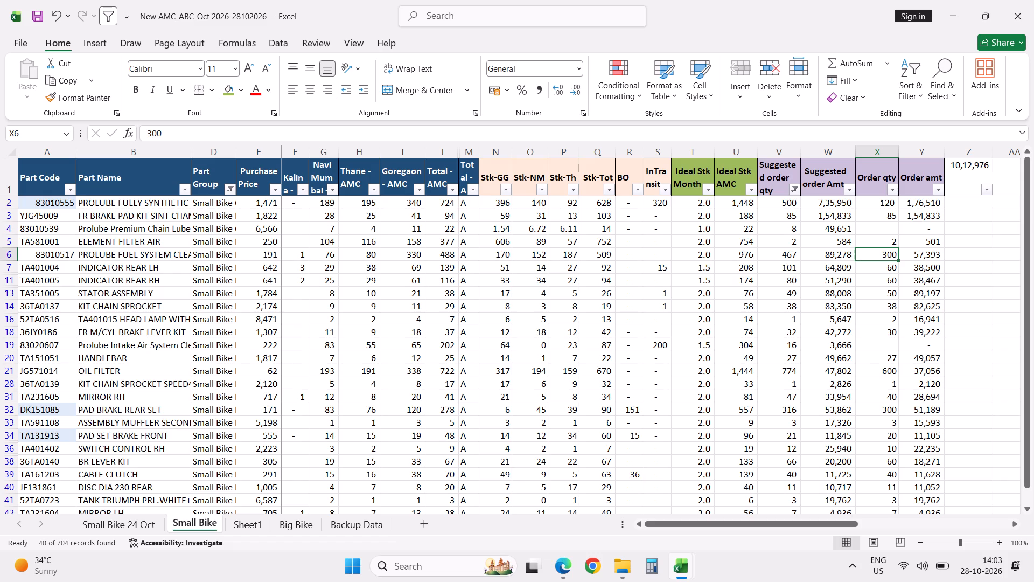
left_click(877, 205)
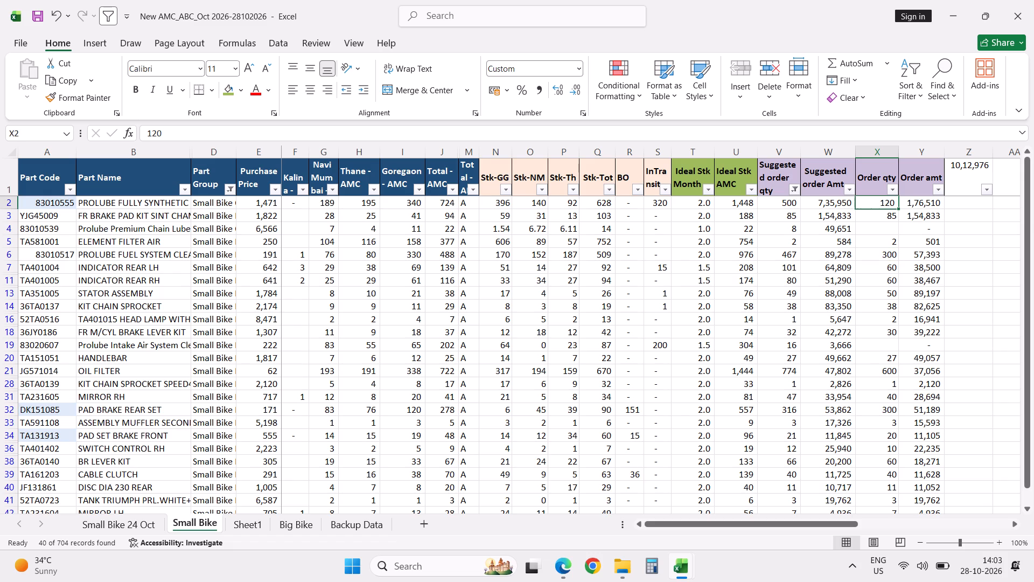
type("60")
key("Return")
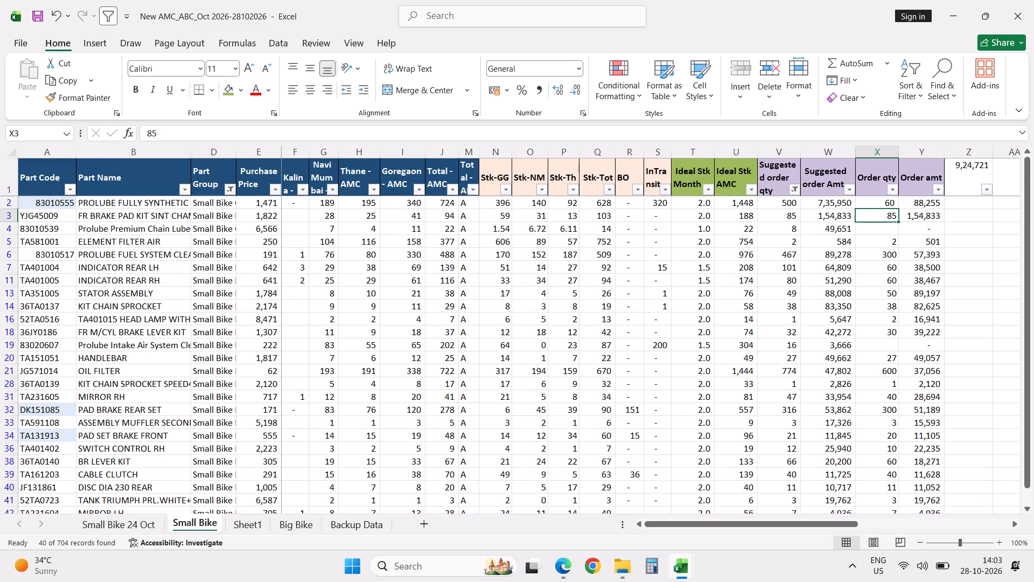
type("40")
key("Return")
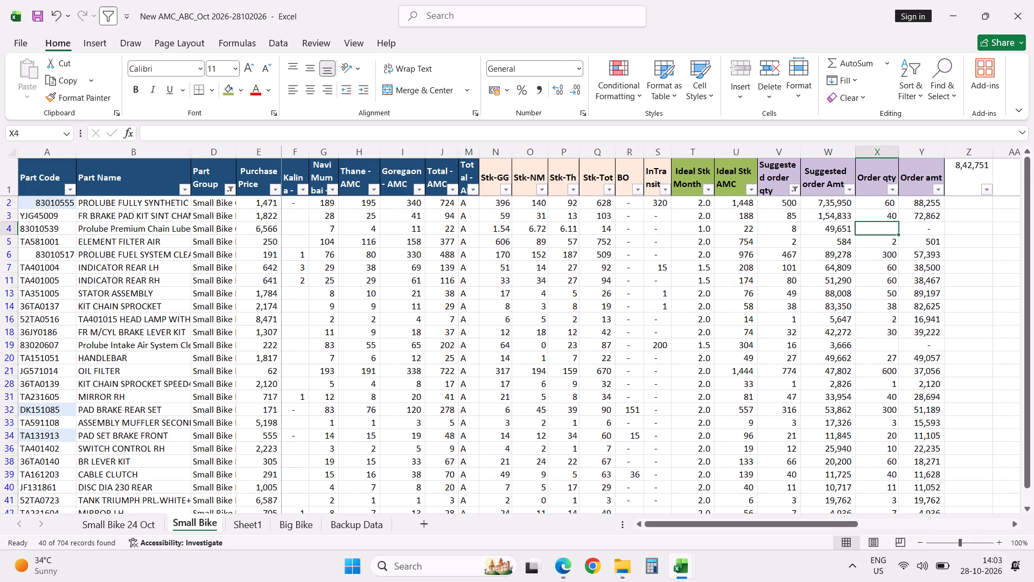
Clear the Order qty for the Element Filter Air, part TA581001.
key("Return")
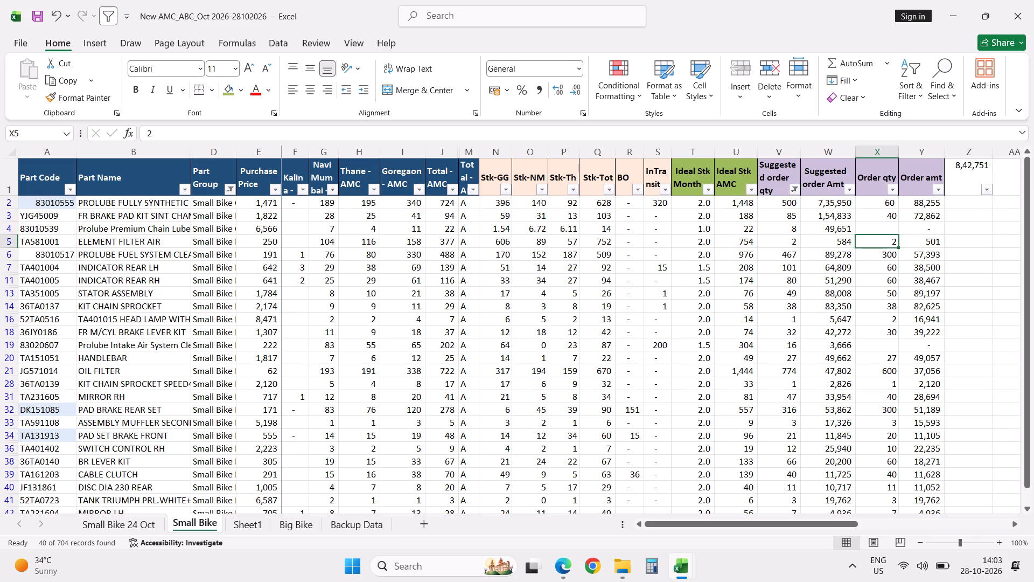
key("Delete")
Set the Order qty to 150 for the Prolube fuel system cleaner 83010517 and 30 each for Indicator Rear LH and RH.
key("Down")
type("150")
key("Return")
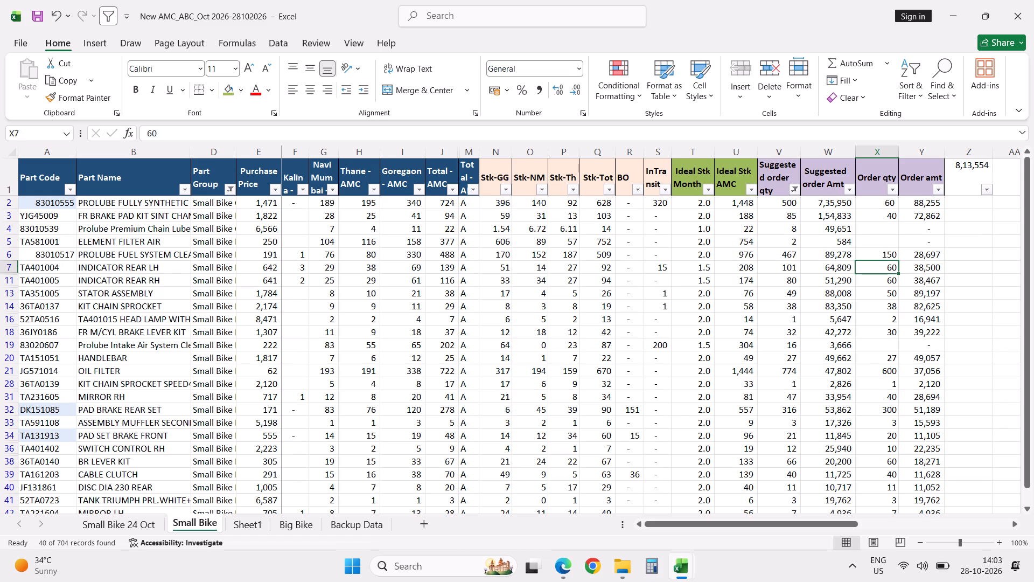
type("30")
key("Return")
type("30")
key("Return")
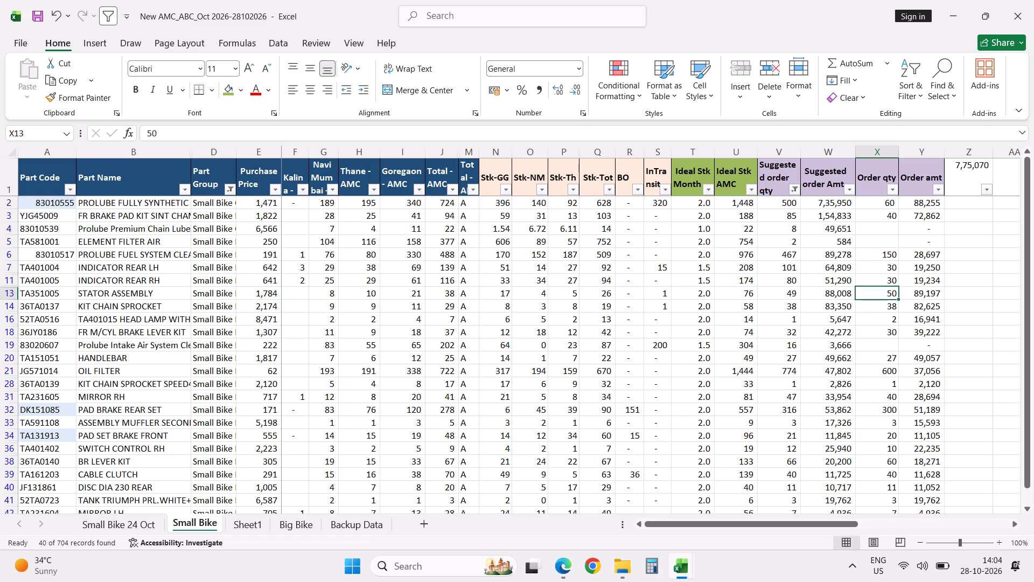
Set the Order qty to 25 for the Stator Assembly TA351005 and 20 for the Kit Chain Sprocket 36TA0137.
key("Return")
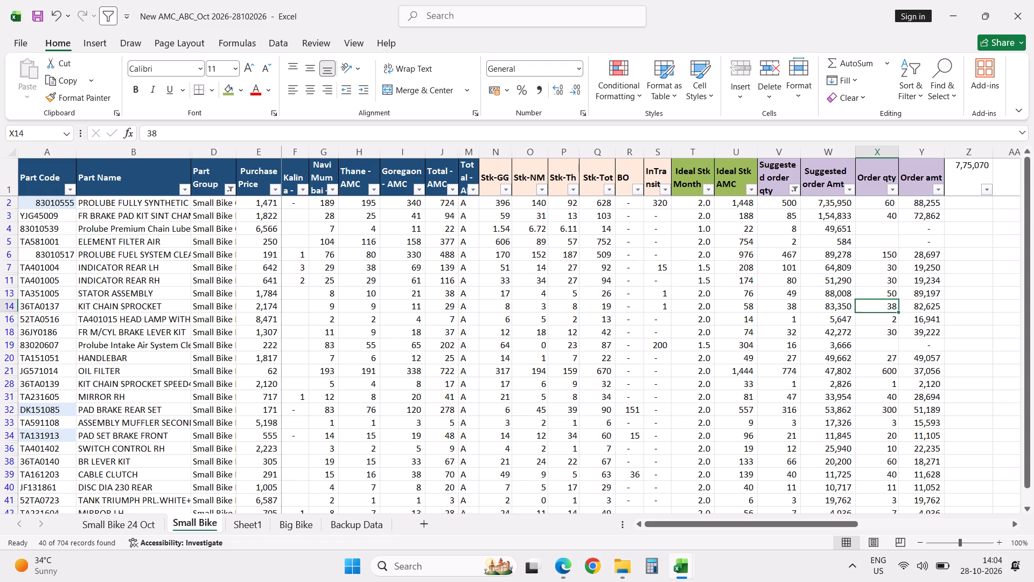
key("Up")
type("25")
key("Return")
type("20")
key("Return")
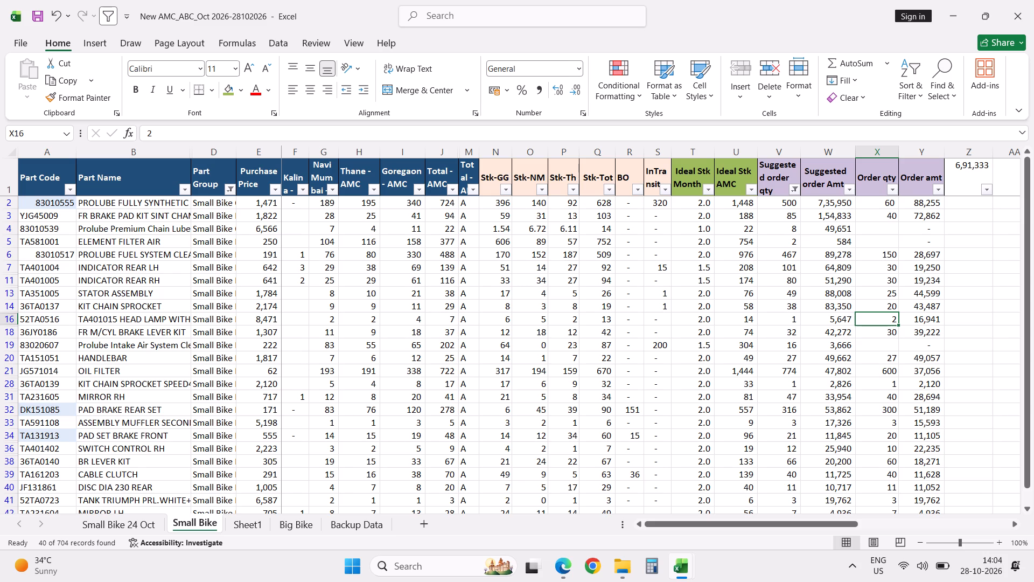
Set the Order qty to 1 for the head lamp 52TA0516 and 15 for the front brake lever kit 36JY0186.
key("shift+space")
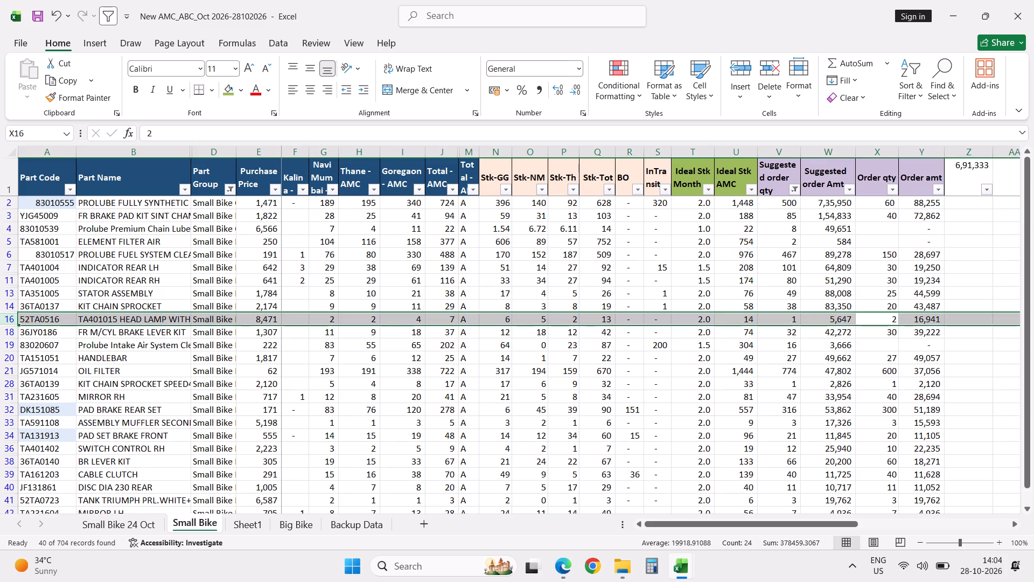
left_click(890, 320)
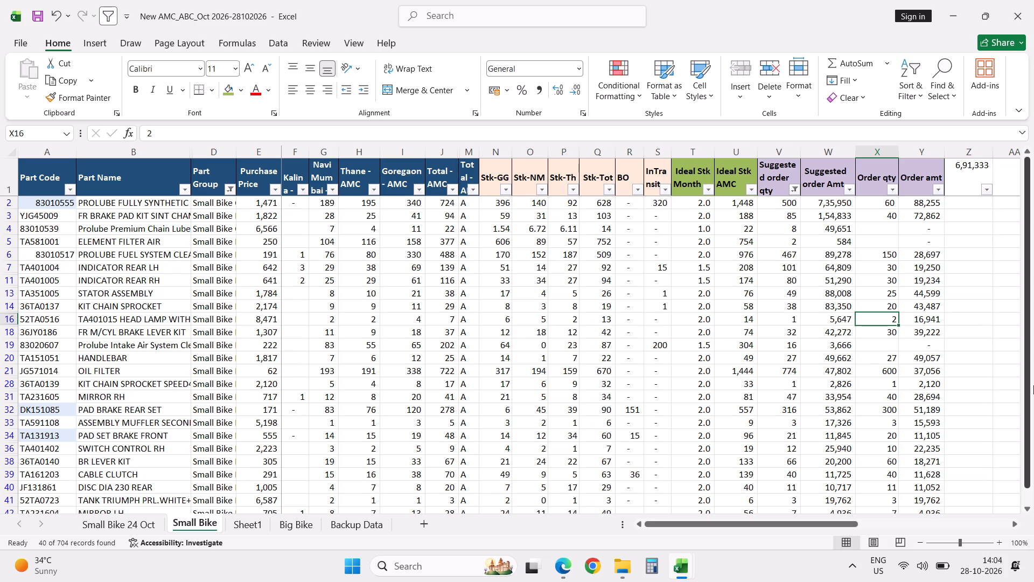
key("1")
key("Return")
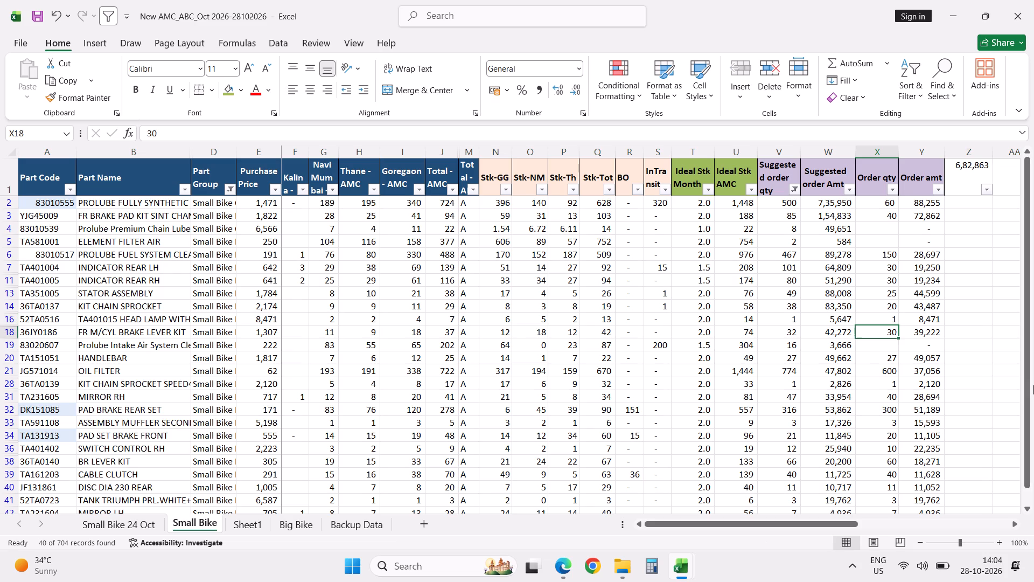
type("15")
key("Return")
Set the Order qty to 10 for Handlebar TA151051, 300 for Oil Filter JG571014 and 10 for Mirror RH TA231605.
key("Return")
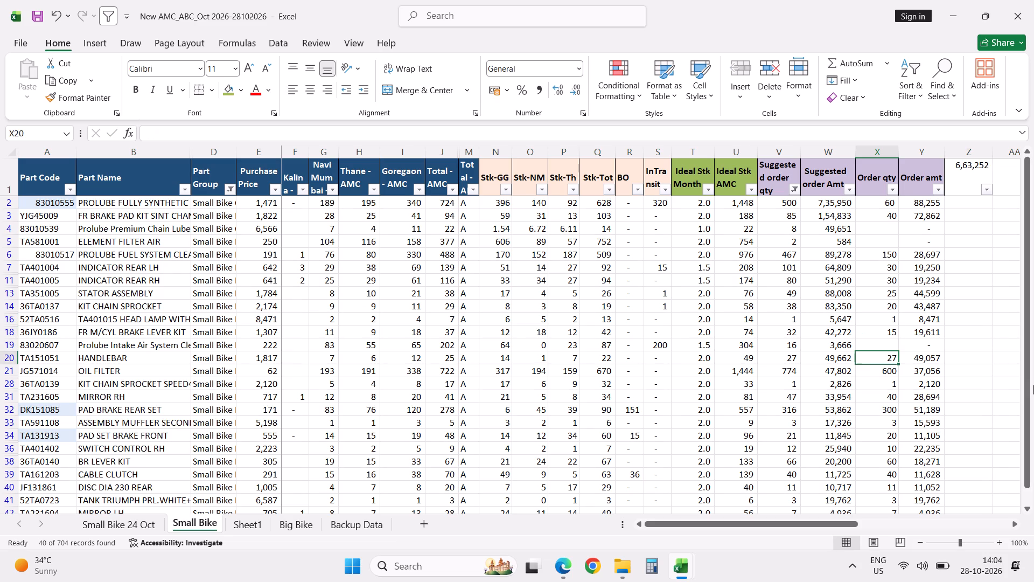
type("10")
key("Return")
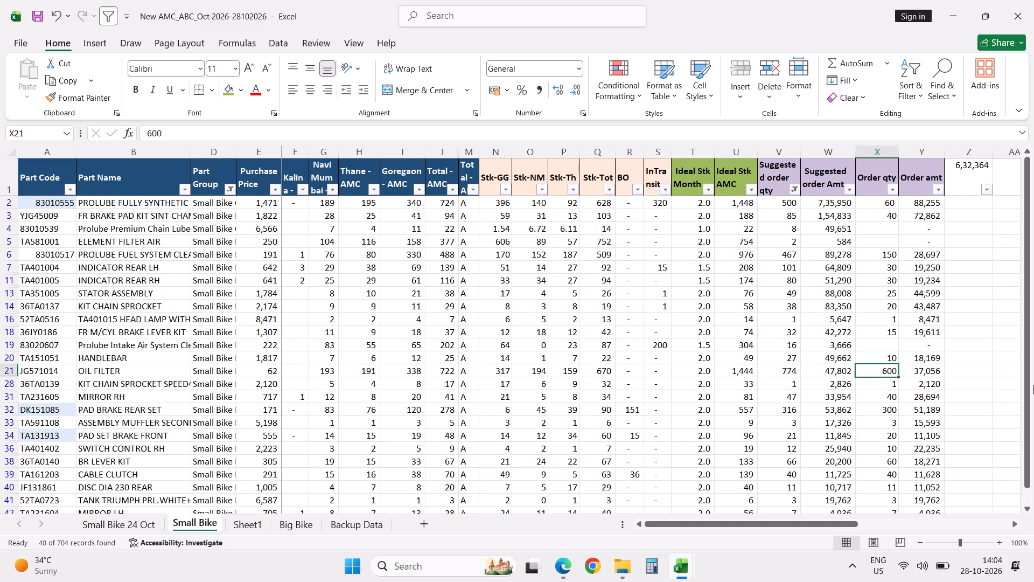
type("300")
key("Return")
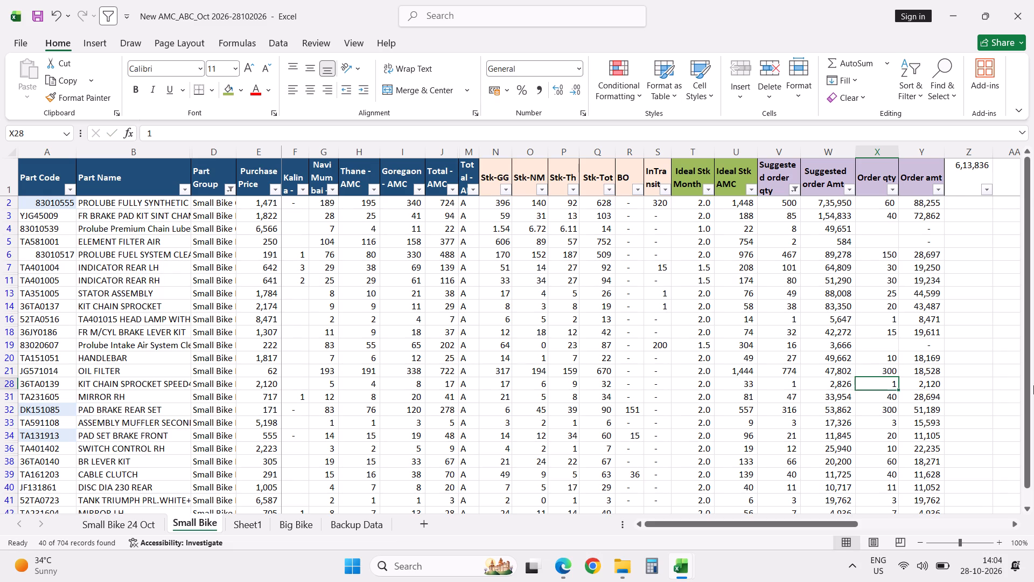
key("Return")
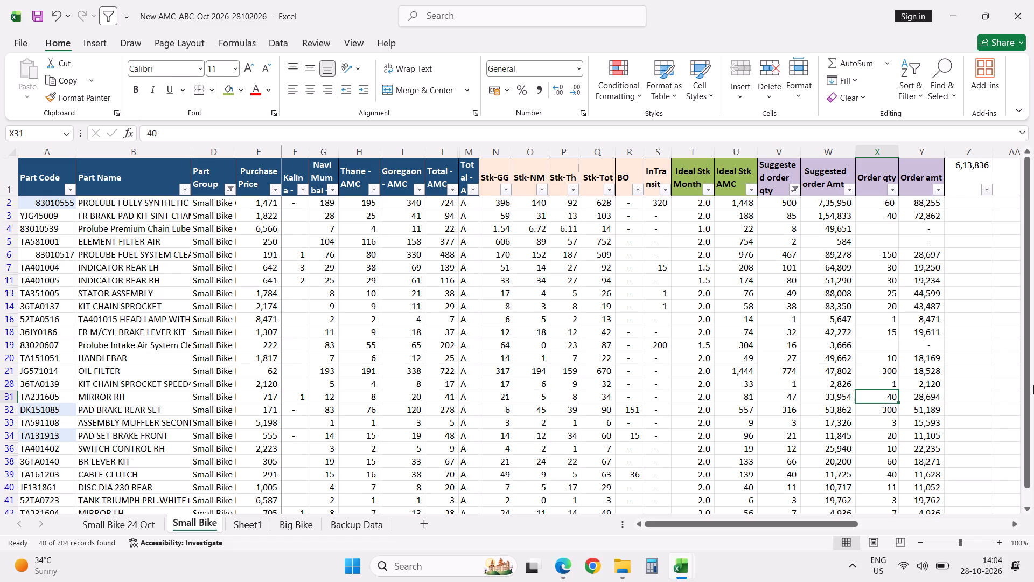
type("10")
key("Return")
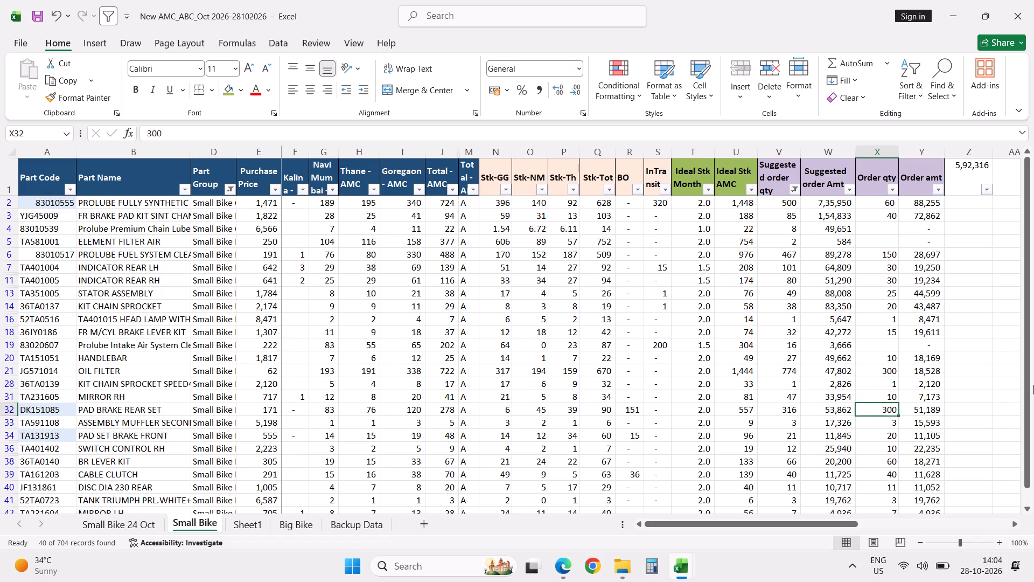
key("Return")
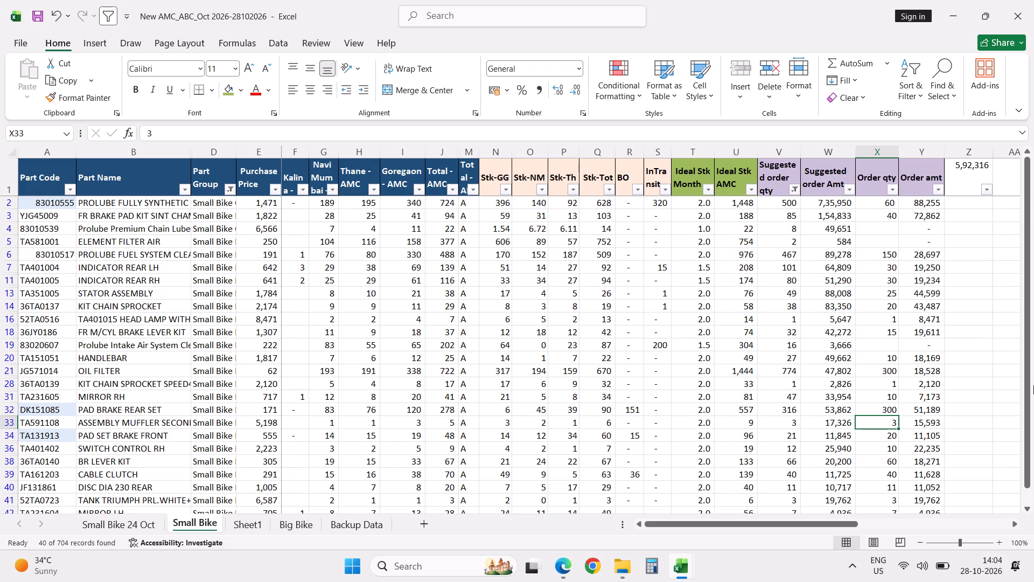
Check the order rows from Assembly Muffler TA591108 down and set the Order qty to 30 for BR Lever Kit 36TA0140.
key("shift+space")
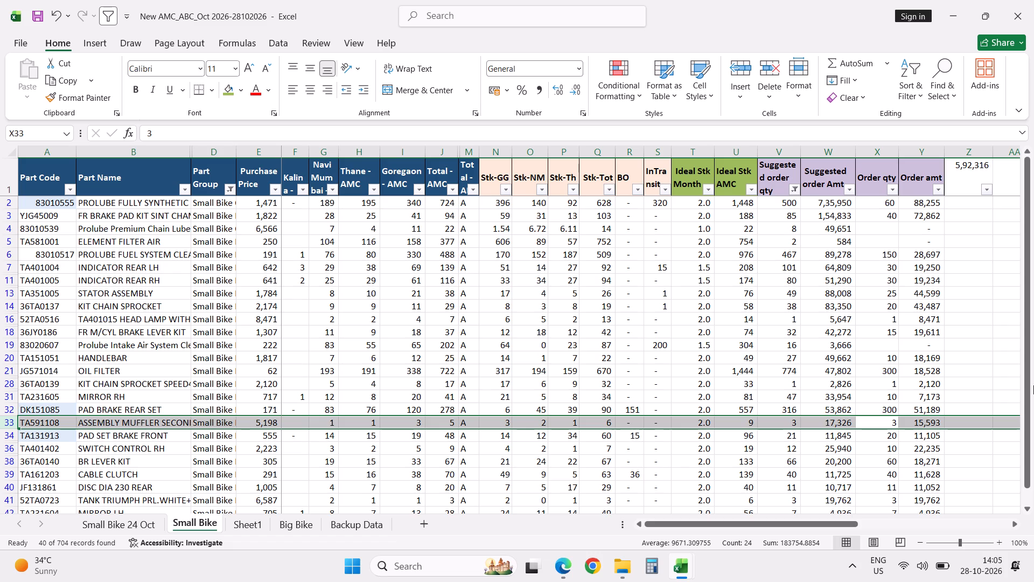
left_click(888, 425)
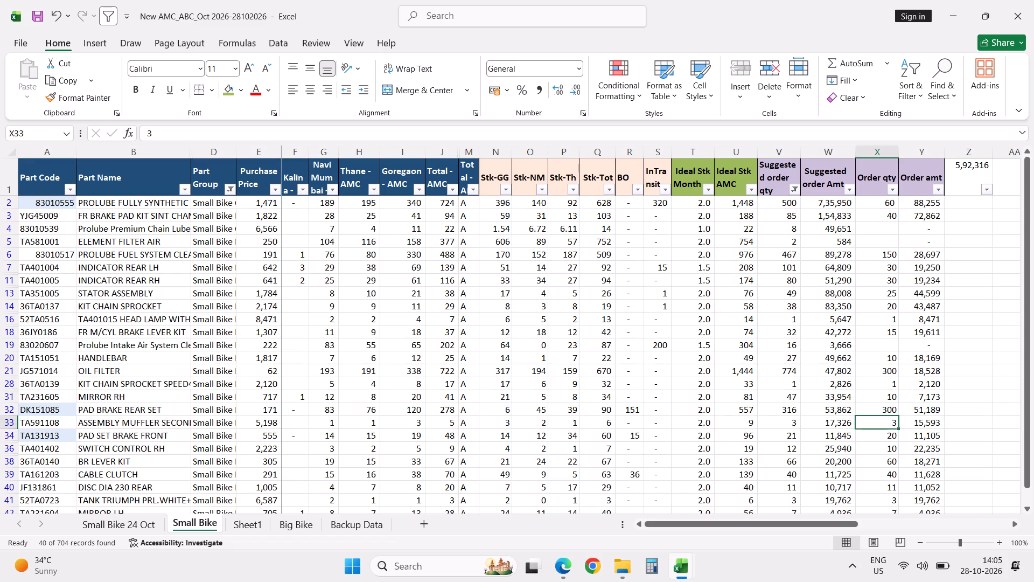
key("Return")
key("Return")
key("Return")
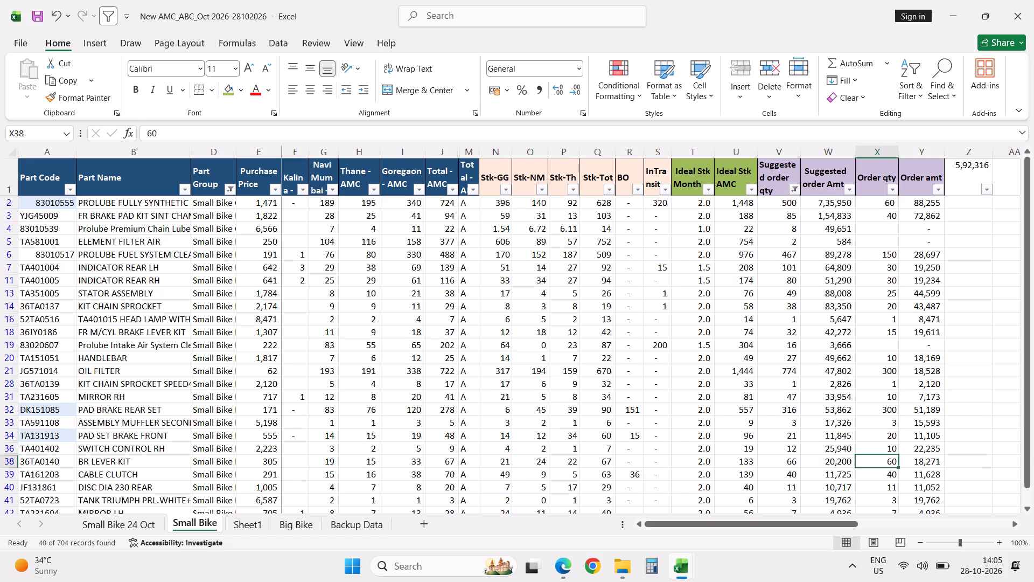
key("shift+space")
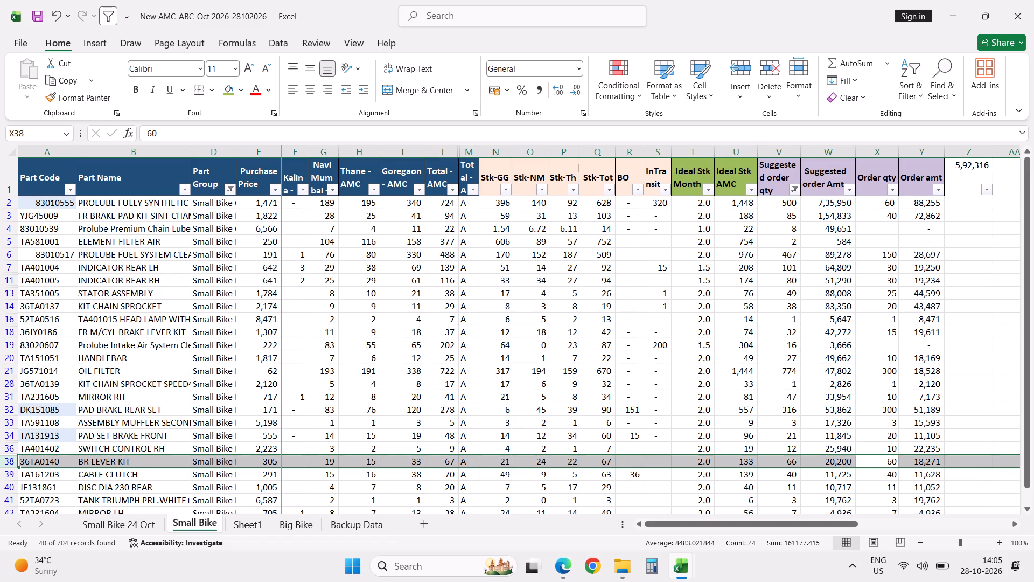
left_click(888, 461)
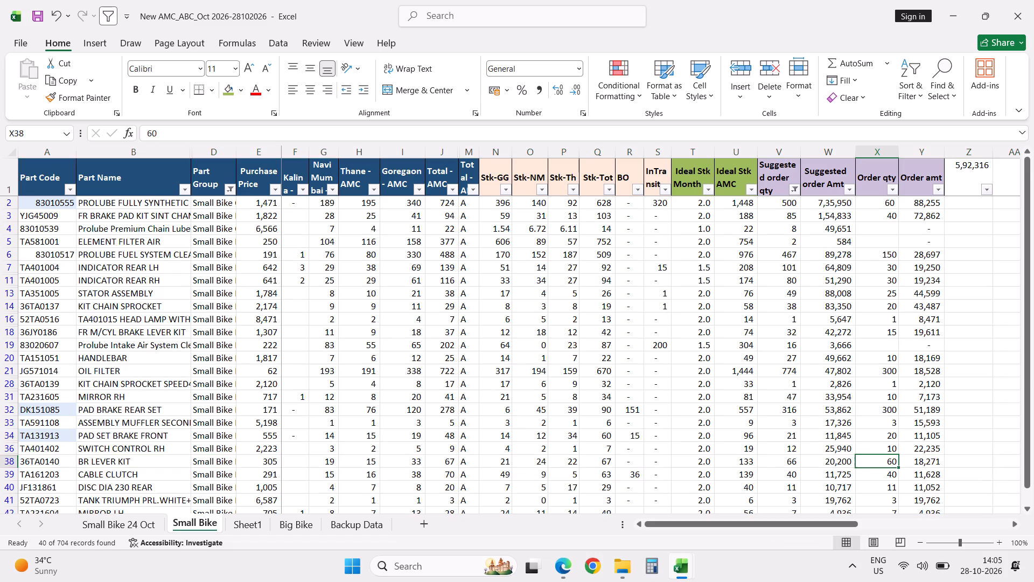
type("30")
key("Return")
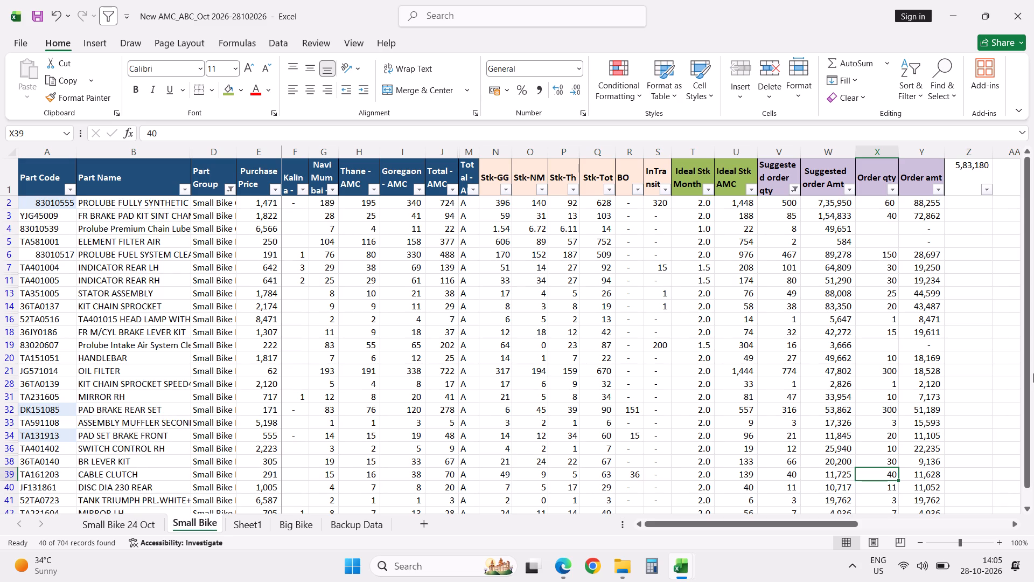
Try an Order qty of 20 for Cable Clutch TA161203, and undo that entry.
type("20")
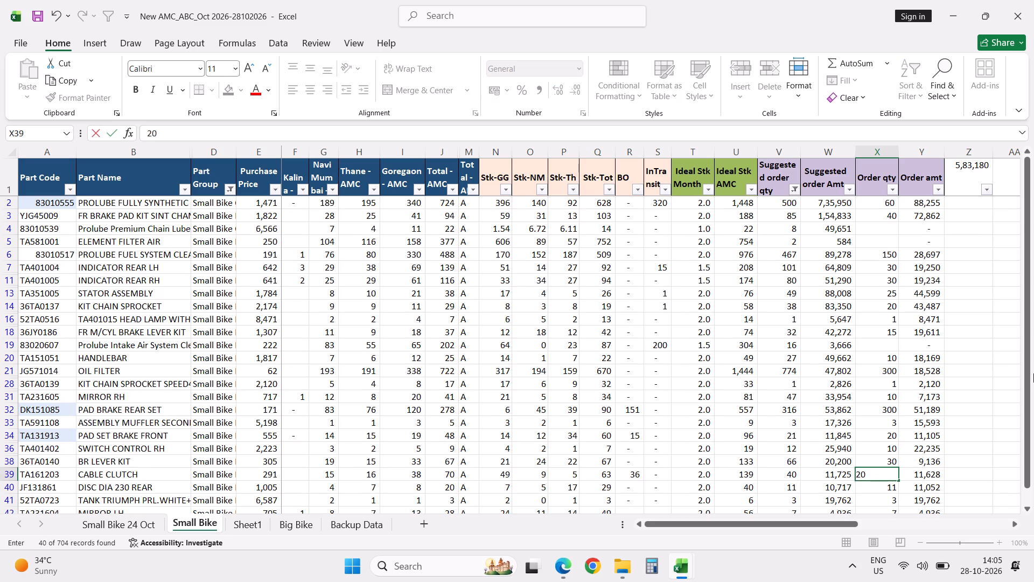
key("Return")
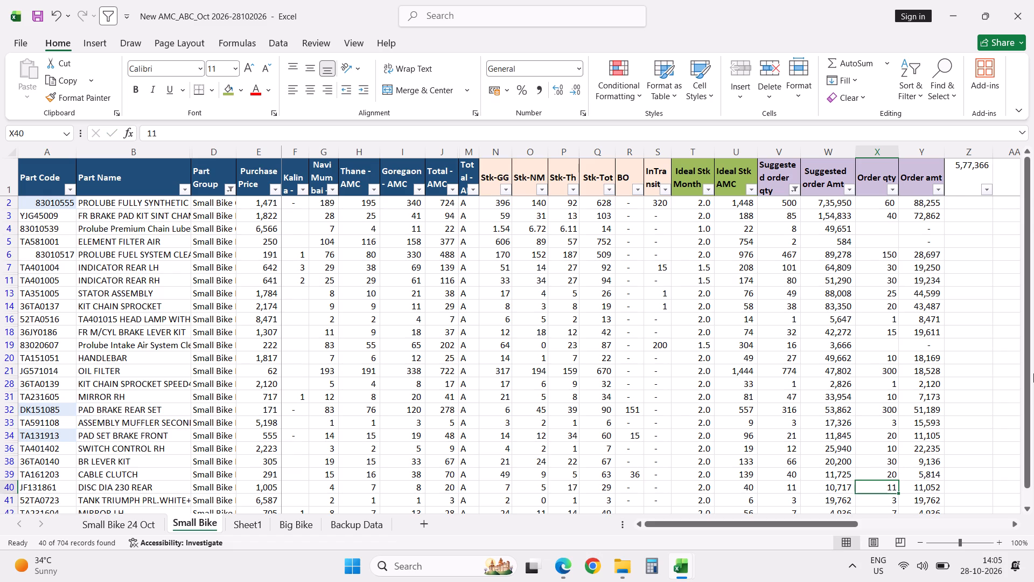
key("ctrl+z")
Review the remaining Order qty entries from Disc Dia 230 Rear JF131861 down to FR Frame BLK Scrambler 52TA0559.
key("Down")
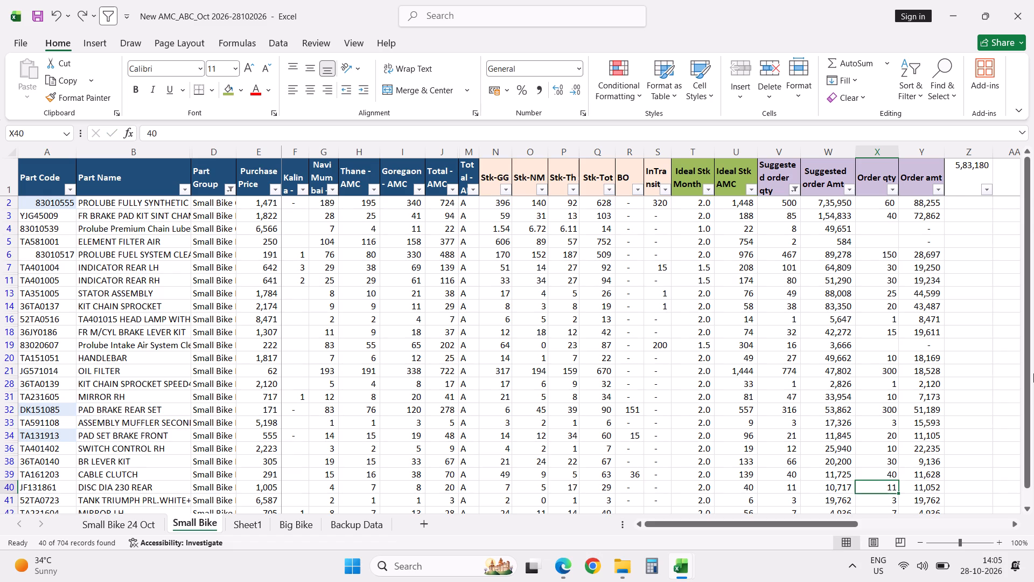
key("Down")
key("Down")
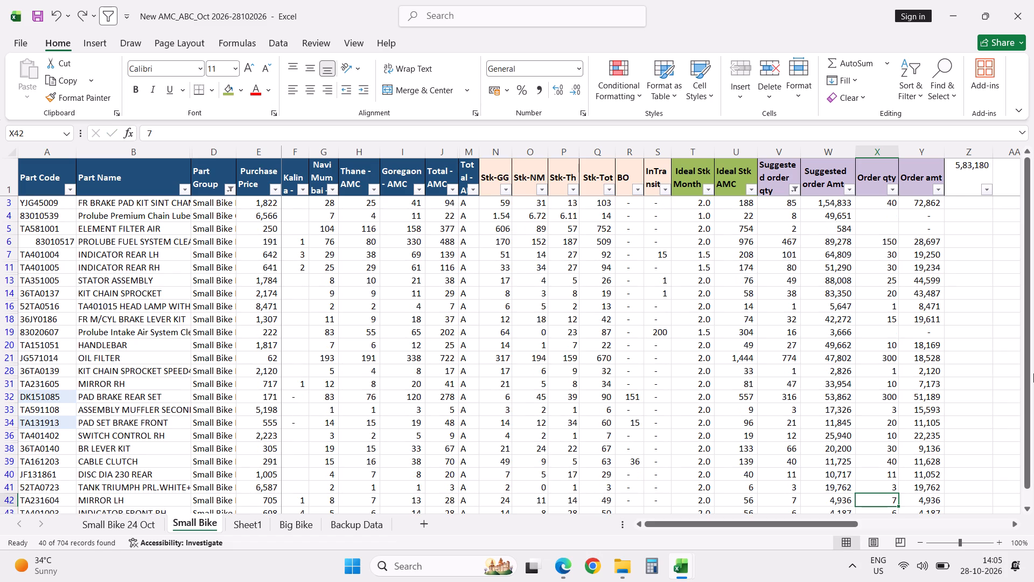
key("Down")
key("Down")
key("Down")
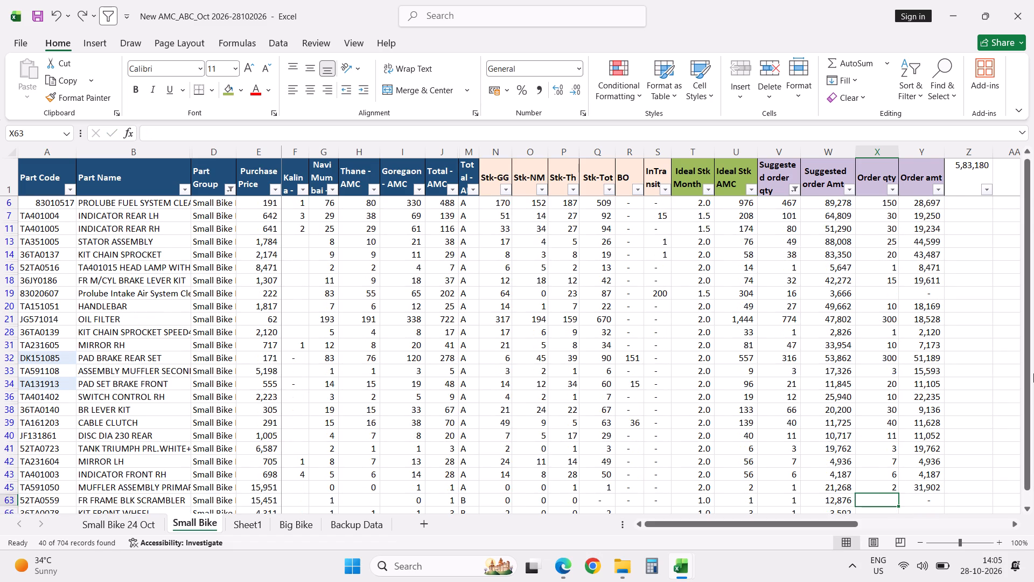
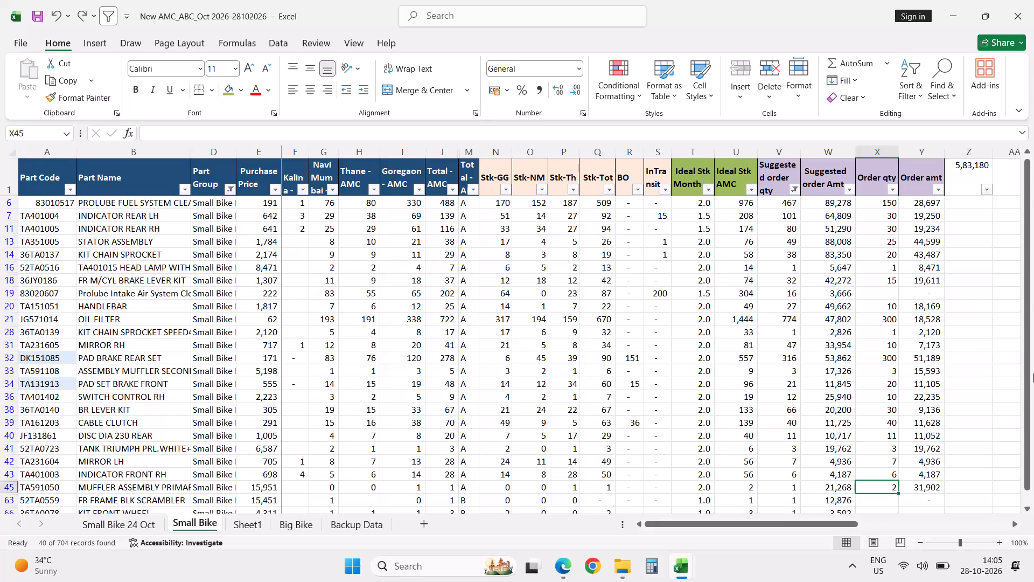
Set the Order qty to 1 for the primary Muffler Assembly TA591050.
key("1")
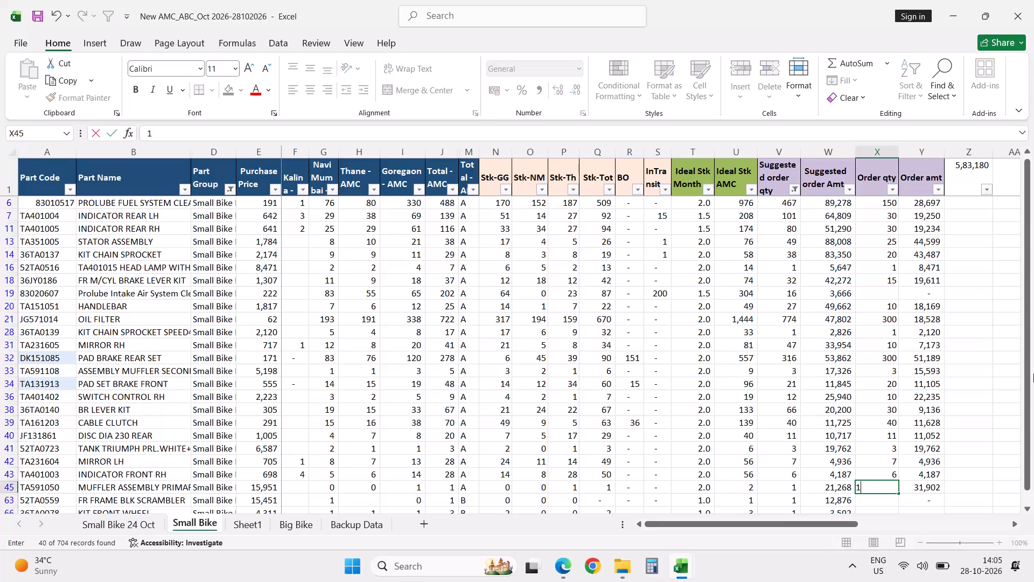
key("Return")
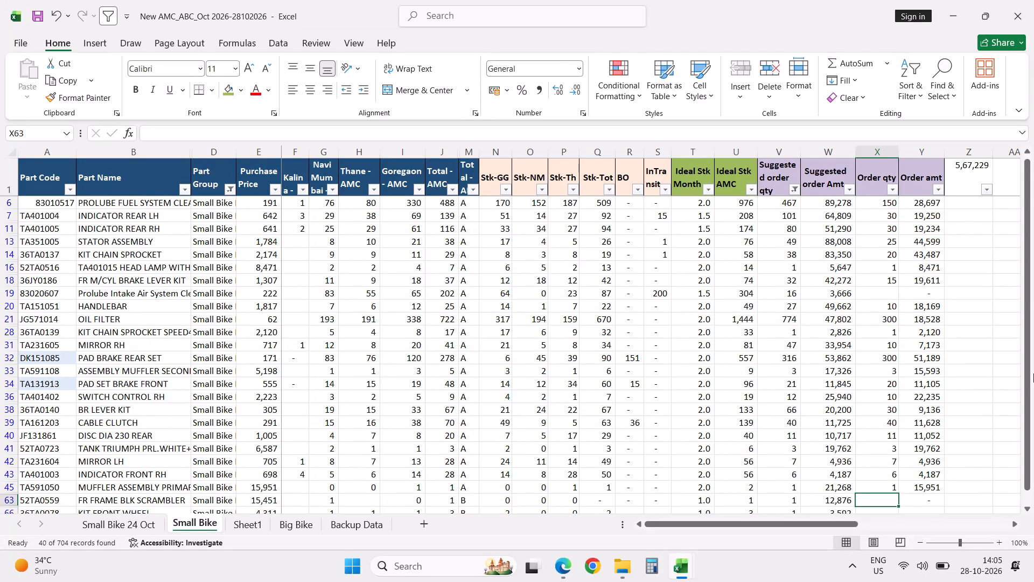
Filter the Order qty column to exclude blank entries, keeping only the parts that have an order quantity.
key("ctrl+Up")
key("Down")
key("Up")
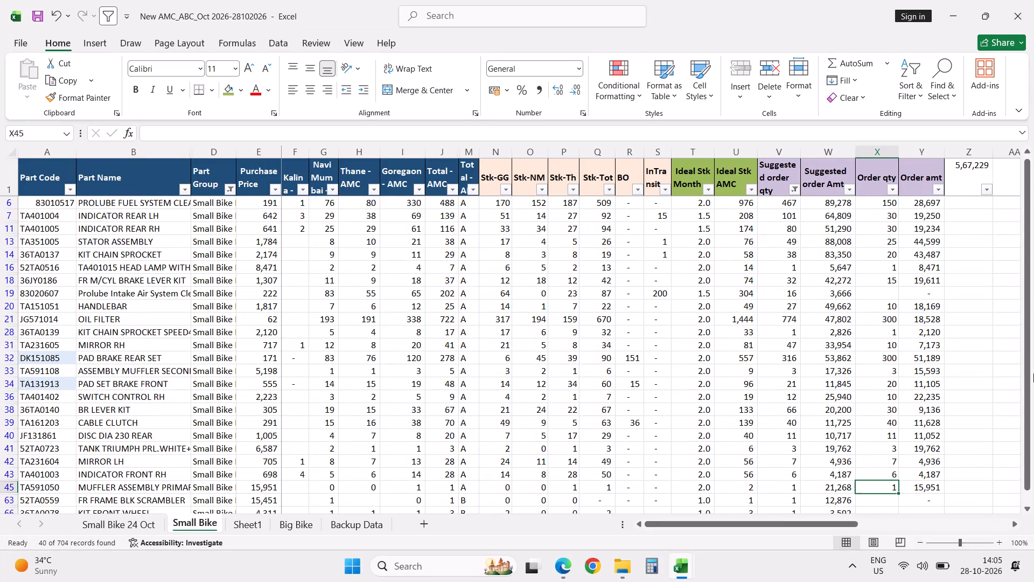
key("Left")
key("ctrl+Up")
key("Down")
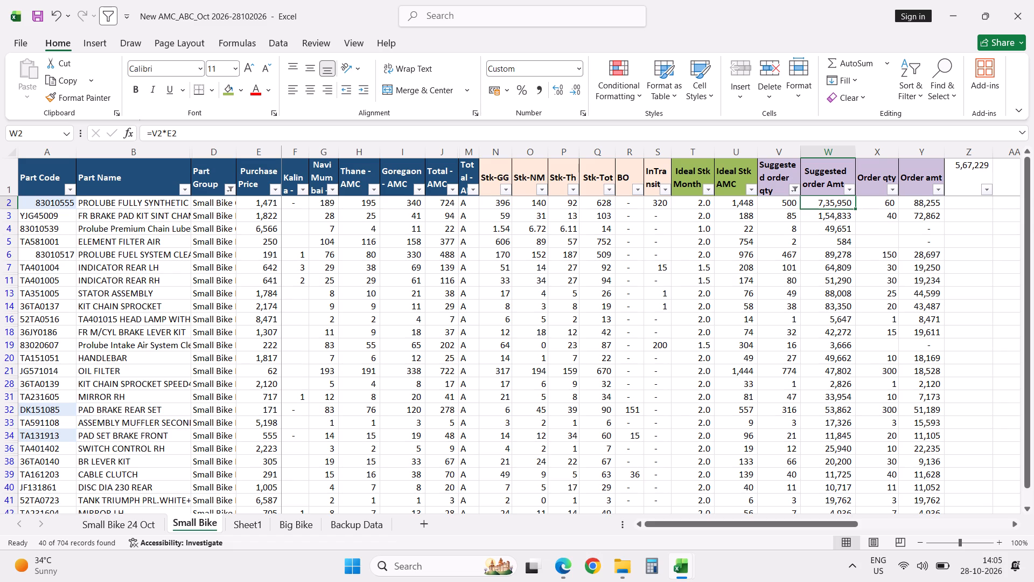
left_click(893, 189)
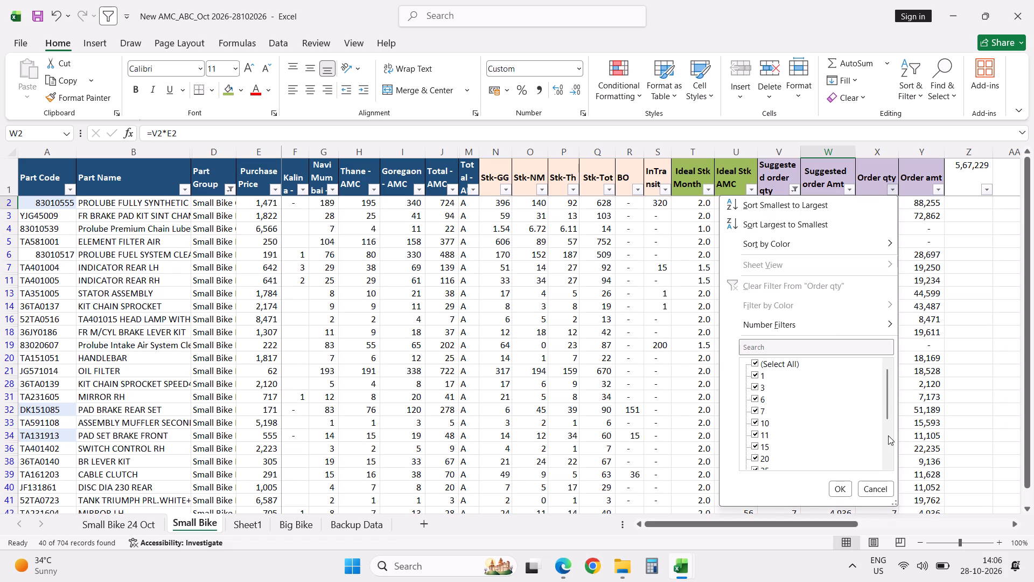
left_click(886, 432)
left_click(782, 461)
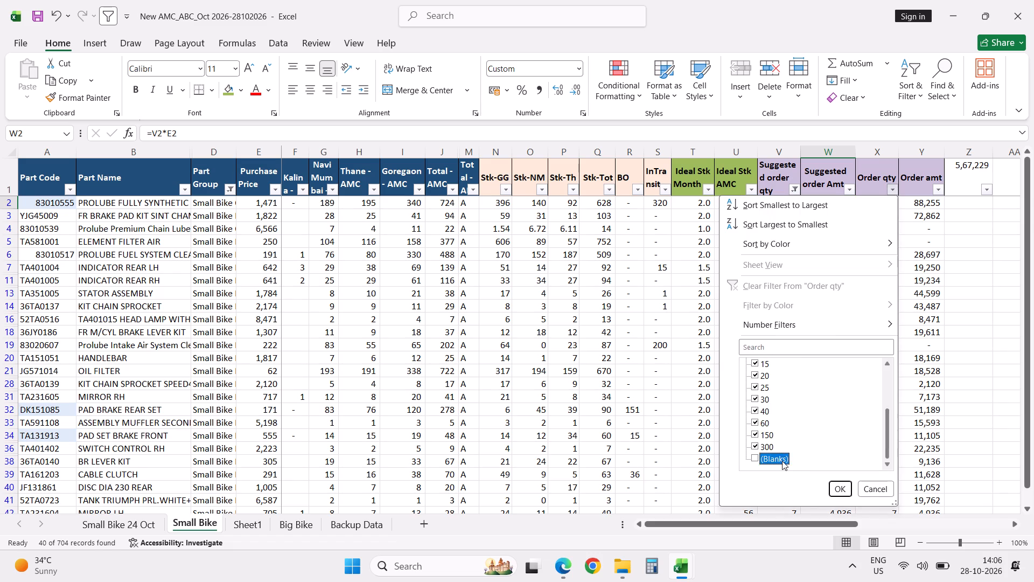
left_click(841, 490)
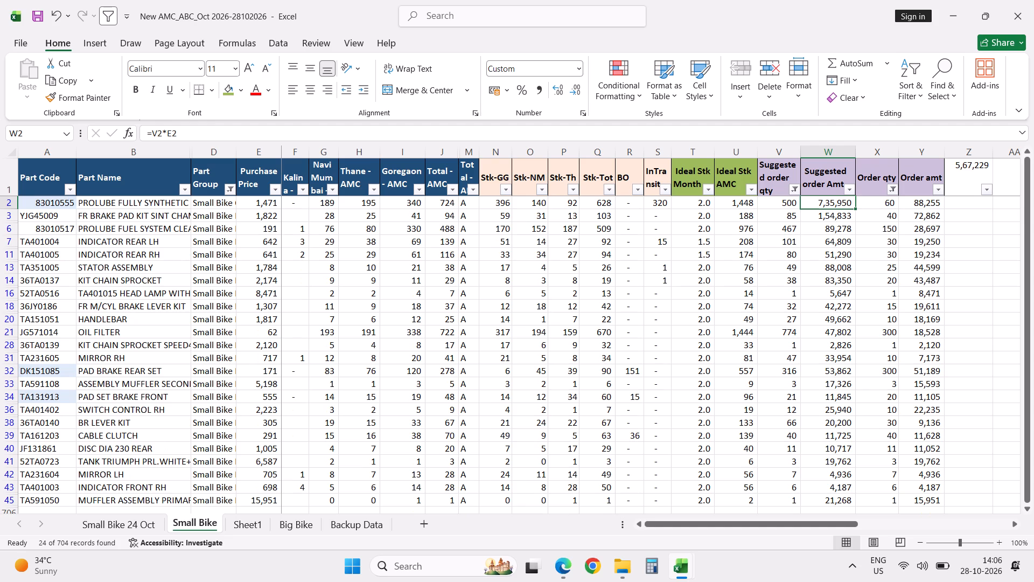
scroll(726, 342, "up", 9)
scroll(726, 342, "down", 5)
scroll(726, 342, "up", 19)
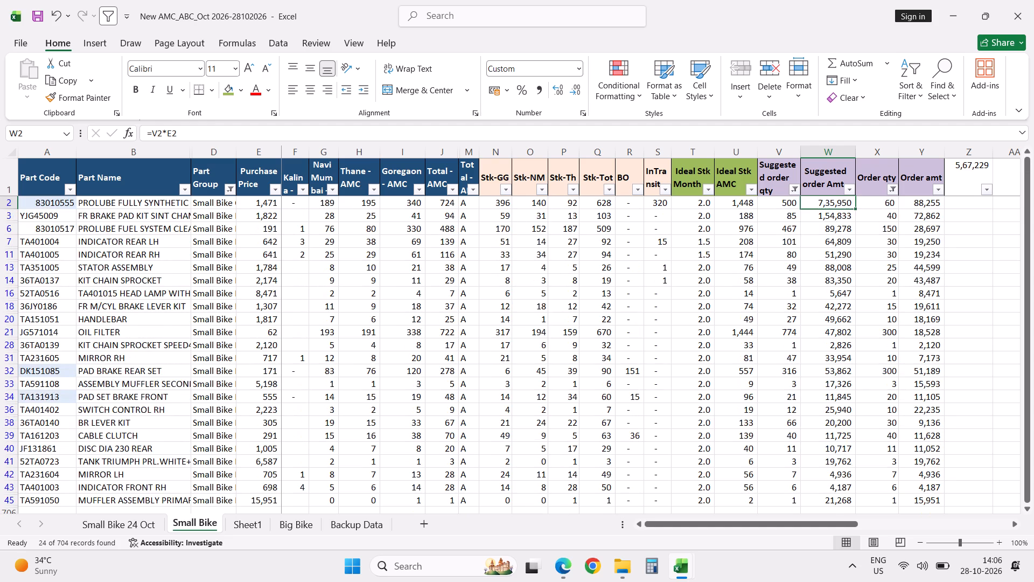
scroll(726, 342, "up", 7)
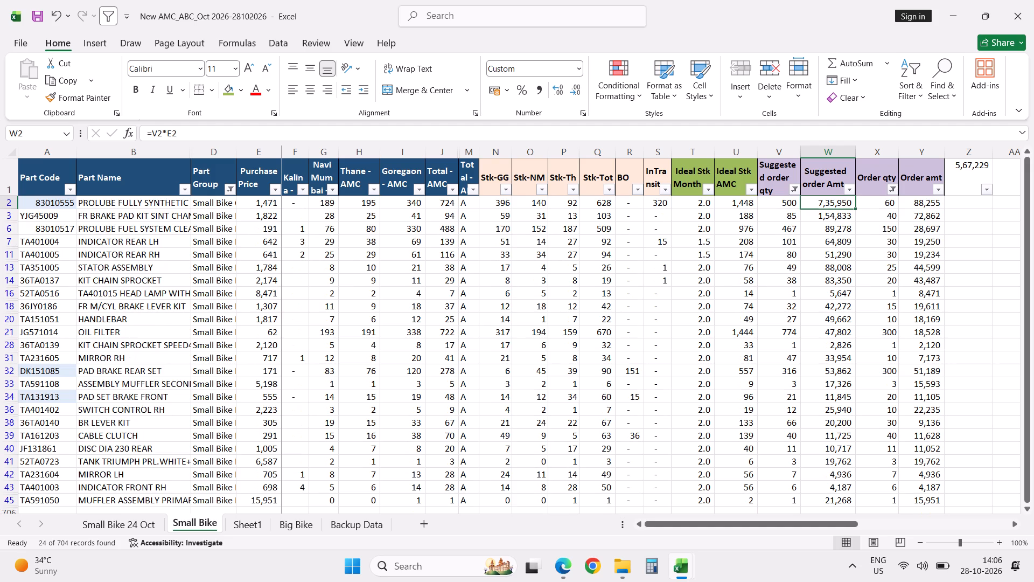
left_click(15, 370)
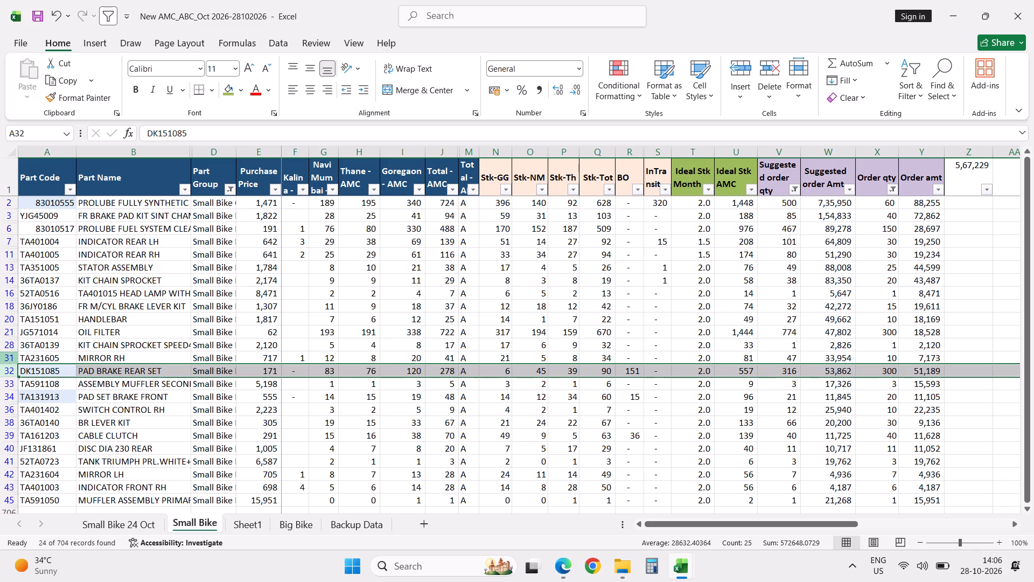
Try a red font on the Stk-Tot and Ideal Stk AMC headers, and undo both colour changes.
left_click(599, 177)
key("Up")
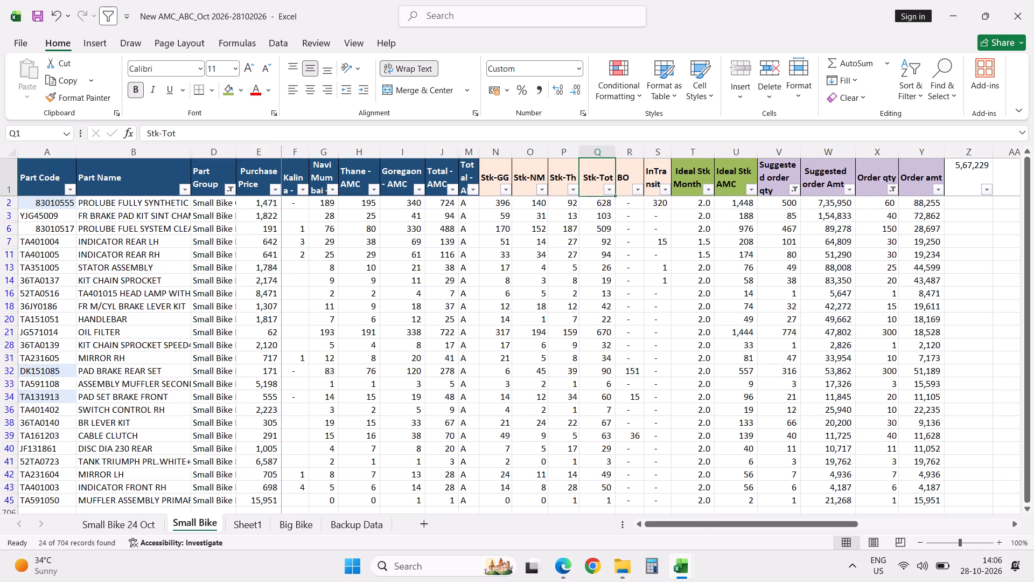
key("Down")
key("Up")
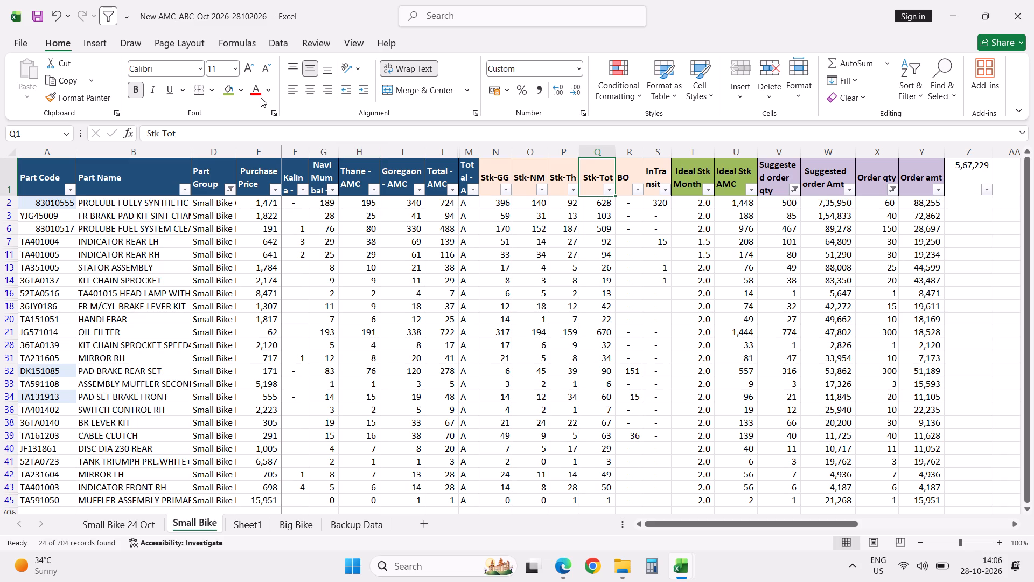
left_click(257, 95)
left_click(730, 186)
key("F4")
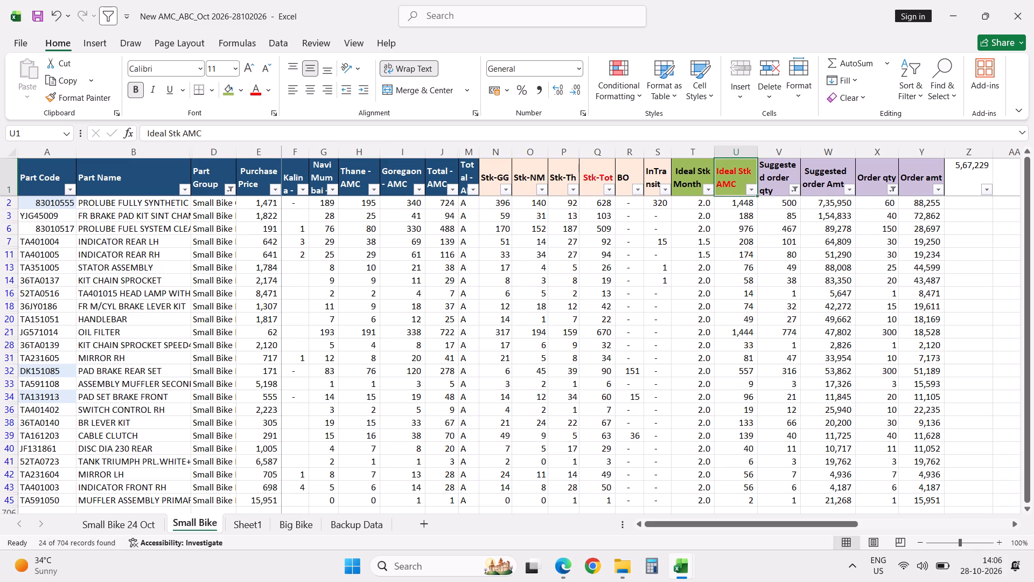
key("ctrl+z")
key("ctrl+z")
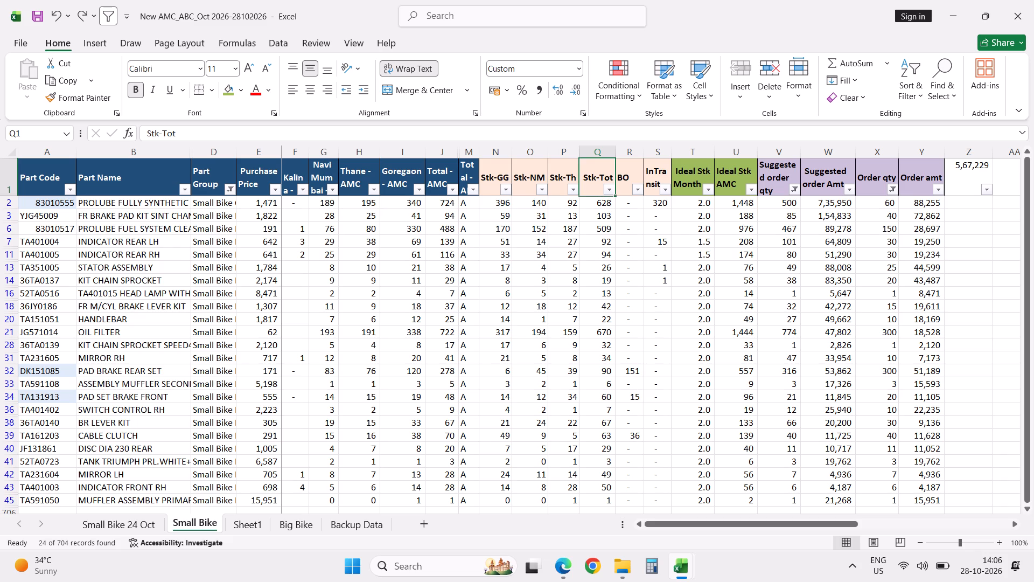
Hide the individual location stock columns Stk-GG, Stk-NM and Stk-Th.
left_click(494, 149)
key("shift+Right")
key("shift+Right")
right_click(494, 149)
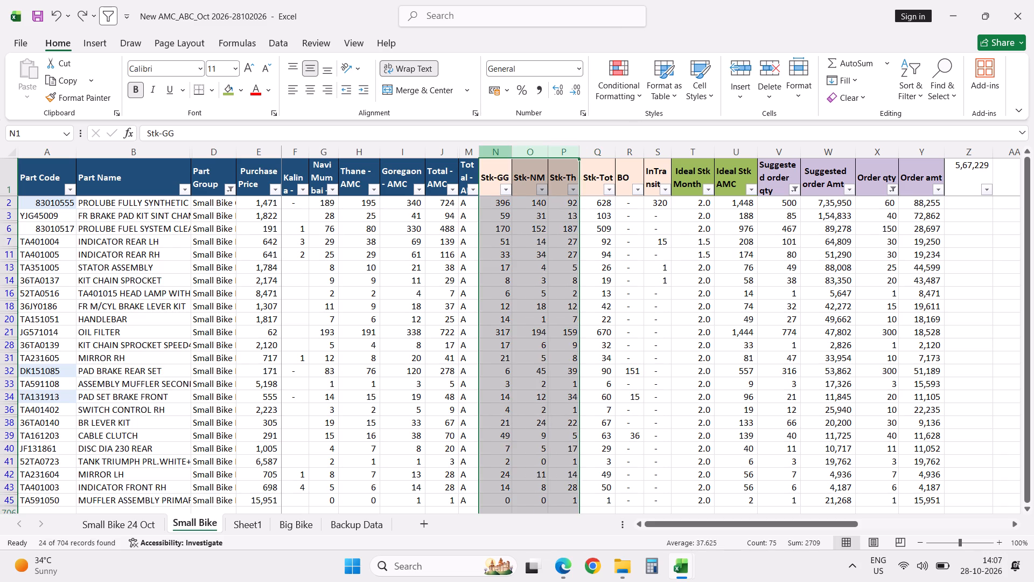
left_click(540, 387)
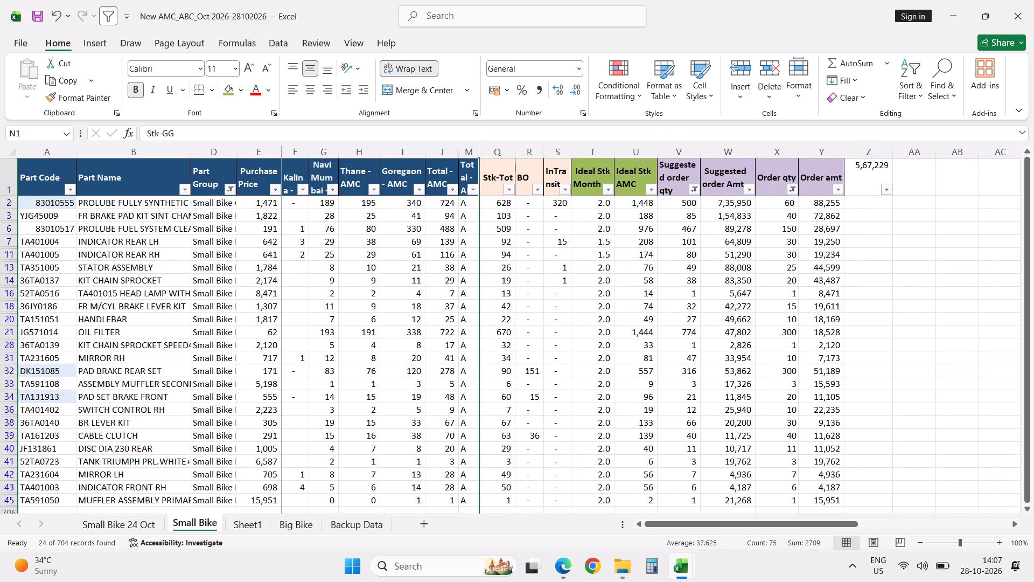
left_click(540, 387)
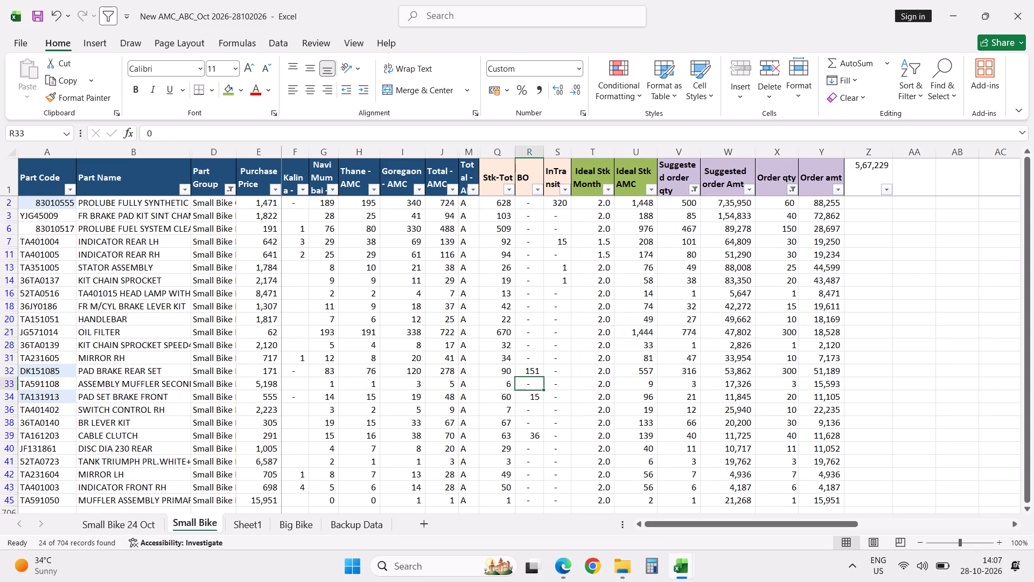
Hide the Kalina, Navi Mumbai, Thane and Goregaon AMC columns.
left_click(298, 154)
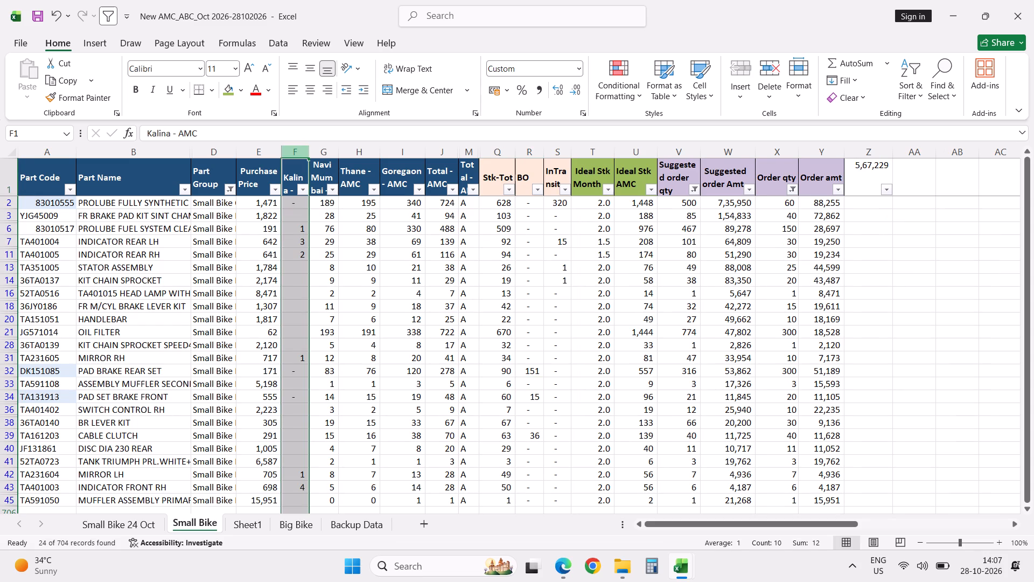
key("shift+Right")
key("shift+Right")
key("shift+Right")
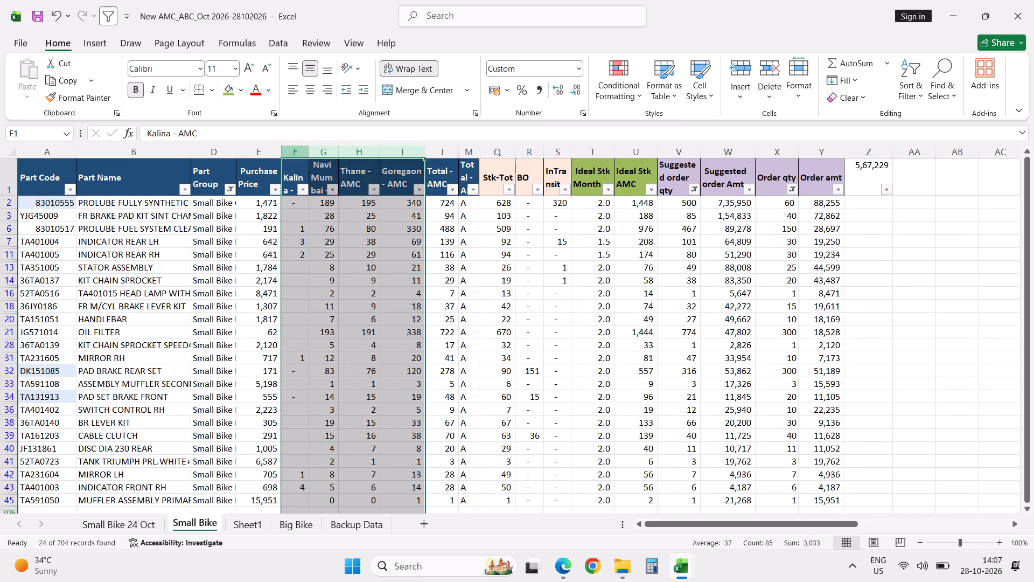
key("F4")
left_click(346, 282)
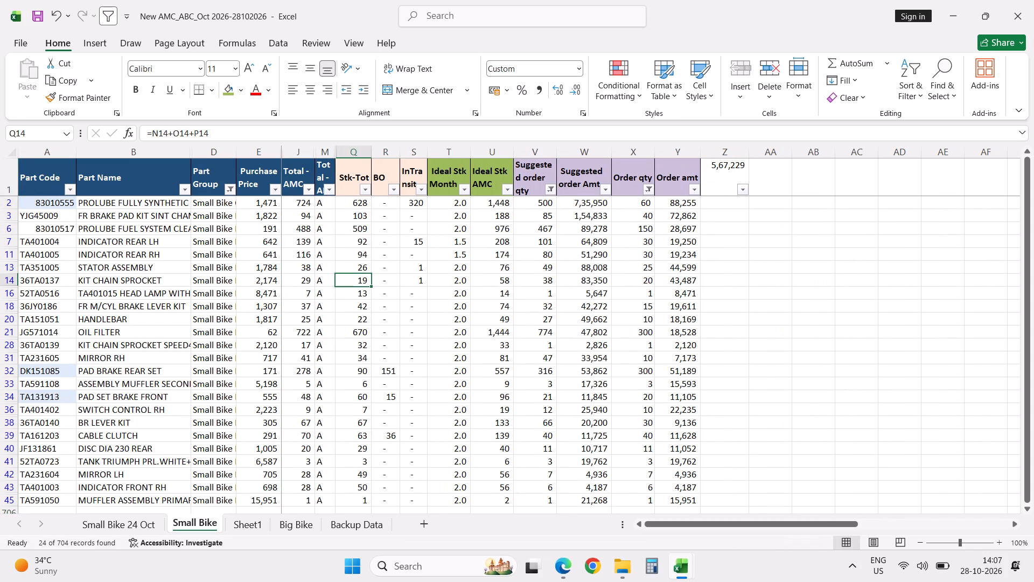
Hide the BO and InTransit columns.
left_click(389, 154)
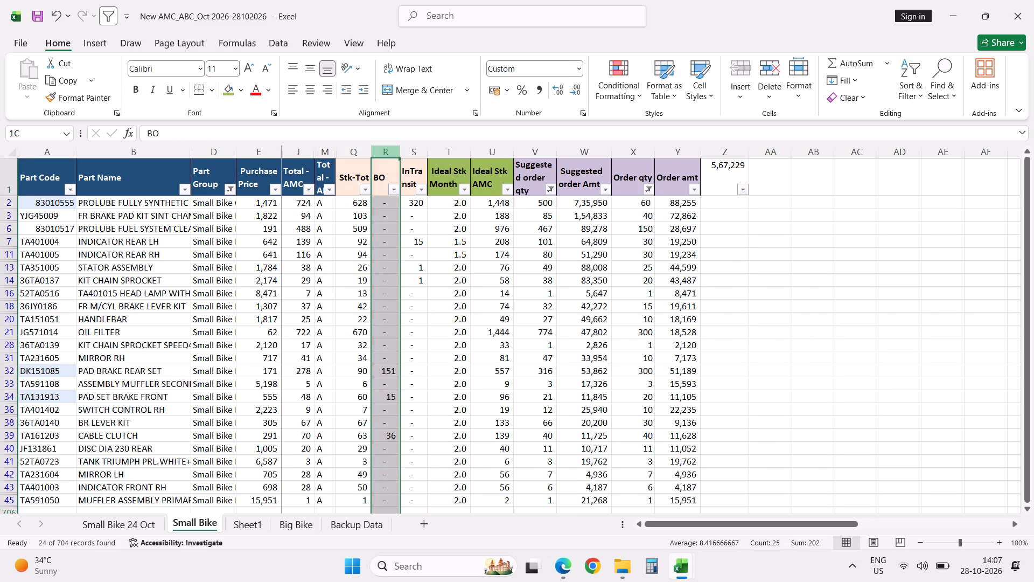
key("shift+Right")
key("F4")
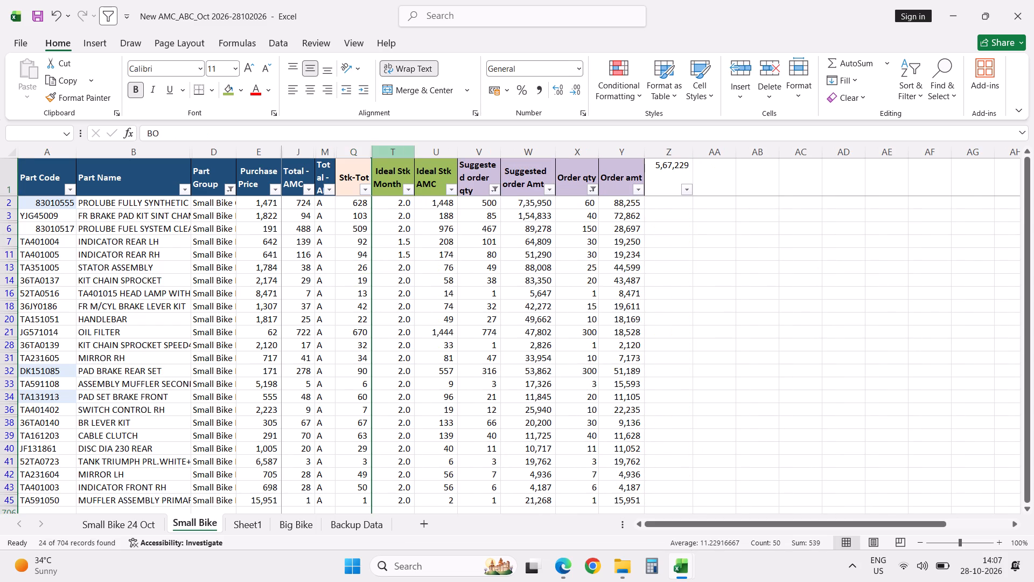
left_click(427, 285)
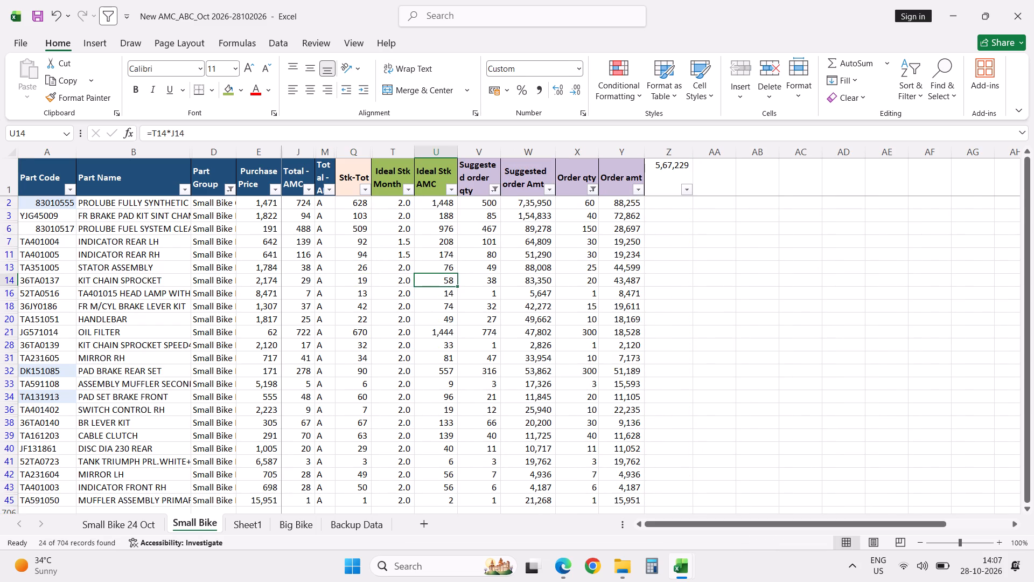
Check the order total and suggested quantity formulas, and set the Order qty to 150 for Pad Brake Rear Set DK151085.
left_click(670, 174)
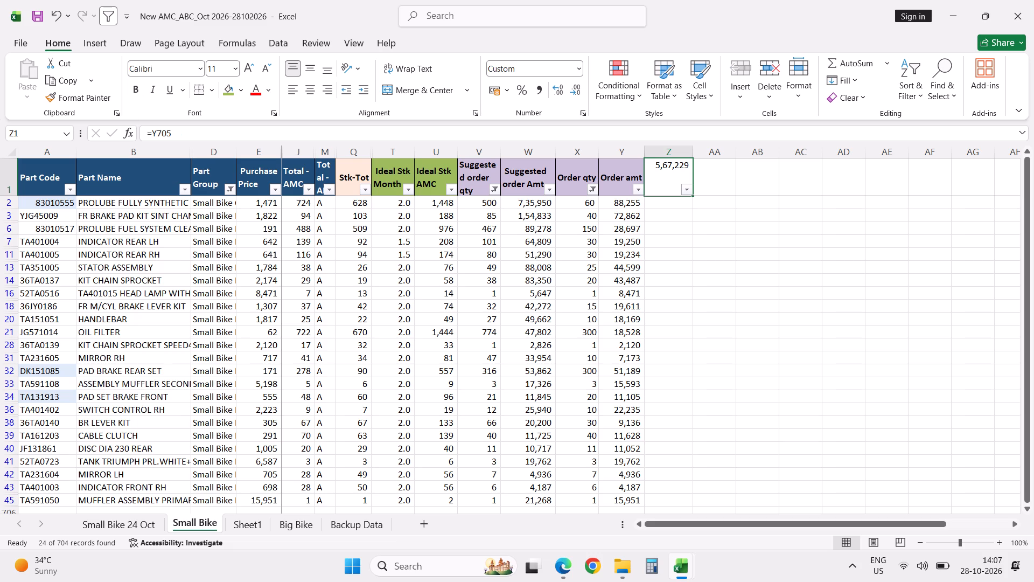
scroll(550, 369, "down", 4)
scroll(550, 369, "up", 20)
scroll(550, 369, "up", 1)
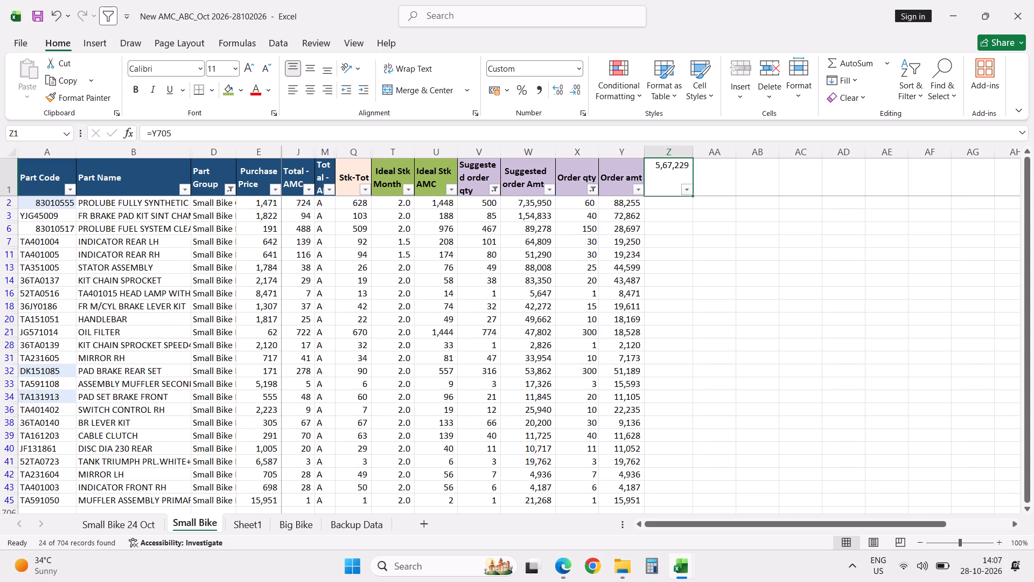
left_click(479, 204)
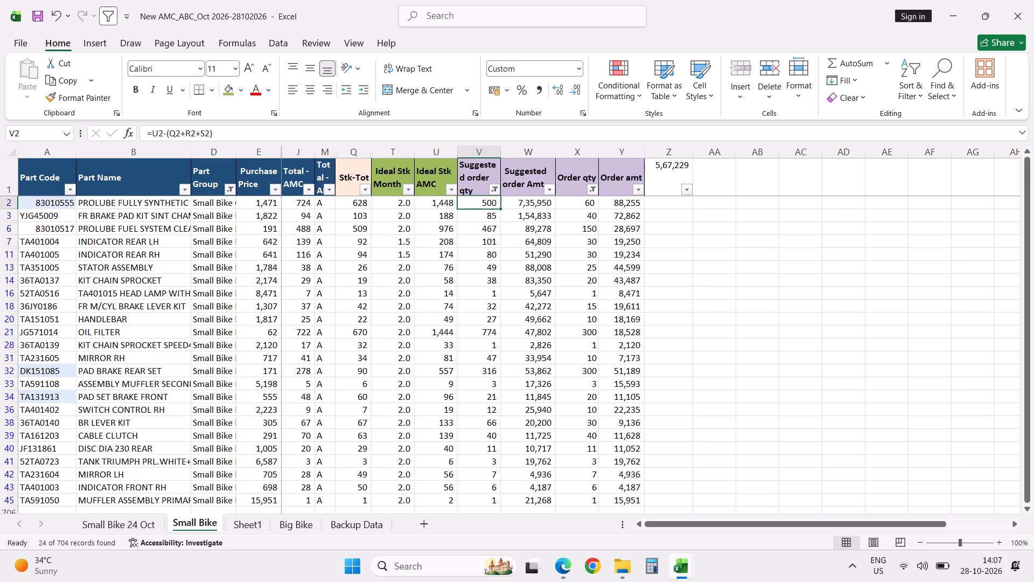
left_click(590, 373)
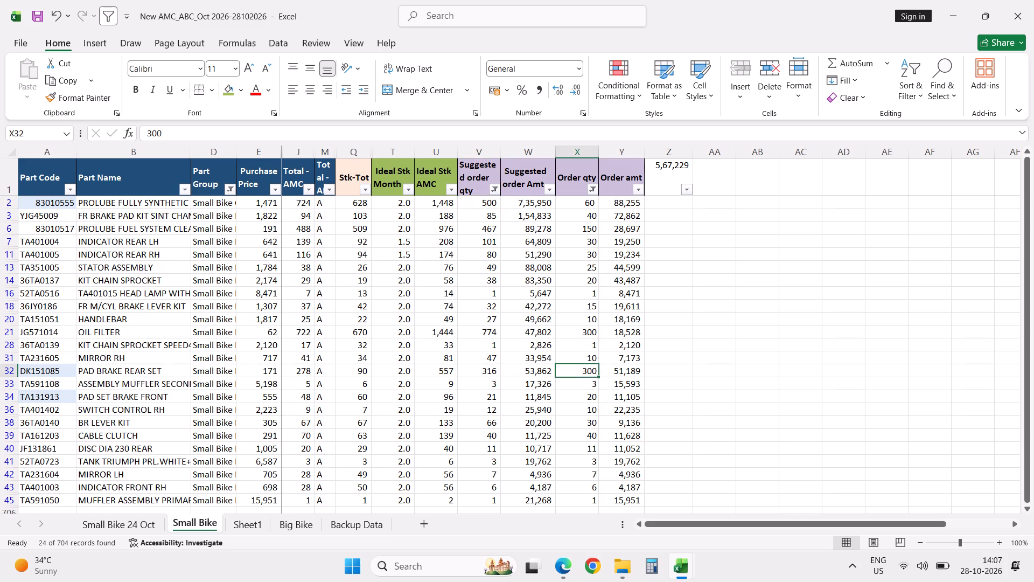
type("150")
key("Return")
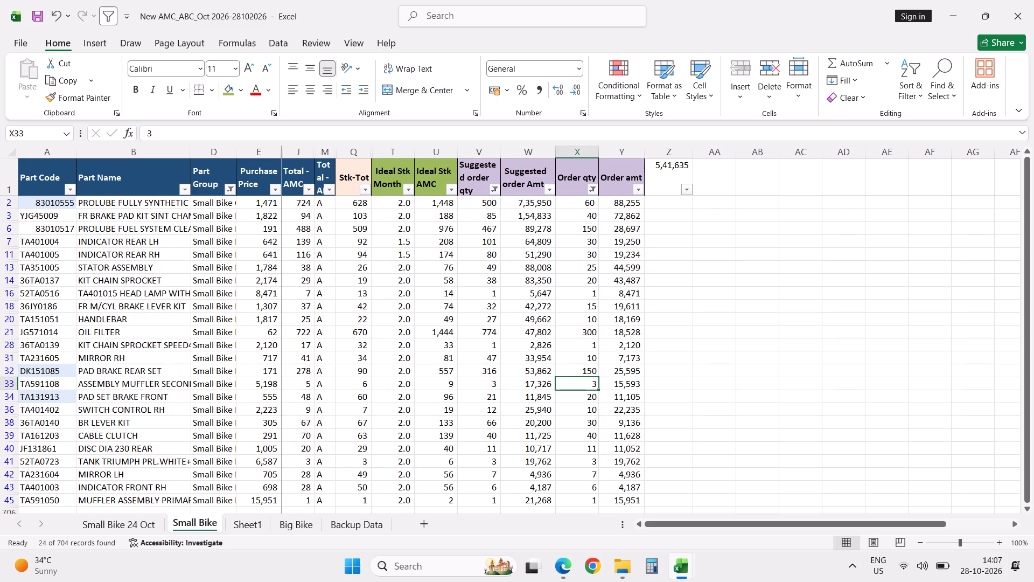
key("ctrl+z")
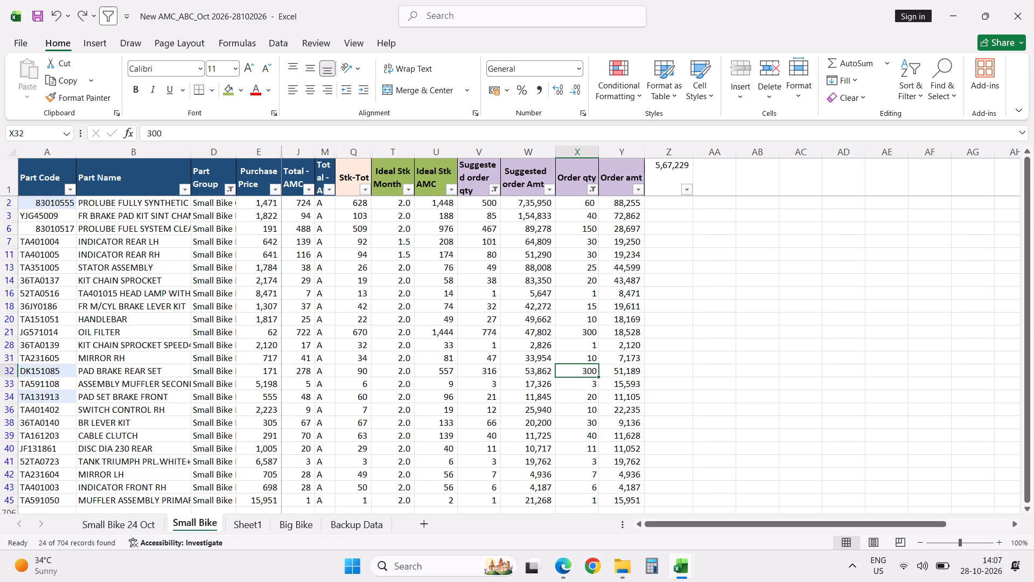
key("ctrl+y")
Set the Order qty to 20 for Cable Clutch TA161203.
left_click(566, 433)
type("20")
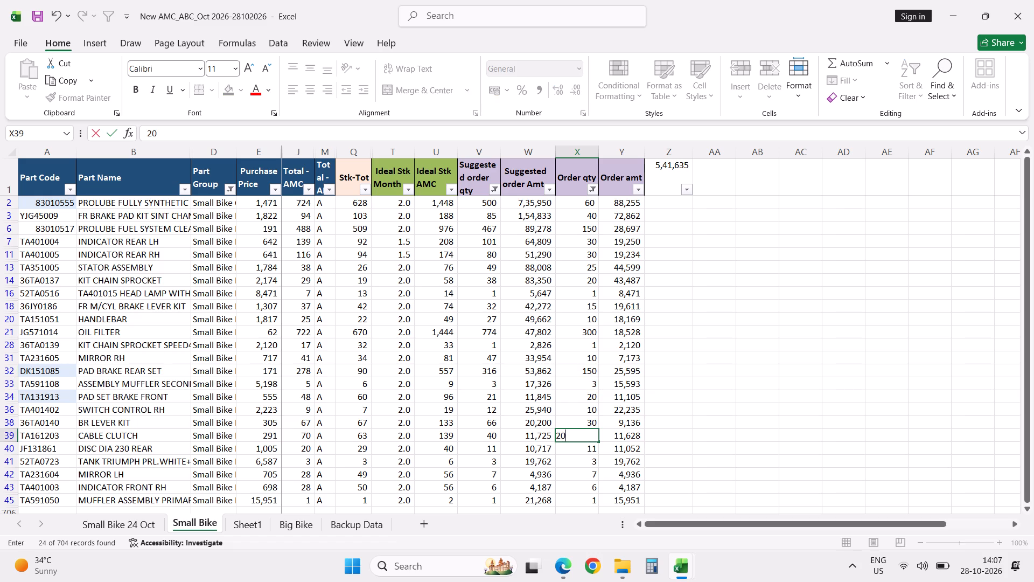
key("Return")
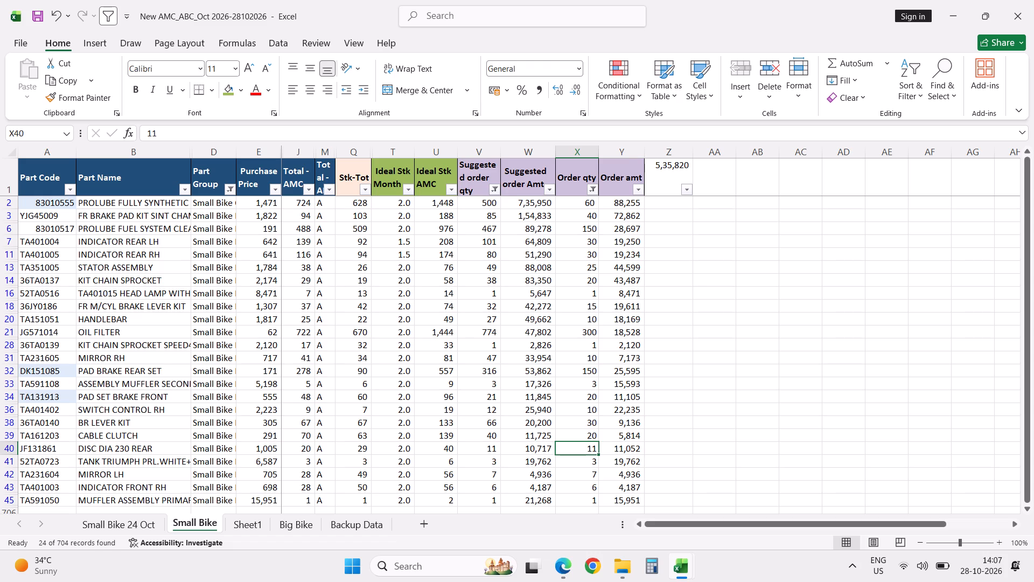
Save the workbook.
key("ctrl+s")
For Oil Filter JG571014, set the Ideal Stk Month to 1.5 and the Order qty to 200.
left_click(409, 329)
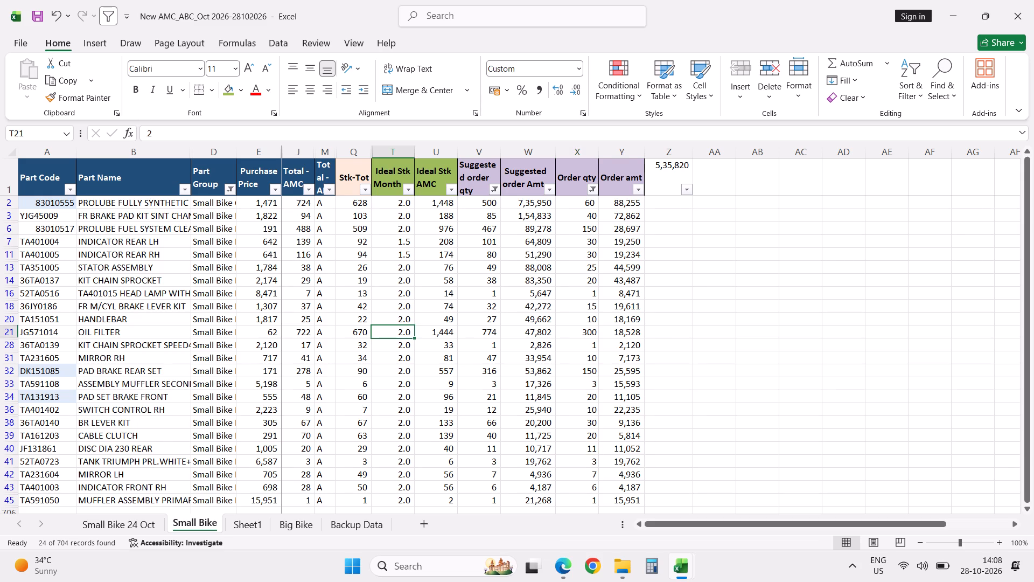
type("1.5")
key("Return")
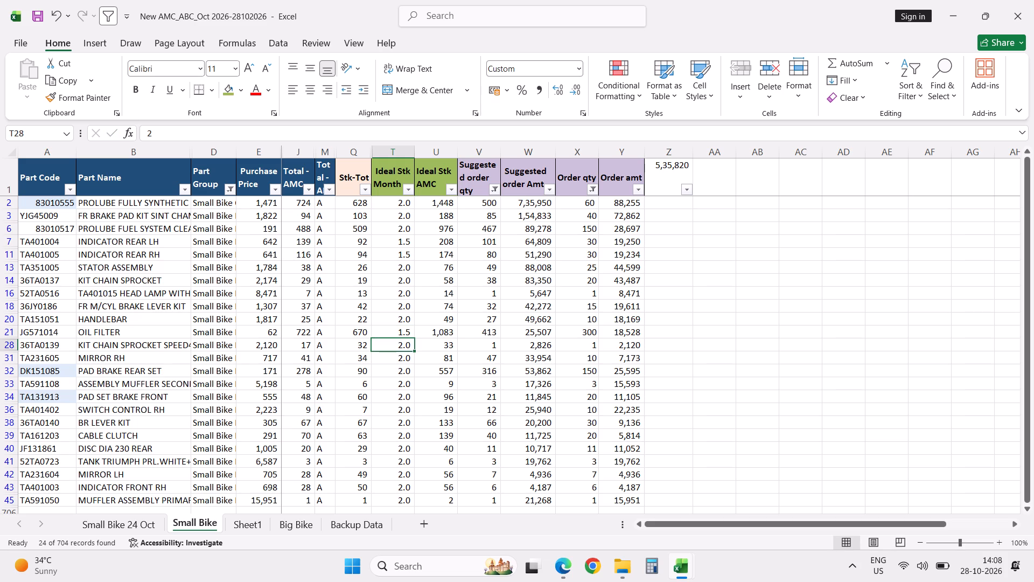
left_click(590, 332)
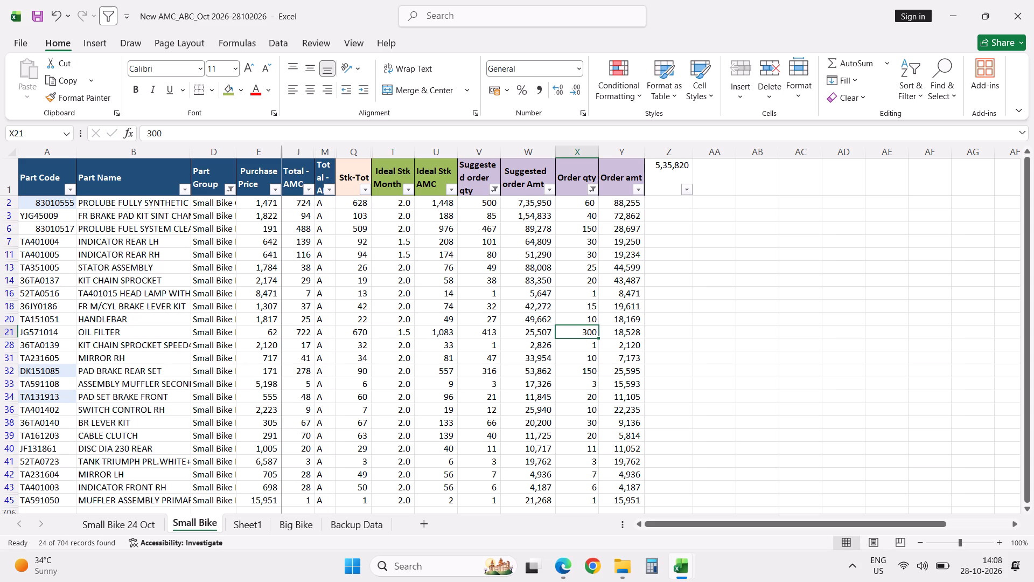
type("200")
key("Return")
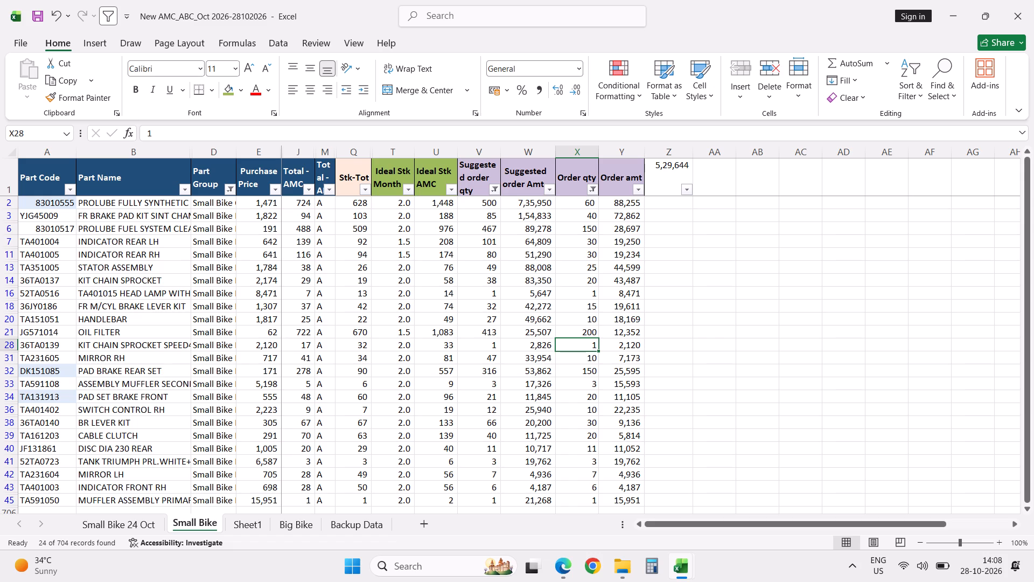
Save the workbook.
key("ctrl+s")
scroll(850, 353, "up", 7)
key("ctrl+s")
Hide the Backup Data, Big Bike, Sheet1 and Small Bike 24 Oct worksheets, and save the workbook.
left_click(363, 525)
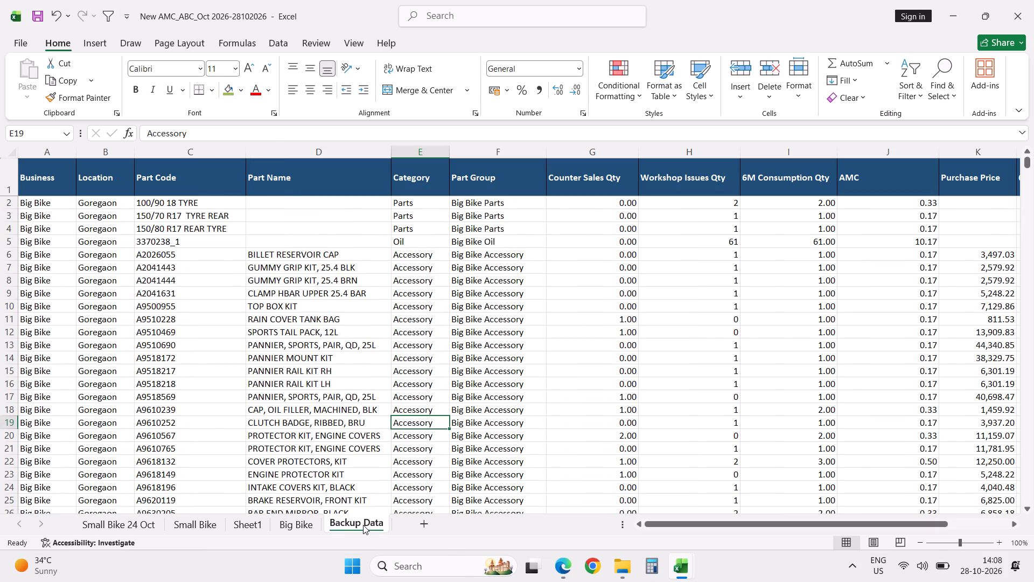
right_click(363, 525)
left_click(592, 400)
right_click(368, 523)
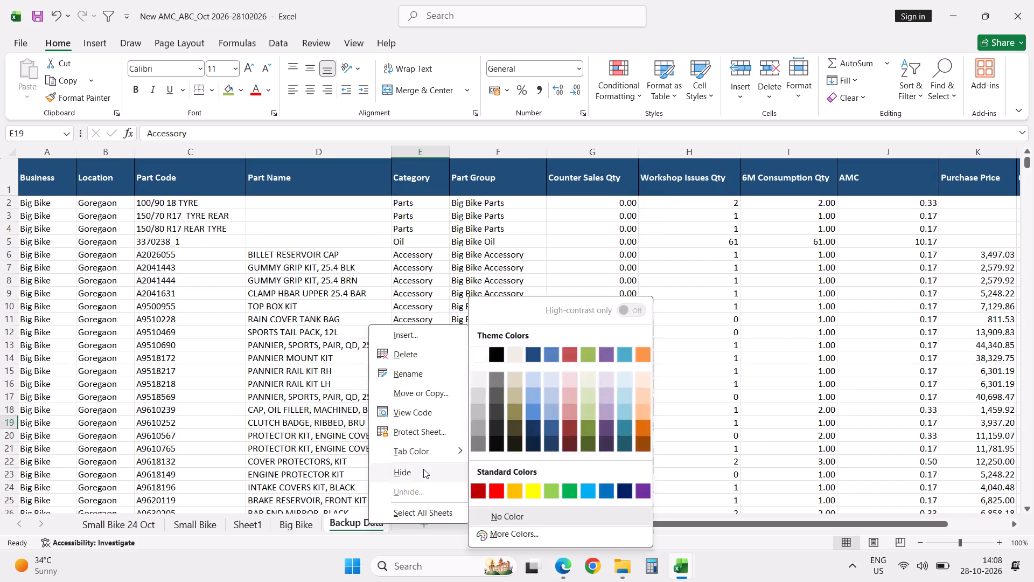
left_click(423, 469)
right_click(294, 523)
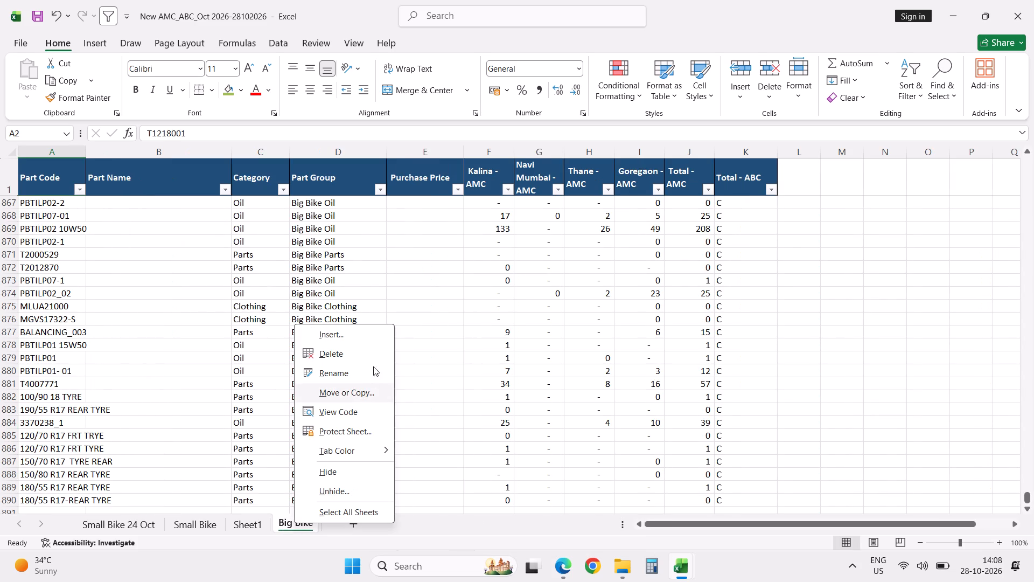
left_click(366, 474)
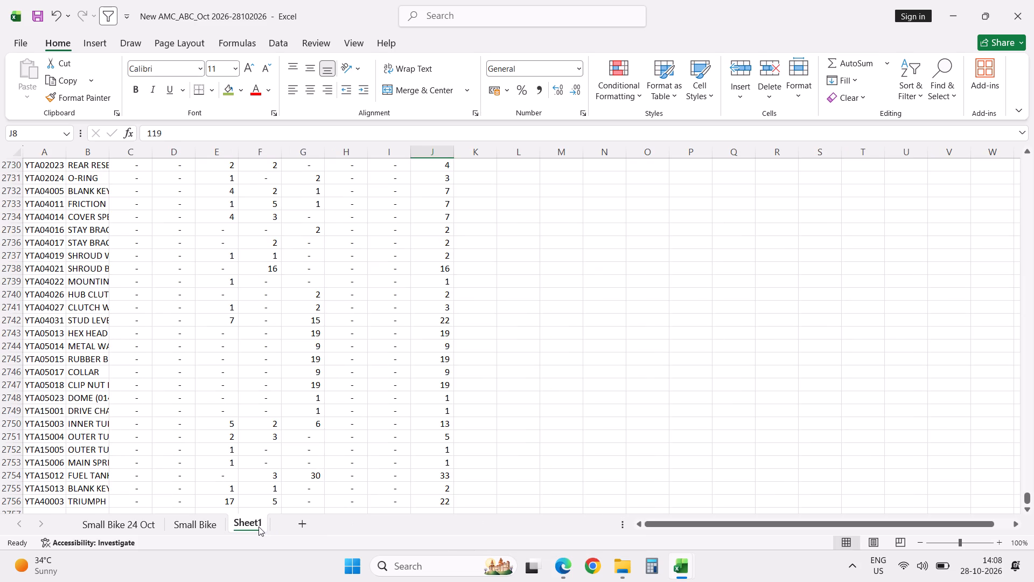
right_click(253, 526)
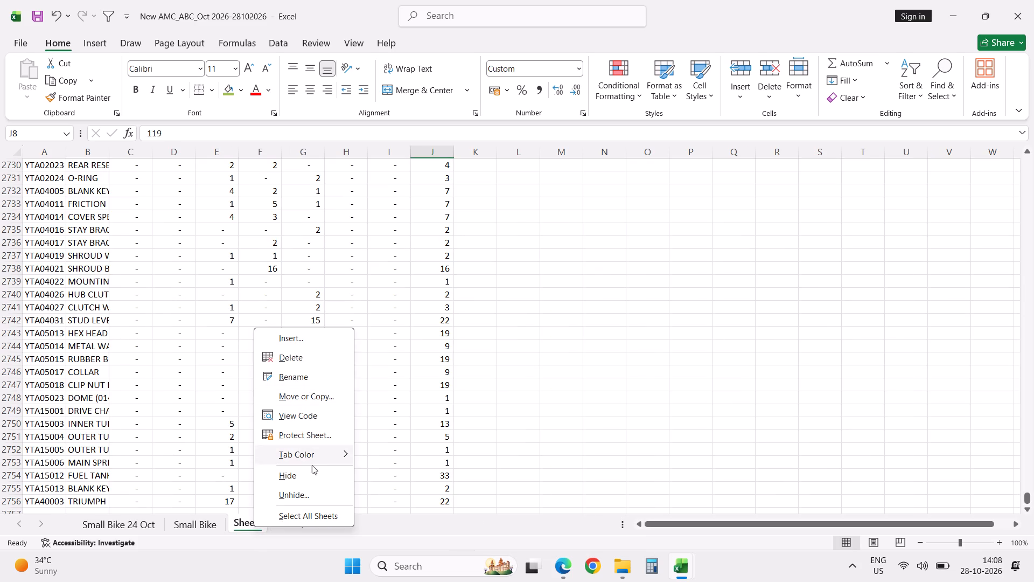
left_click(310, 470)
left_click(131, 523)
right_click(131, 523)
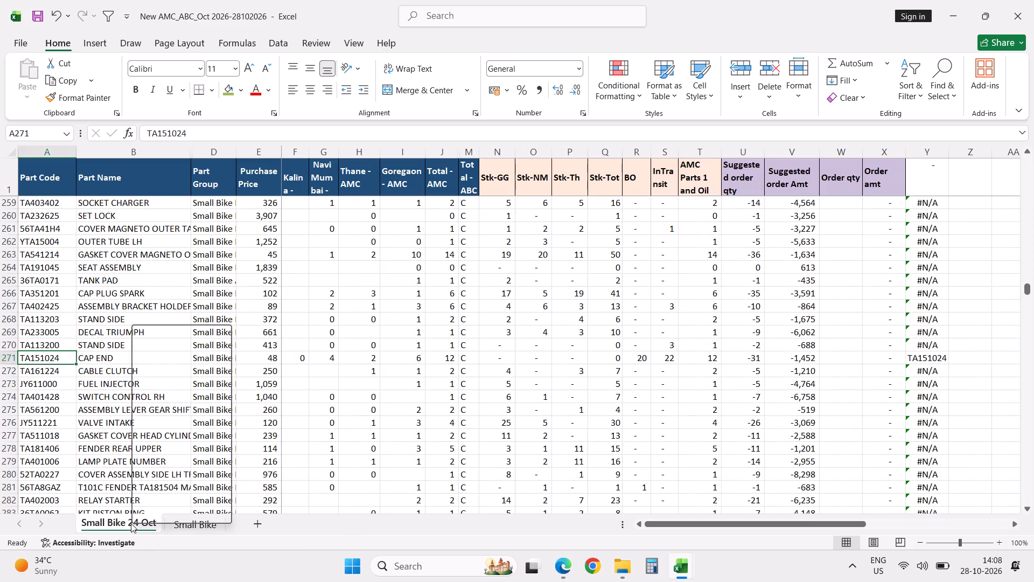
left_click(178, 472)
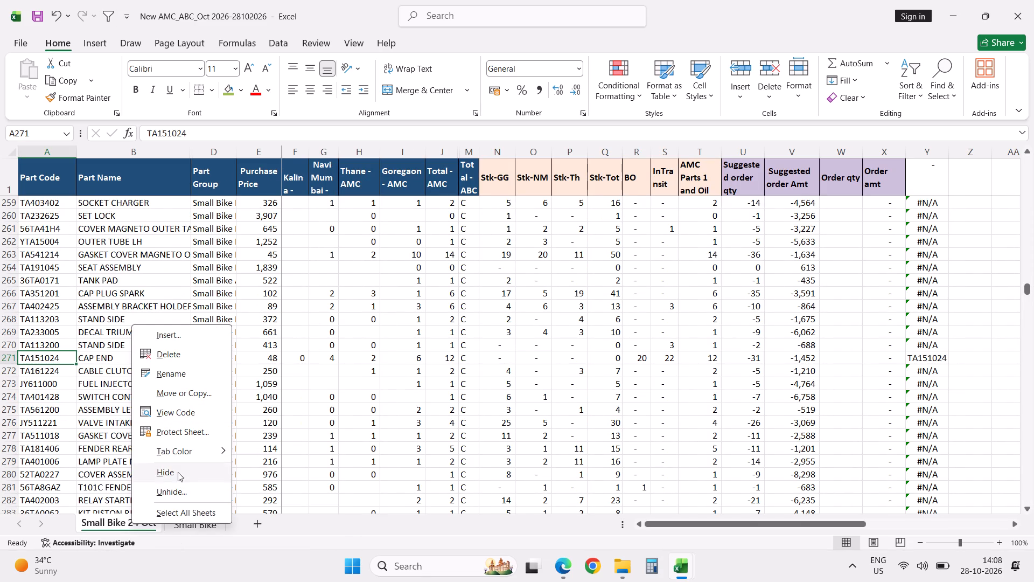
left_click(344, 398)
key("ctrl+s")
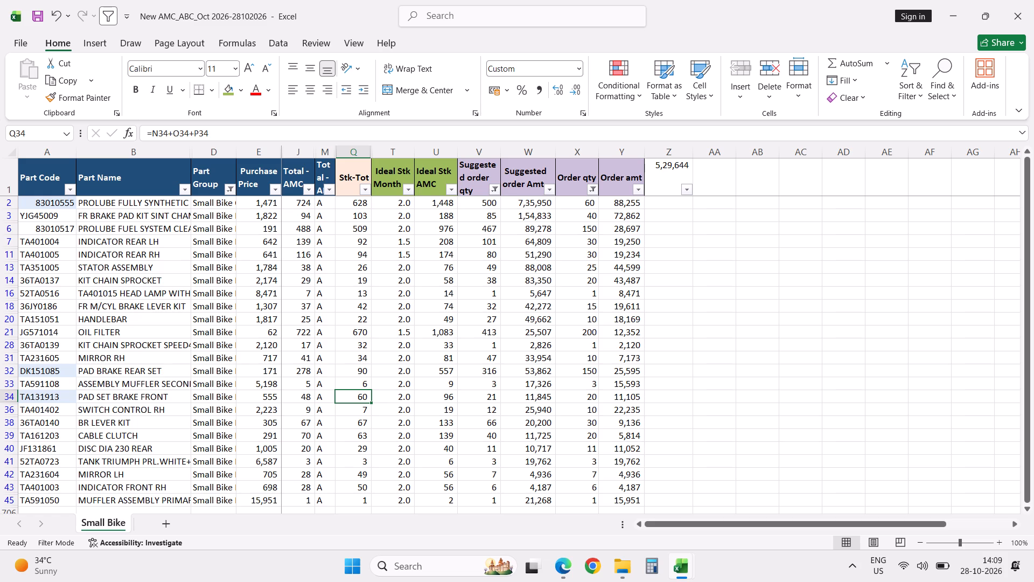
Examine the Suggested order qty and Ideal Stk AMC formulas for part 83010555 without changing them.
left_click(480, 207)
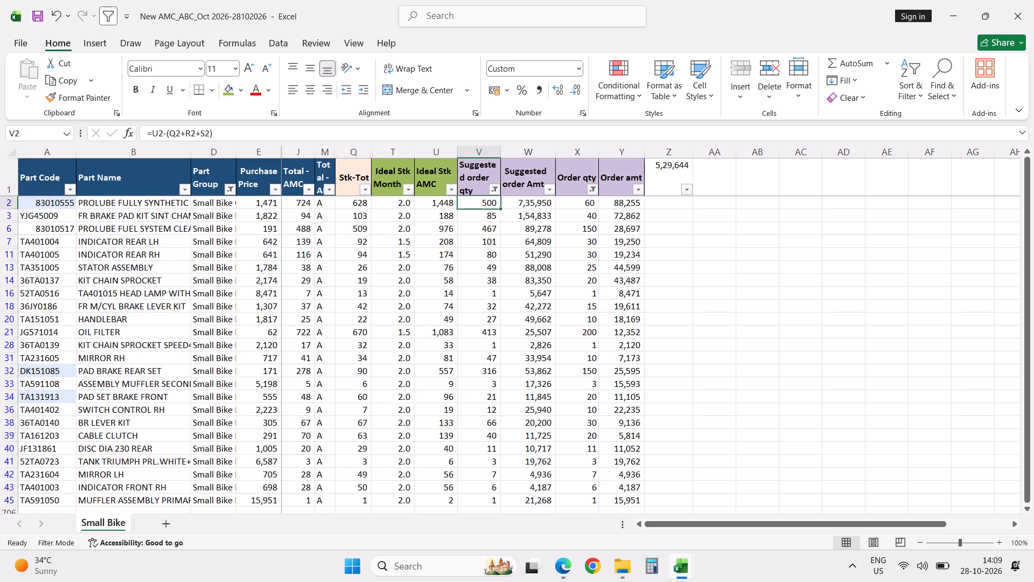
key("F2")
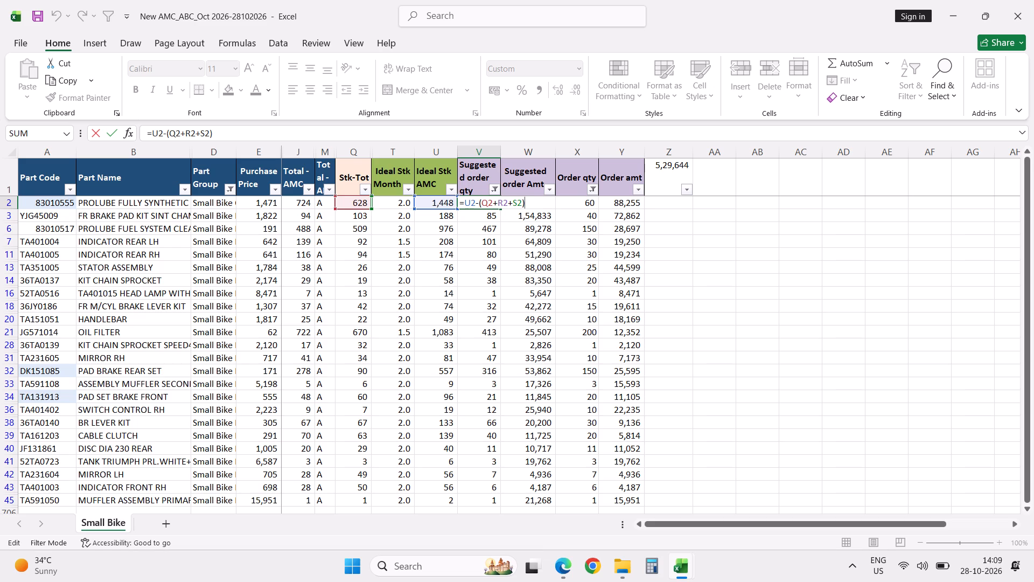
key("Escape")
key("Left")
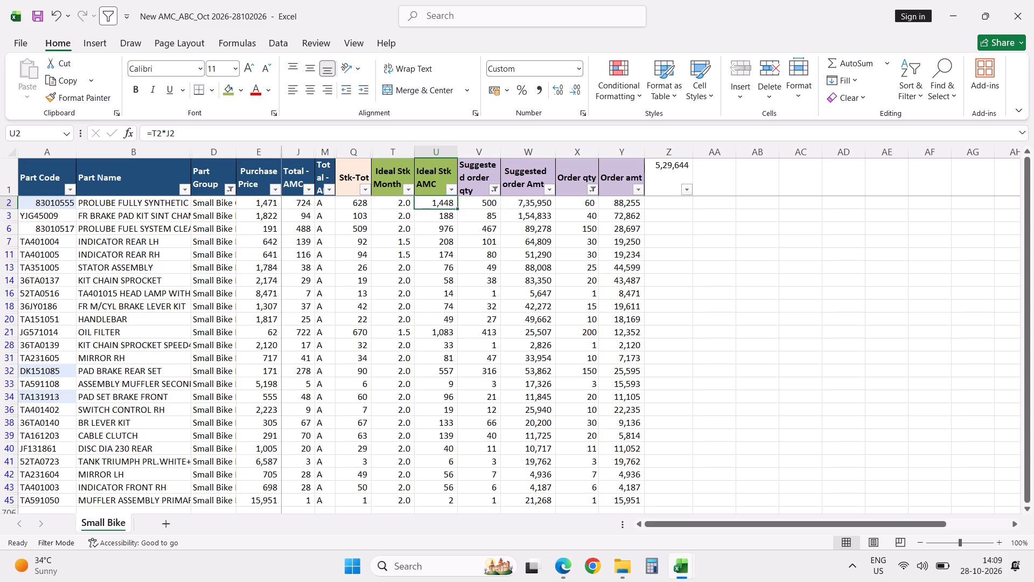
key("F2")
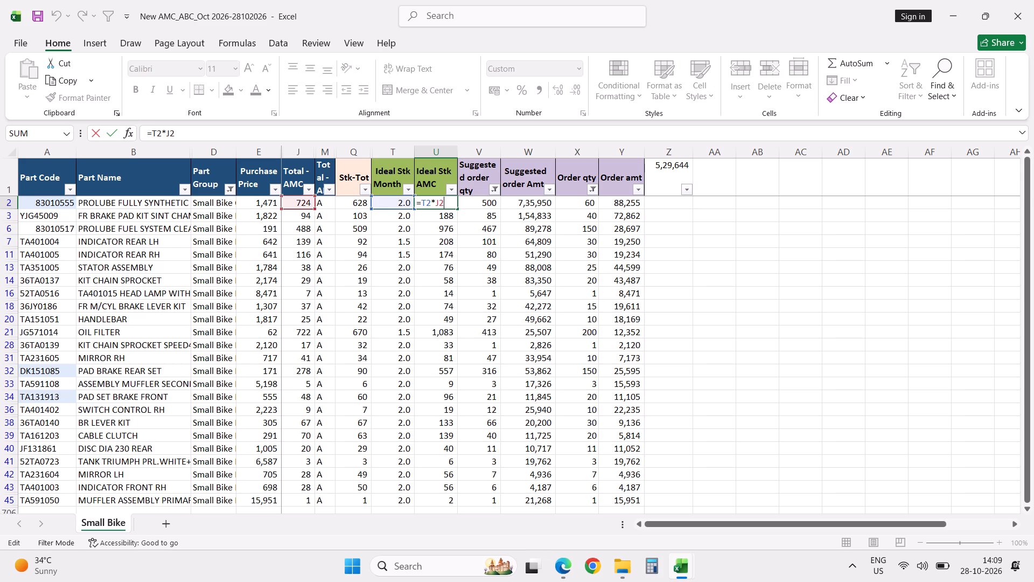
key("Escape")
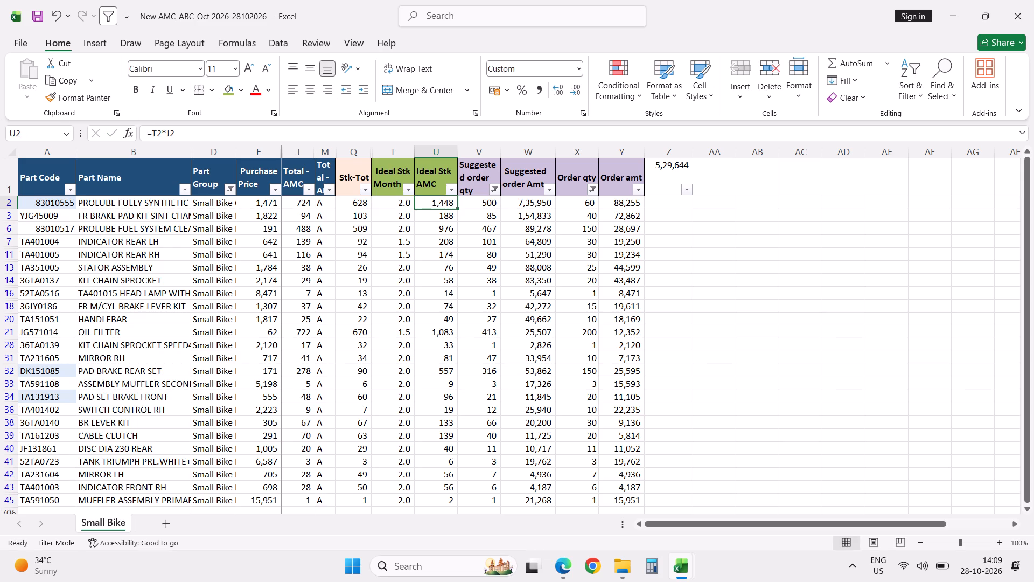
Save the workbook again.
key("ctrl+s")
Switch to Microsoft Edge and sign in to the IceWarp WebClient webmail with the saved account password.
left_click(563, 559)
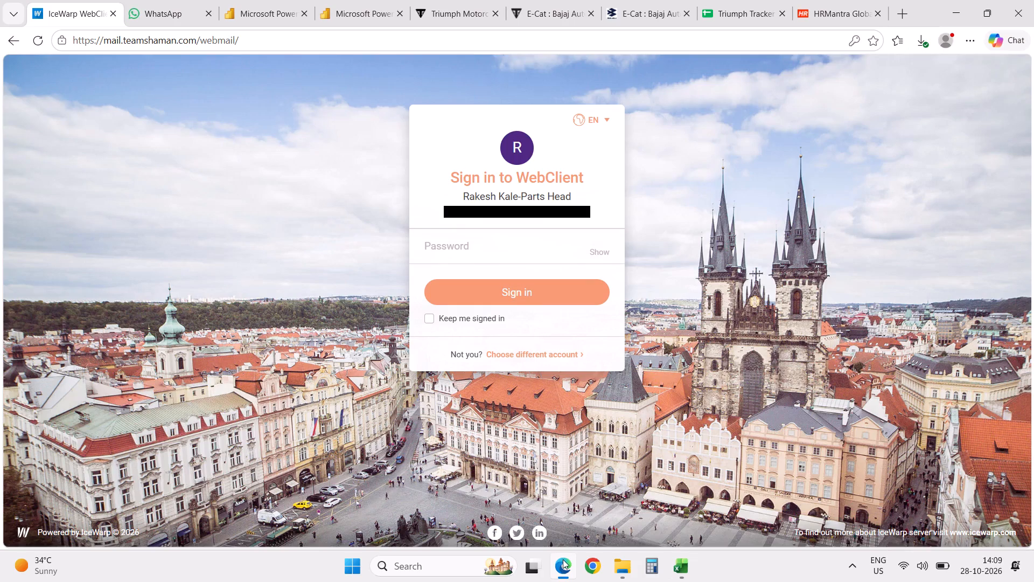
left_click(513, 254)
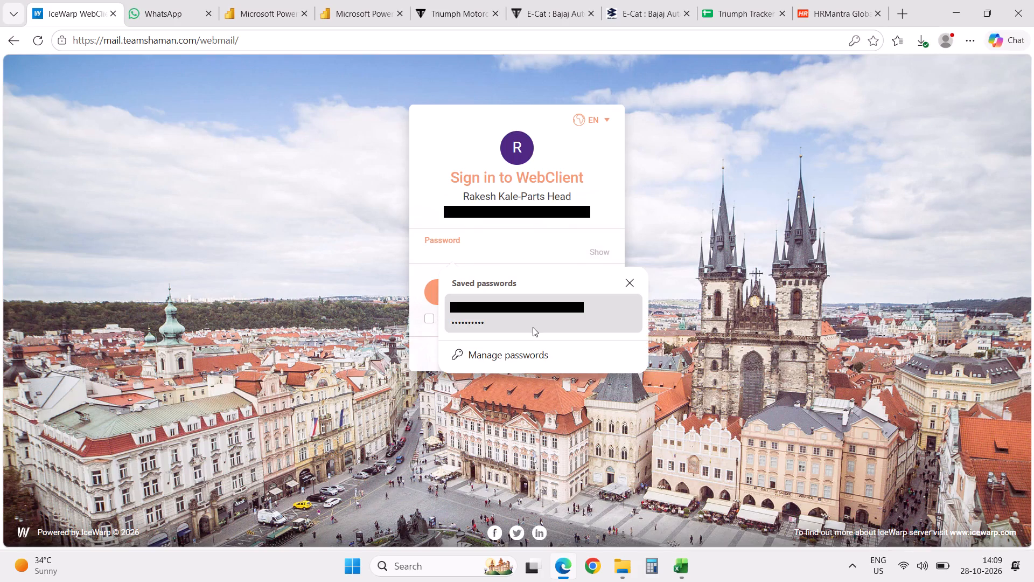
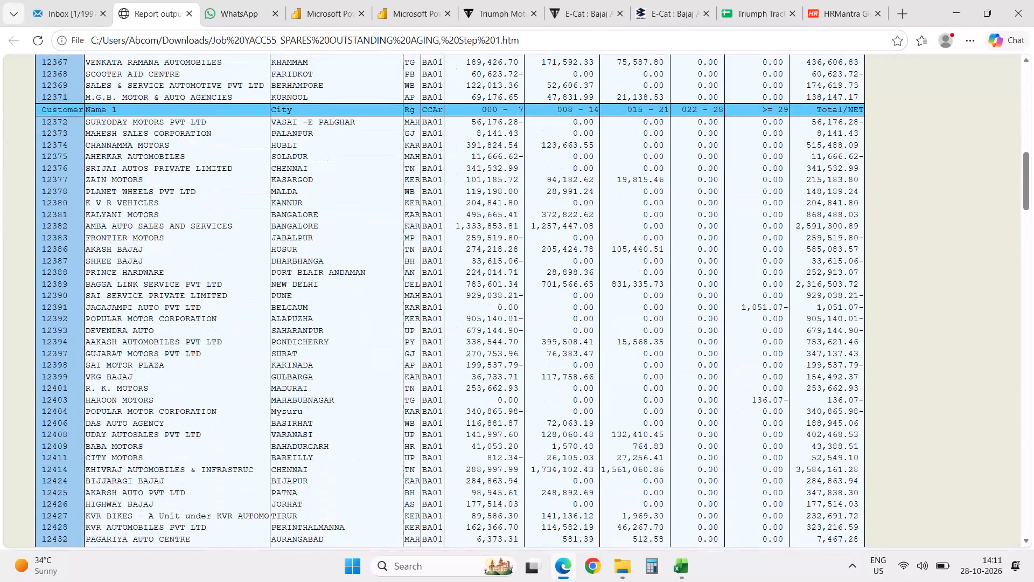
Review the customer rows and aging columns of the spares outstanding aging report, returning to the beginning of the list.
scroll(394, 363, "down", 8)
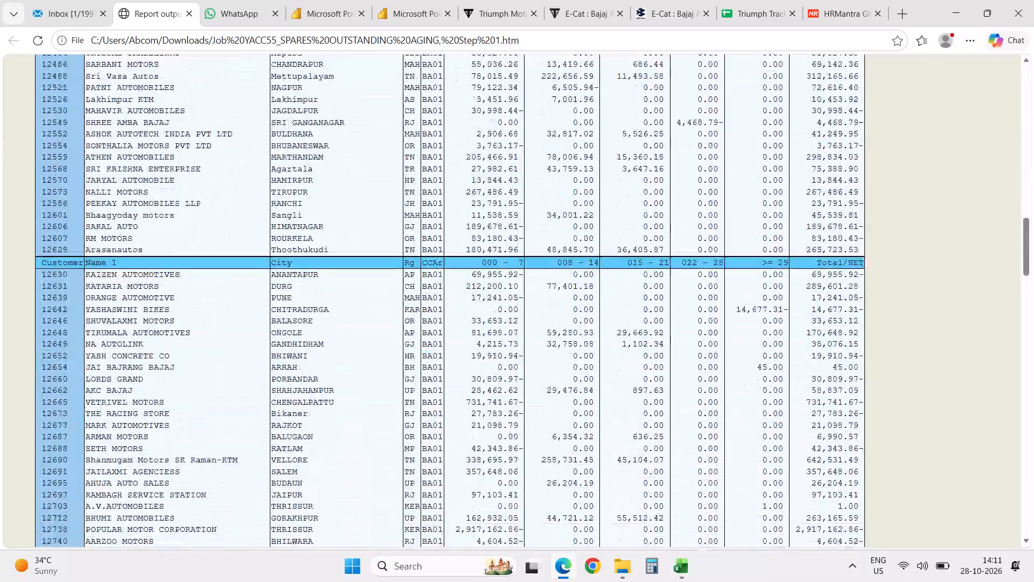
scroll(394, 363, "down", 9)
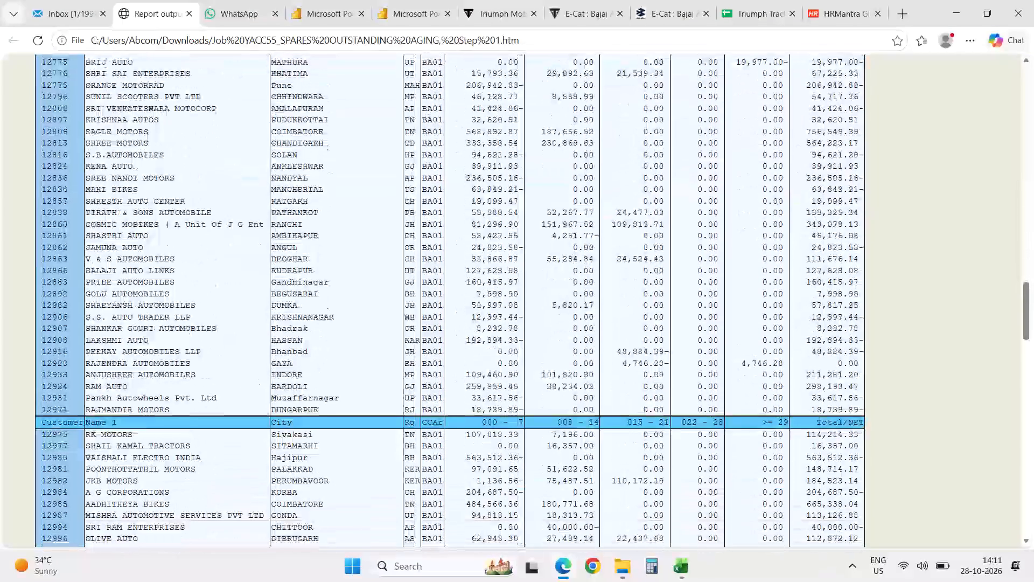
scroll(394, 363, "down", 9)
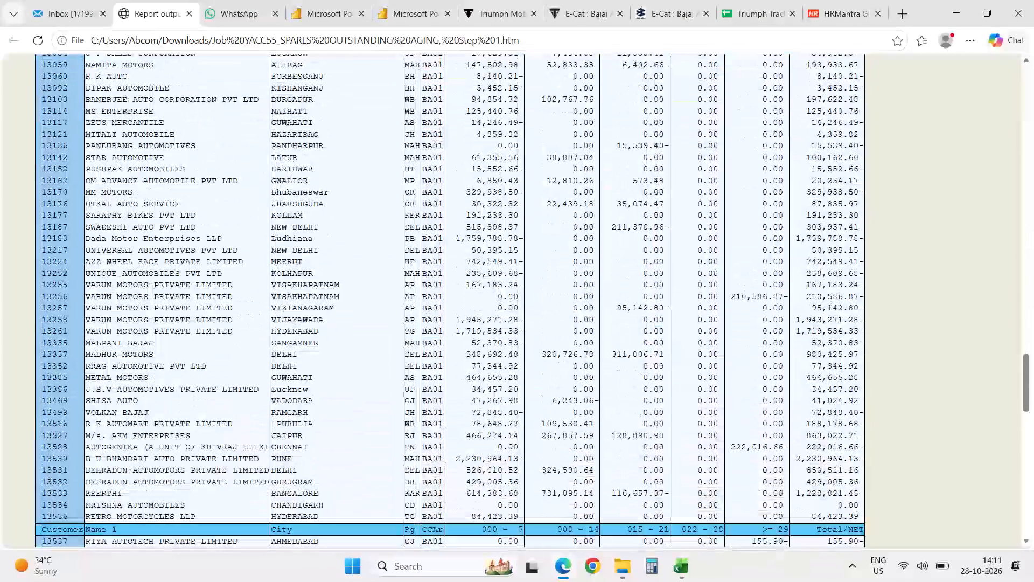
scroll(394, 363, "down", 1)
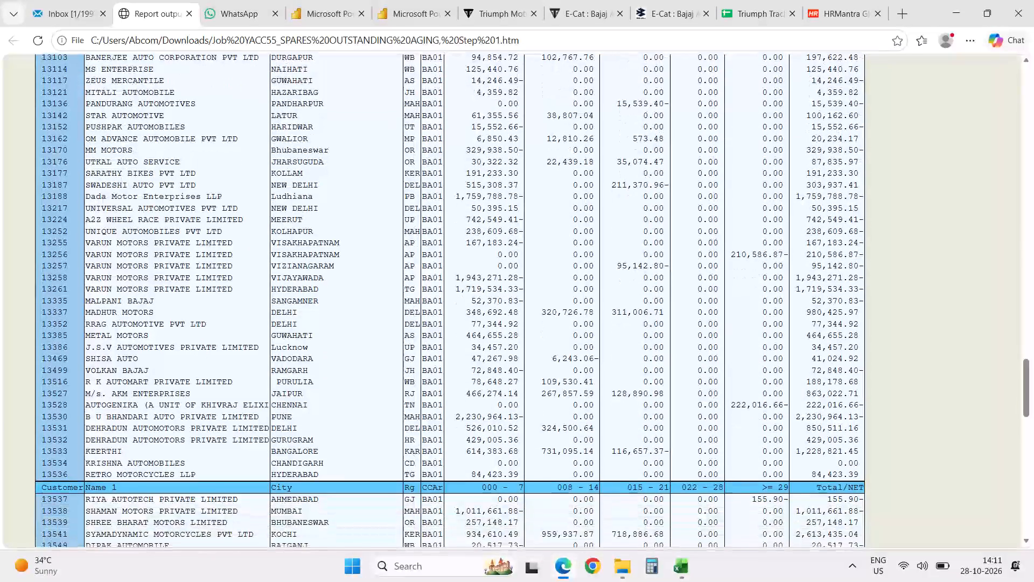
scroll(394, 363, "down", 1)
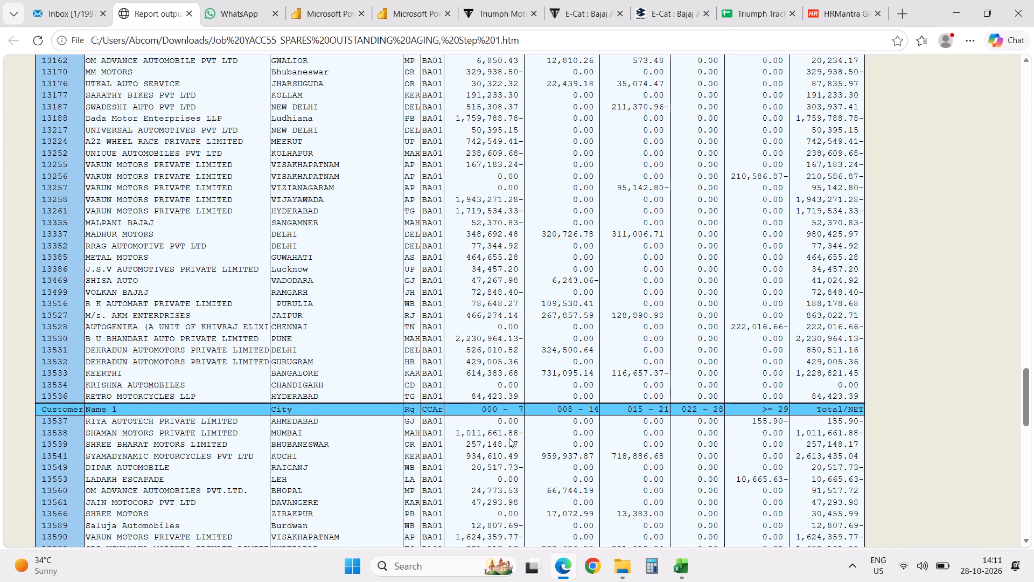
scroll(509, 438, "up", 8)
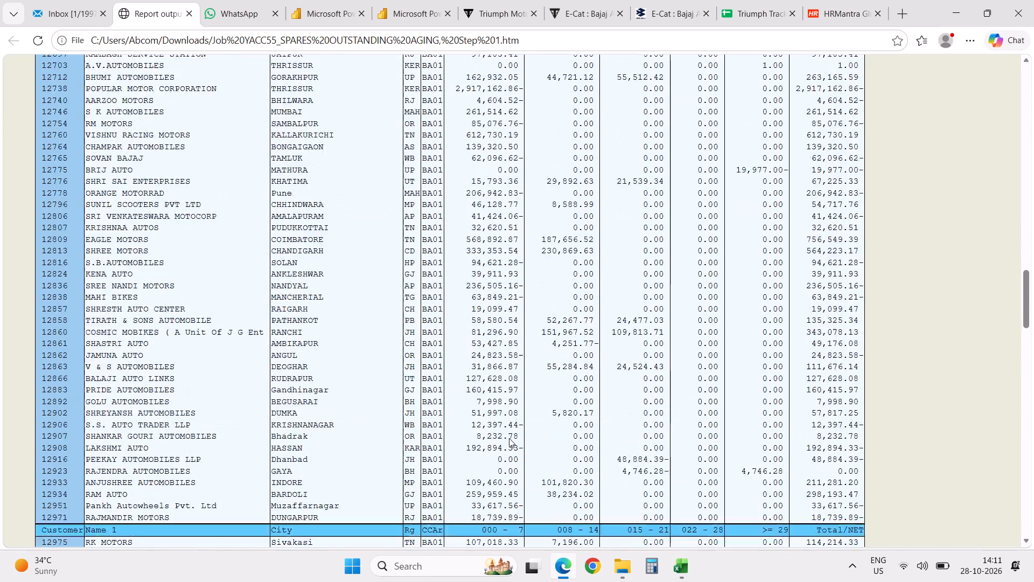
scroll(509, 438, "up", 20)
scroll(509, 438, "up", 13)
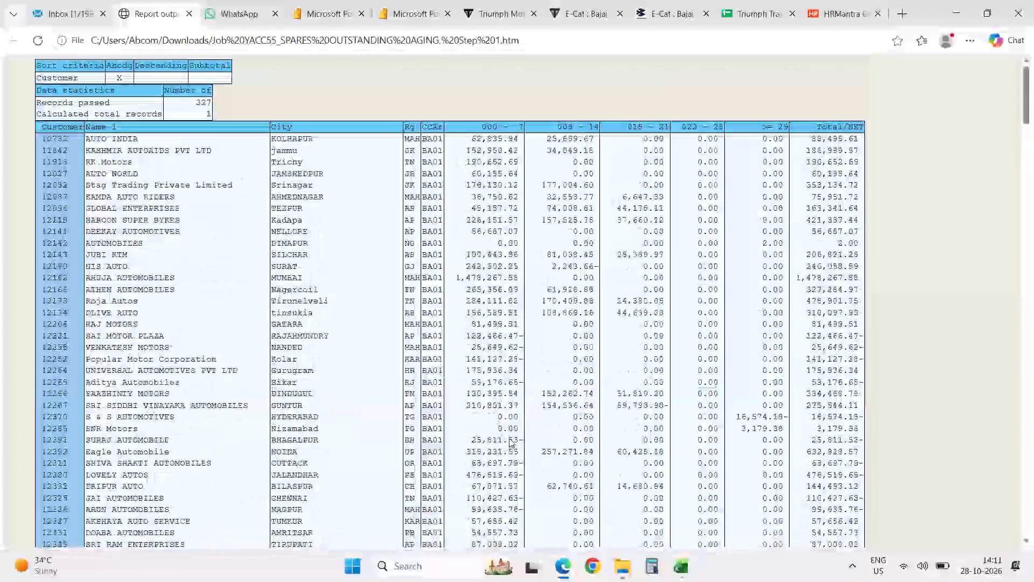
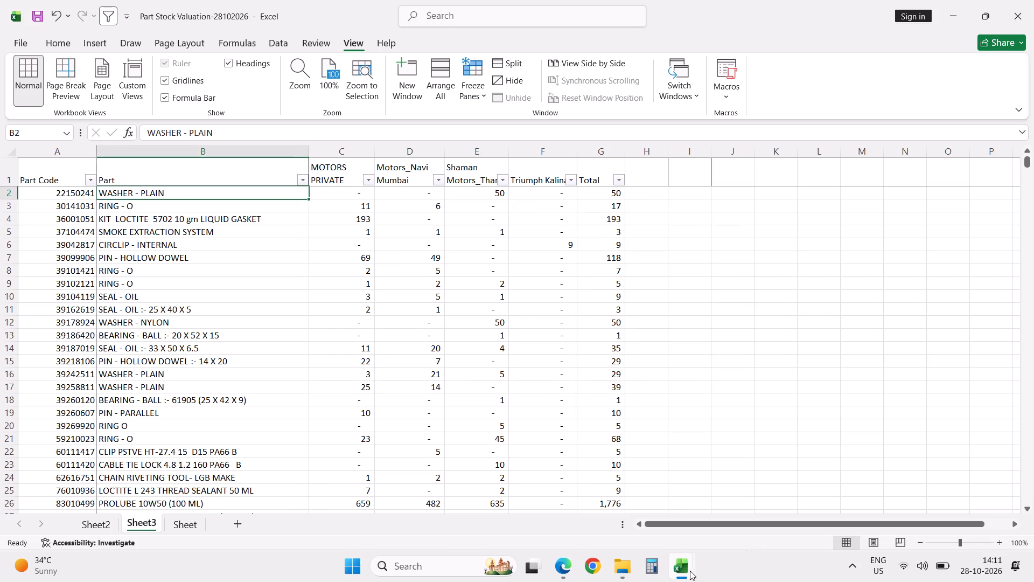
Switch to the New AMC_ABC_Oct 2026 workbook and enter the heading Column in cell AB1.
left_click(857, 477)
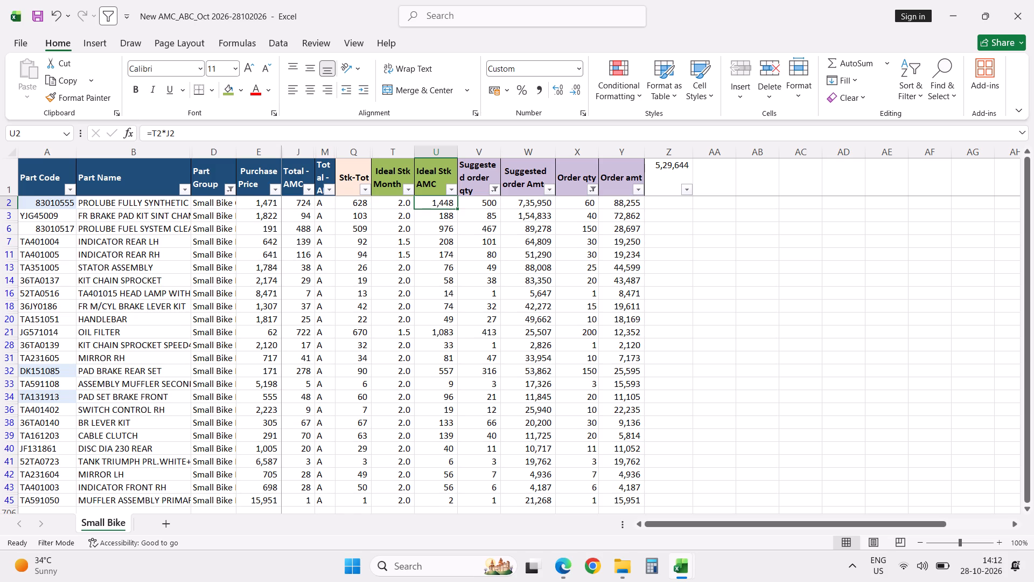
left_click(755, 217)
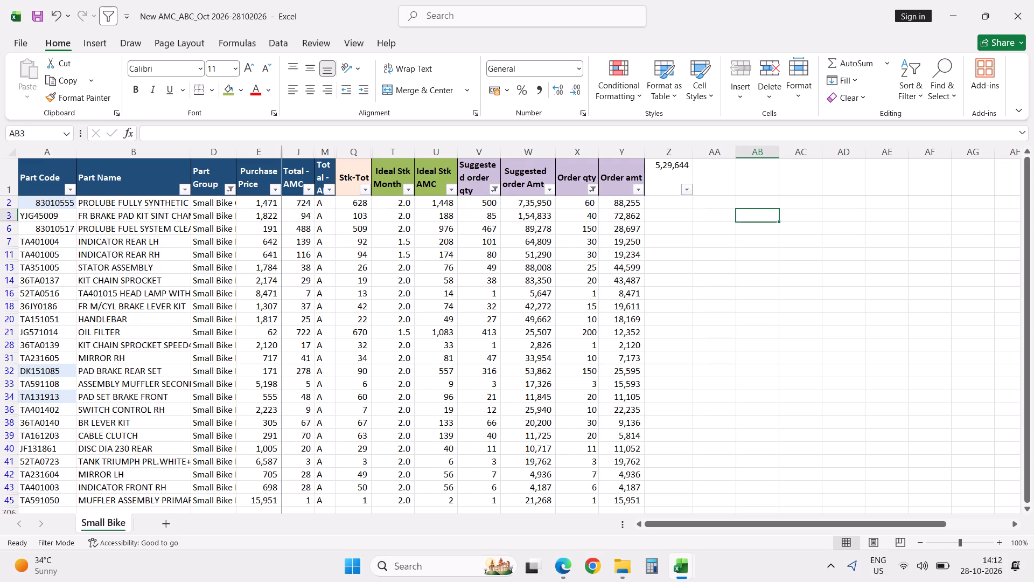
key("Up")
key("Up")
key("Up")
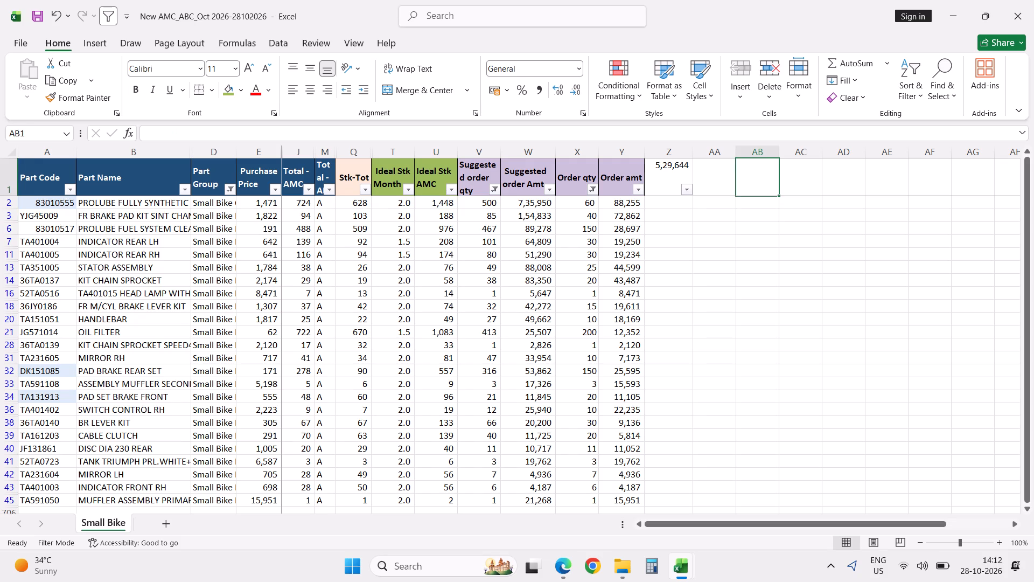
type("Column")
key("Return")
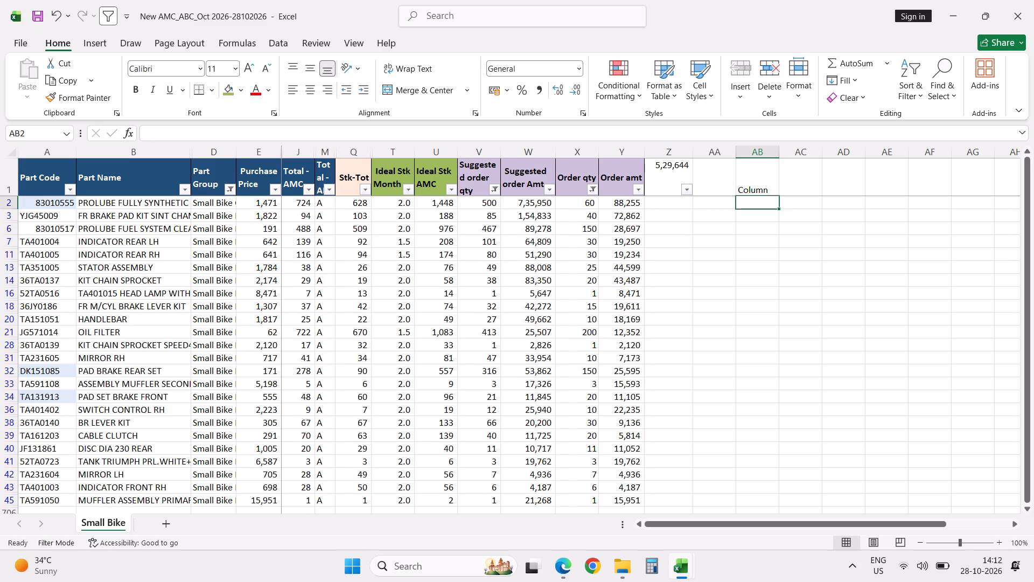
Start the column notes with Q in AB2 and the description Todays Stock in AC2.
key("q")
key("Tab")
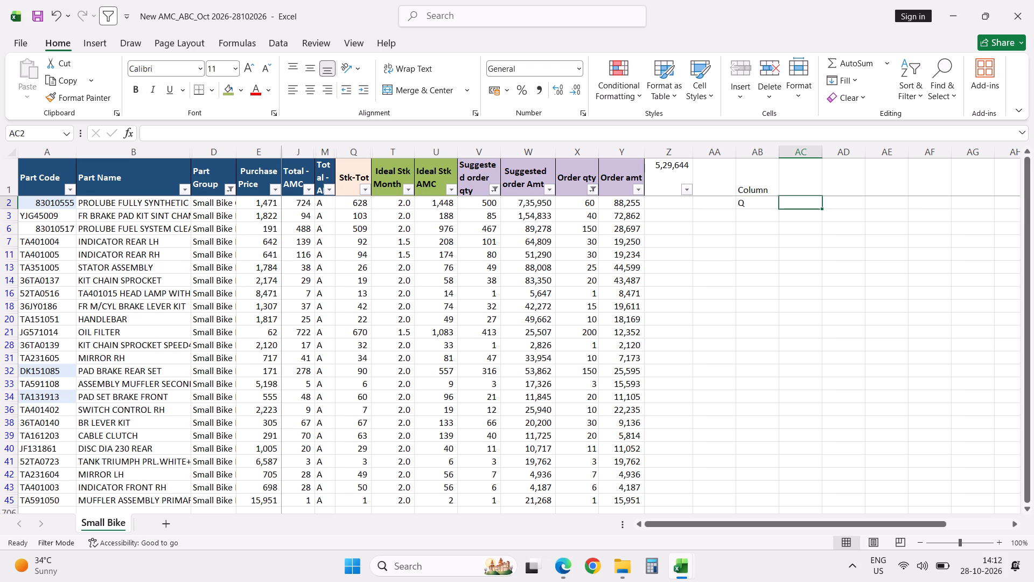
type("todays")
key("space")
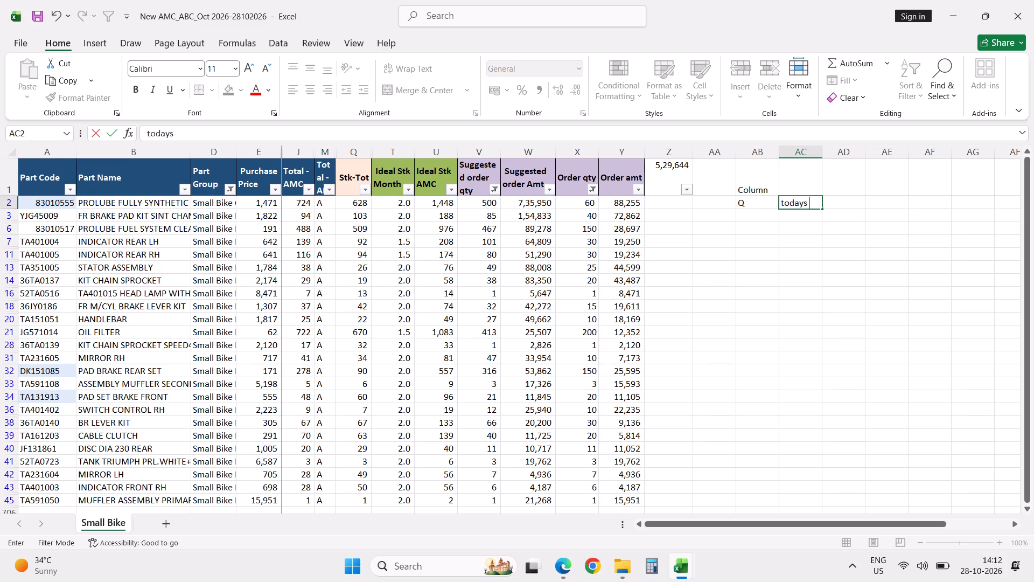
key("BackSpace")
key("BackSpace")
key("BackSpace")
key("BackSpace")
key("BackSpace")
key("BackSpace")
key("BackSpace")
key("BackSpace")
key("BackSpace")
key("BackSpace")
key("BackSpace")
key("BackSpace")
key("BackSpace")
key("BackSpace")
key("BackSpace")
key("BackSpace")
key("BackSpace")
key("BackSpace")
type("Todays Stock")
key("Return")
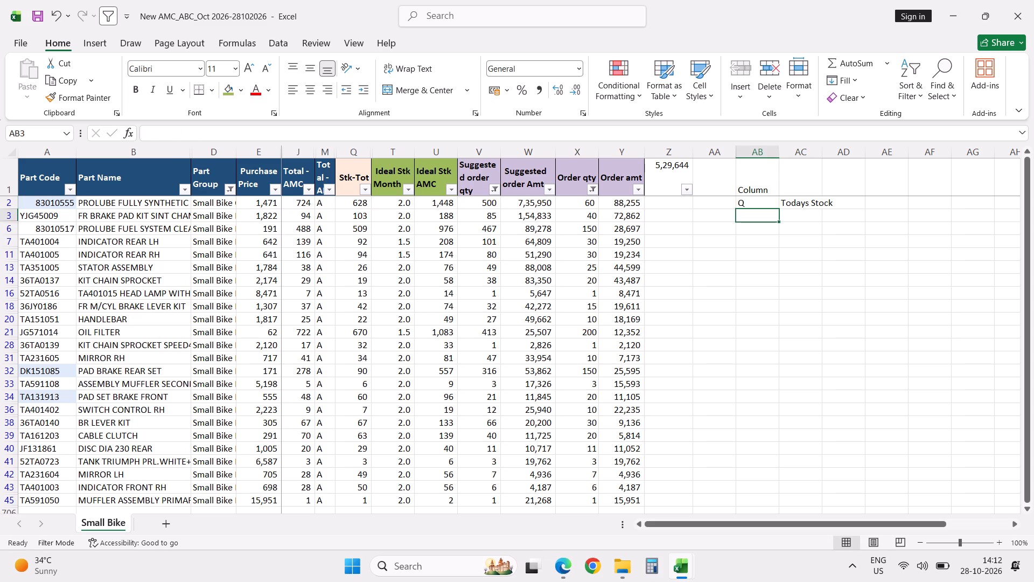
Enter T in AB3 with the description How many months stock we have decided to keep in AC3.
key("t")
key("BackSpace")
key("t")
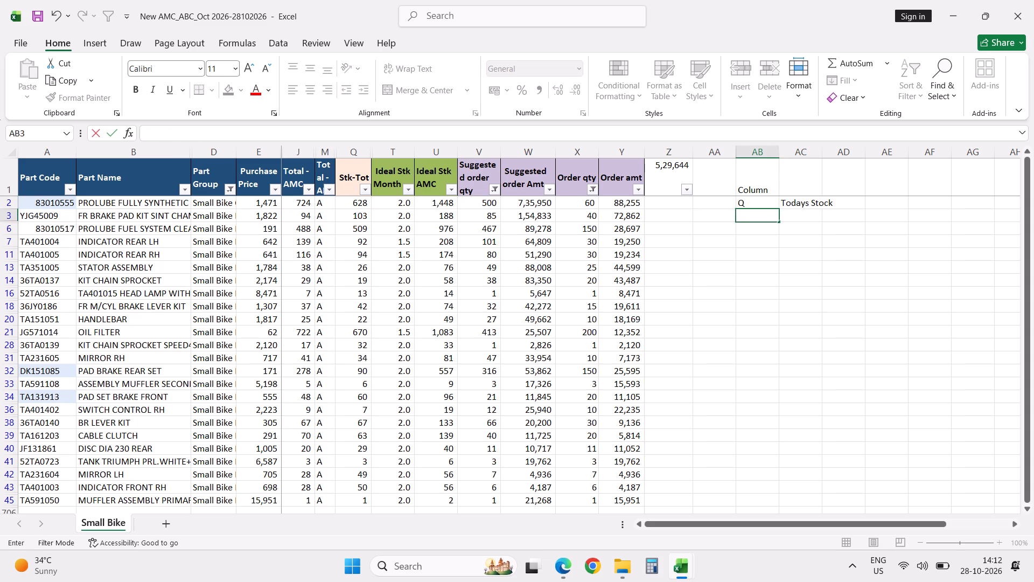
key("Tab")
key("Left")
key("shift+t")
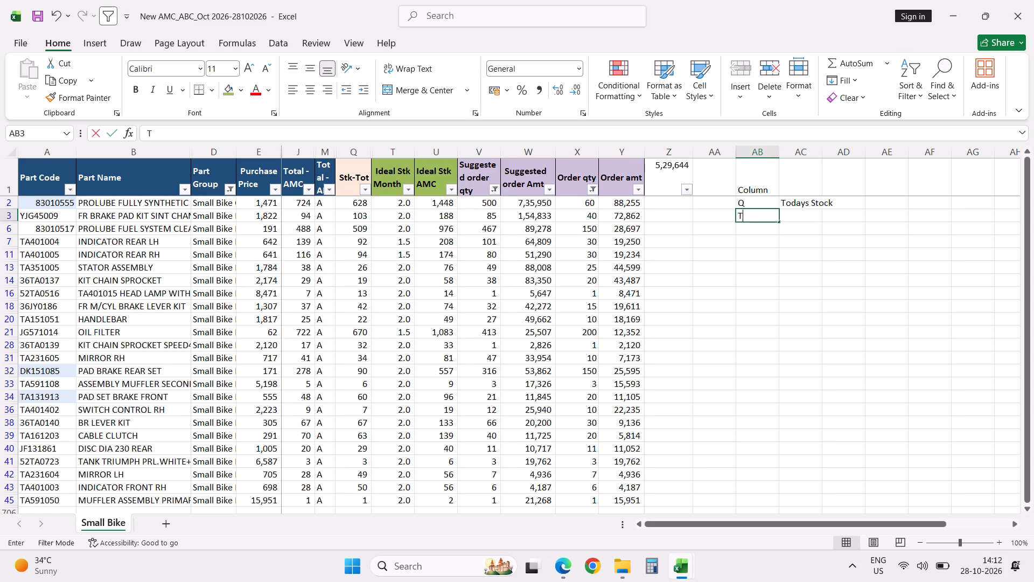
key("Tab")
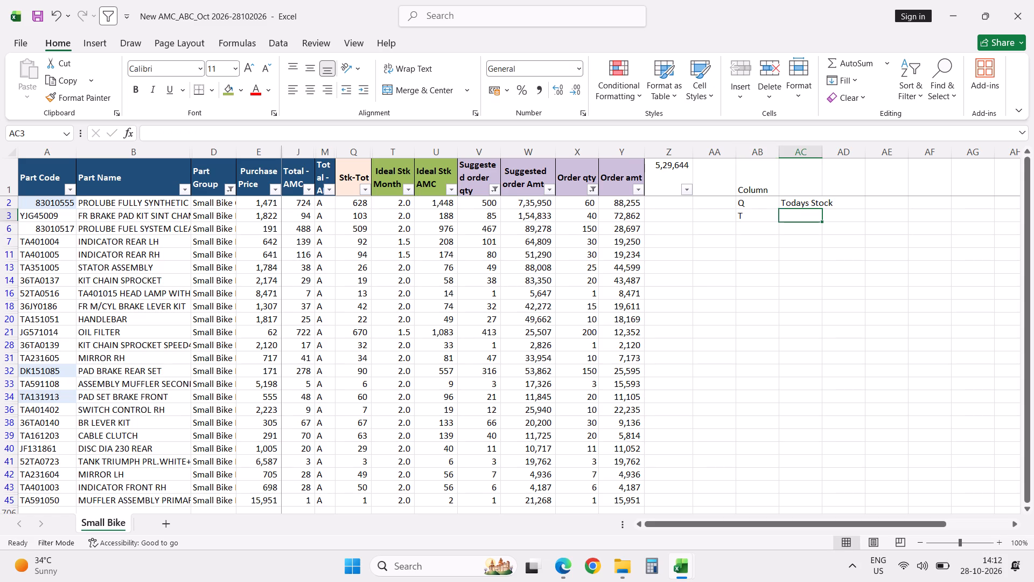
type("Idea")
key("Escape")
type("hoe")
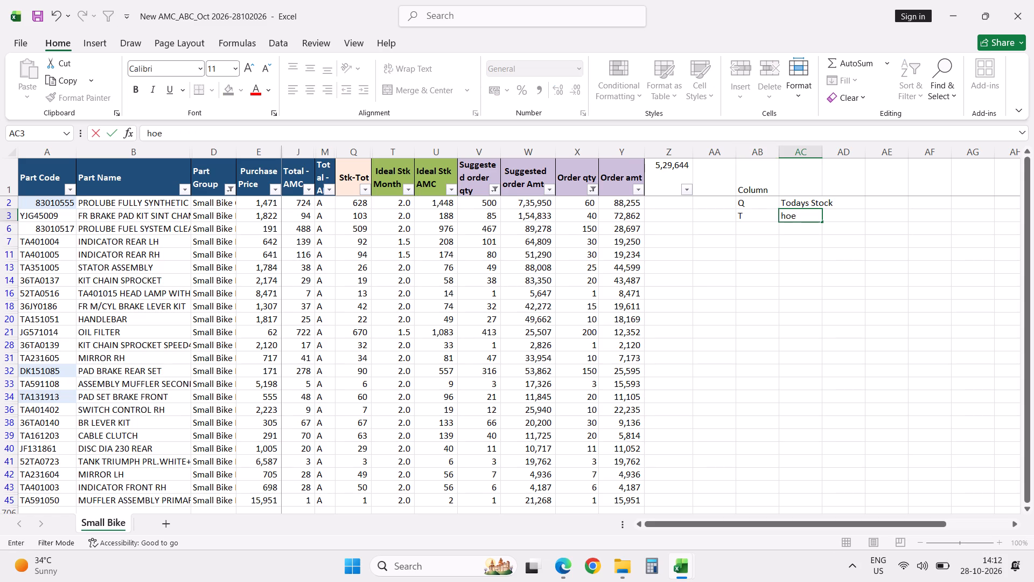
key("BackSpace")
key("BackSpace")
key("BackSpace")
key("BackSpace")
type("How many months stock")
key("space")
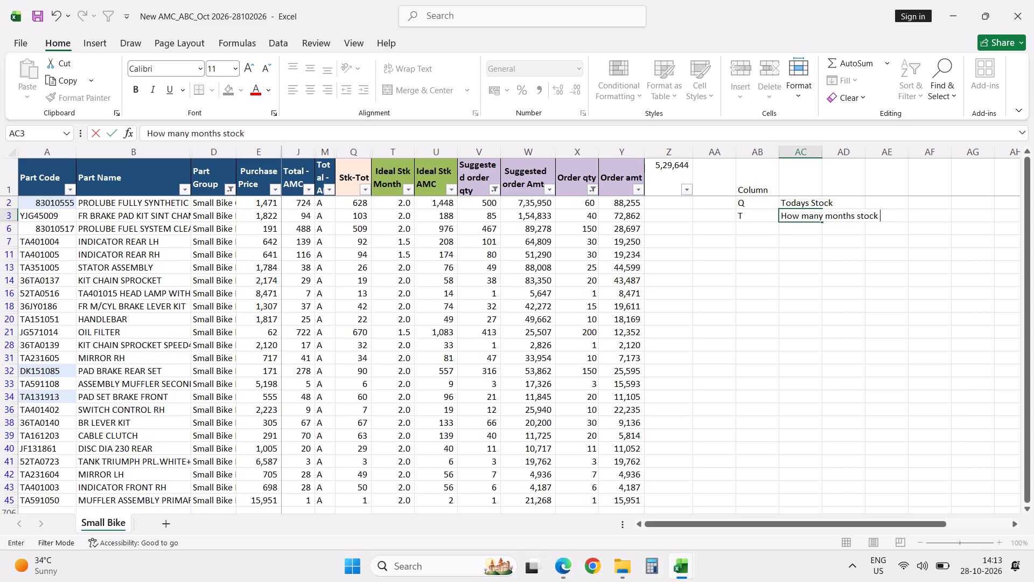
type("we are")
key("space")
key("BackSpace")
key("BackSpace")
key("BackSpace")
key("BackSpace")
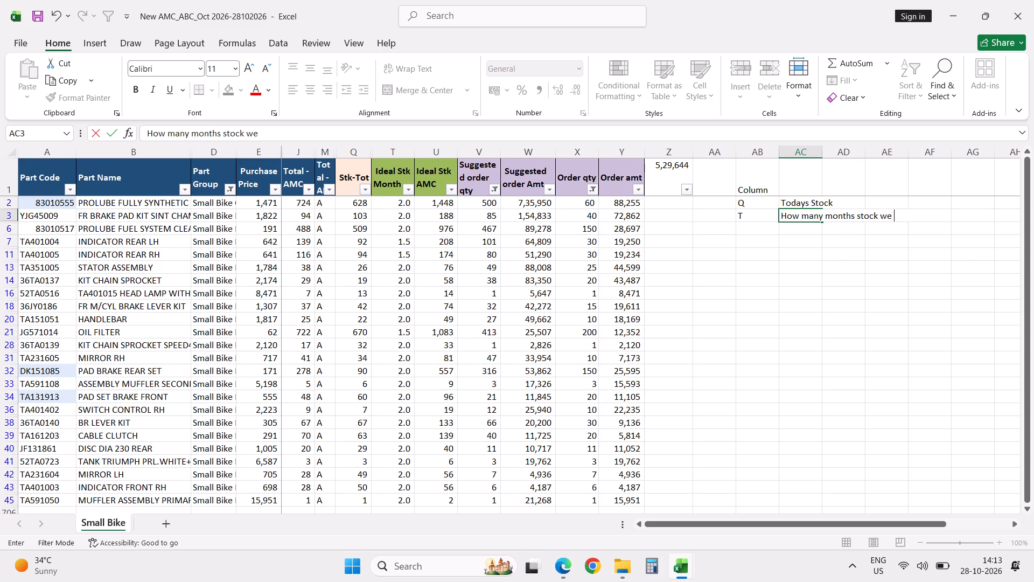
type("have decie")
key("BackSpace")
type("ded to keep")
key("Return")
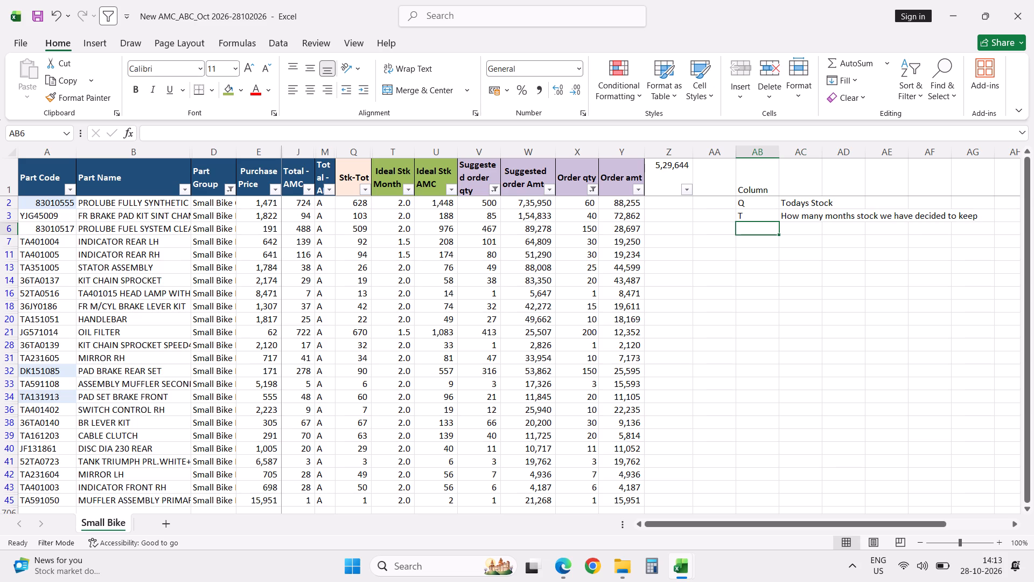
Add a note for column M in AB6 with the description ABC in AC6.
key("shift+m")
key("Tab")
type("ABC")
key("Return")
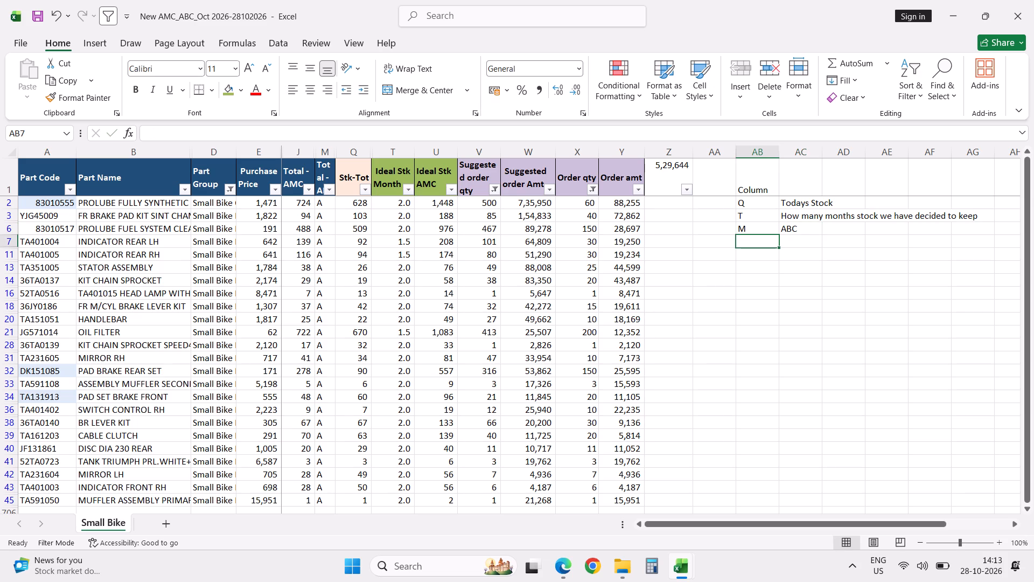
Add a note for column J in AB7 with the description Total AMC in AC7.
key("shift+q")
key("Escape")
key("shift+j")
key("Return")
key("Up")
key("Right")
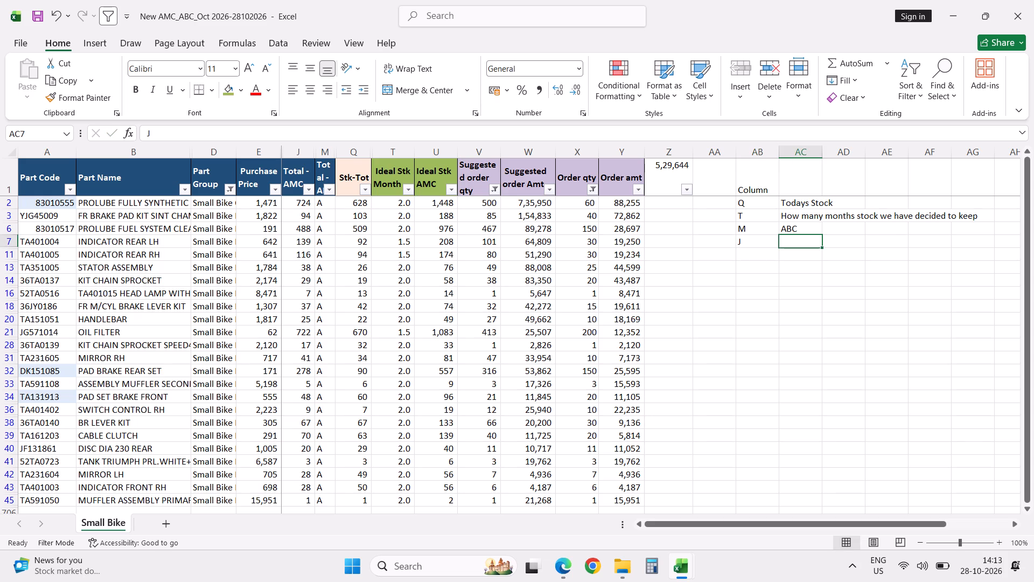
type("Total AMC")
key("Return")
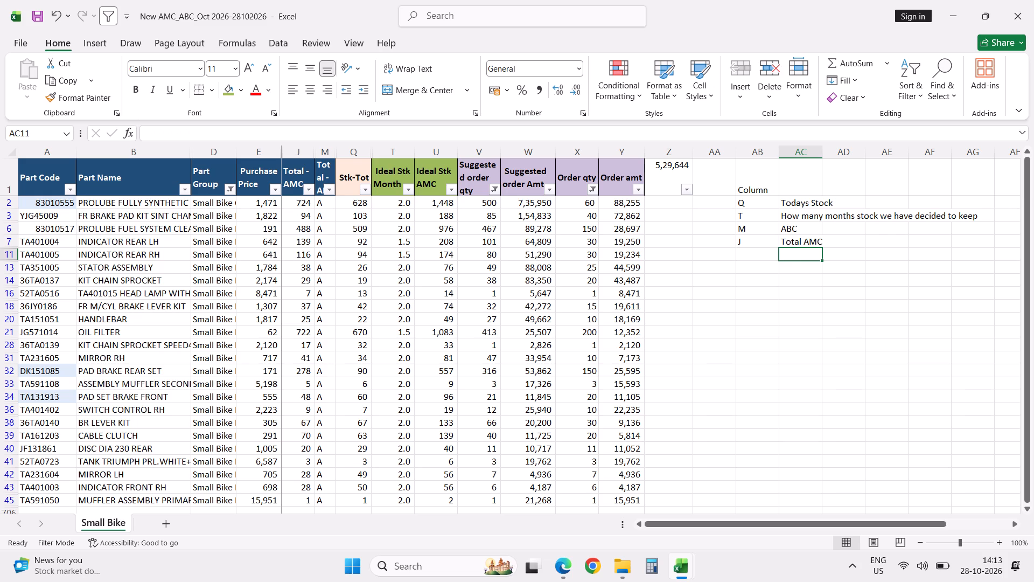
Move the M and J notes in AB6:AC7 down one row, leaving row 6 free below the T note.
left_click(757, 230)
key("shift+Right")
key("shift+Down")
key("ctrl+x")
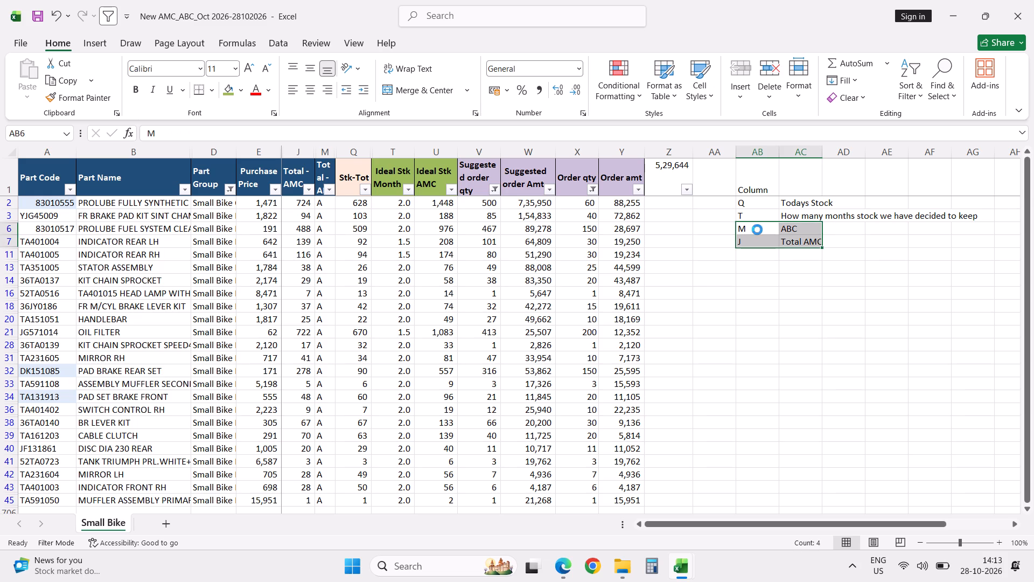
key("Down")
key("Return")
key("Up")
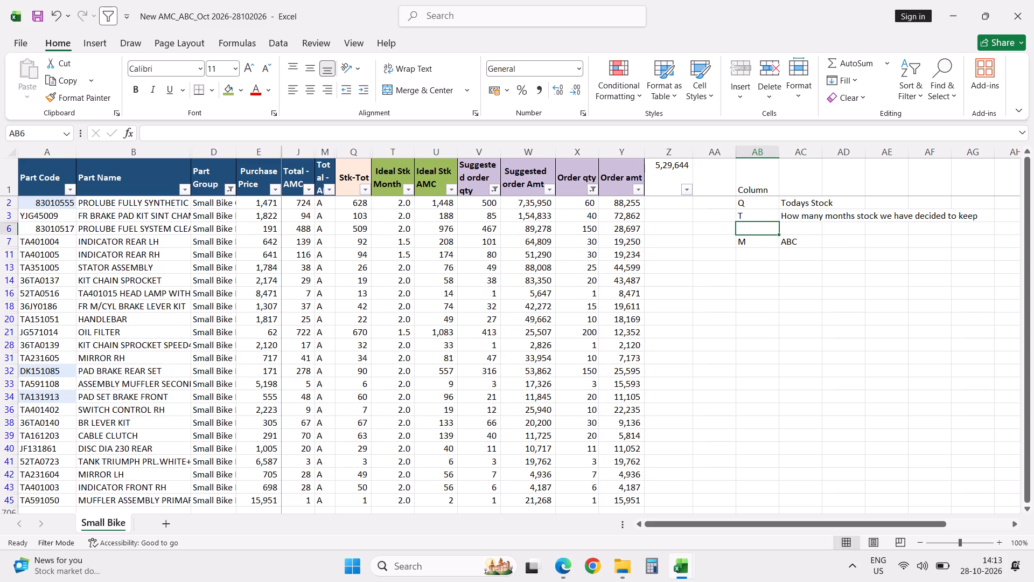
Append -1,1.5,&2 to the end of the T column's description in AC3.
left_click(795, 214)
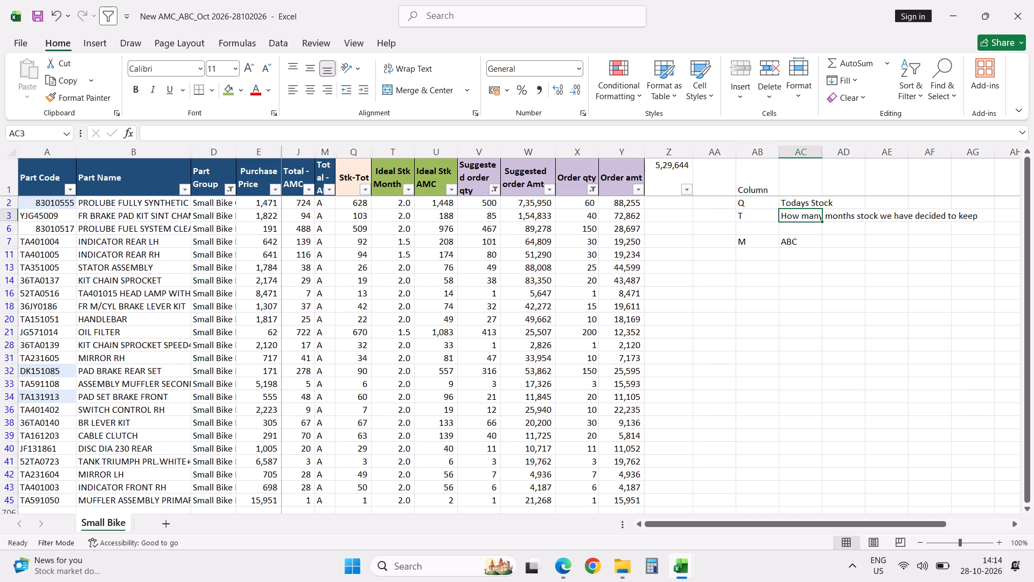
left_click(430, 128)
key("space")
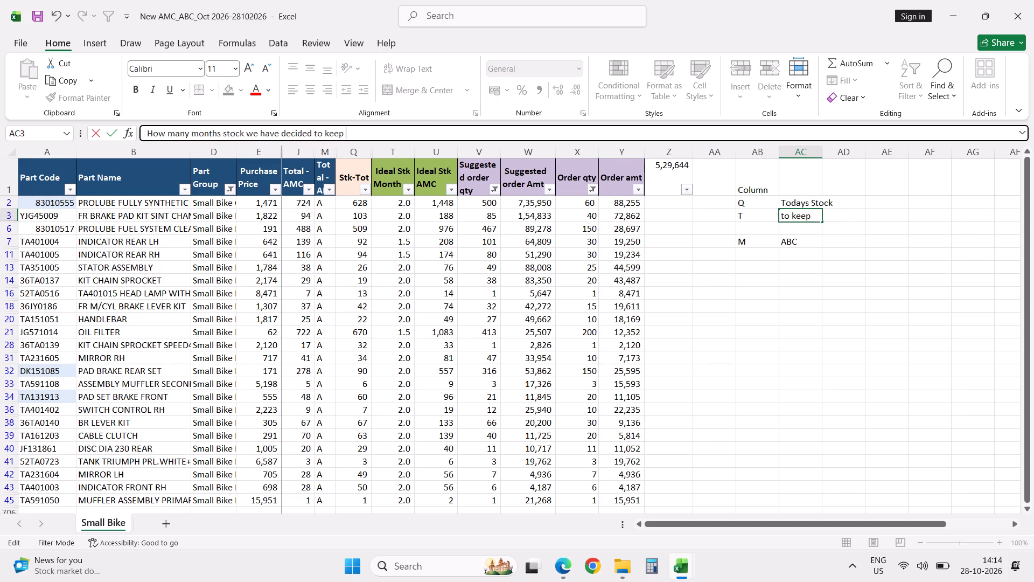
key("minus")
key("1")
type(",1.5,")
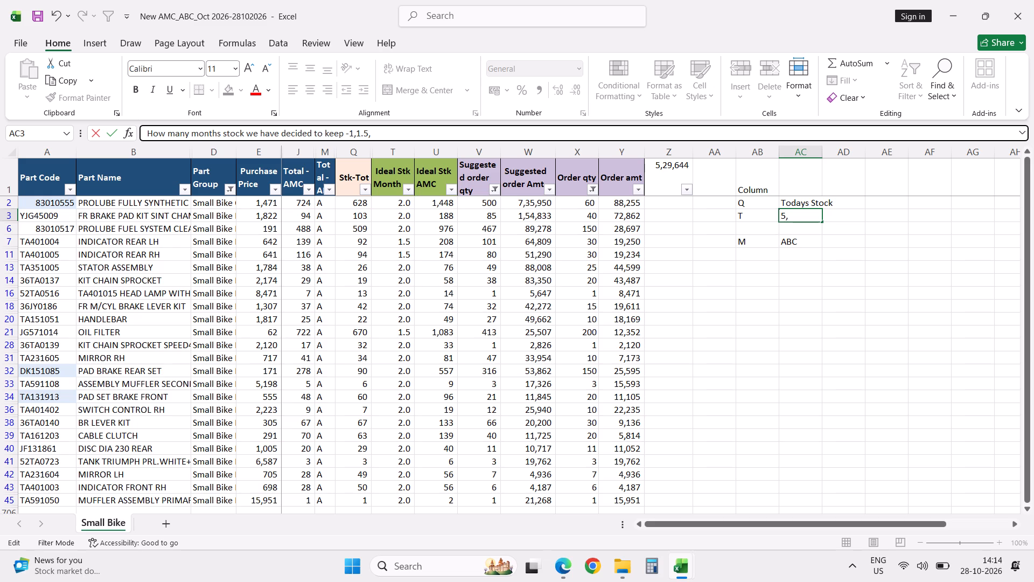
type("&2")
key("Return")
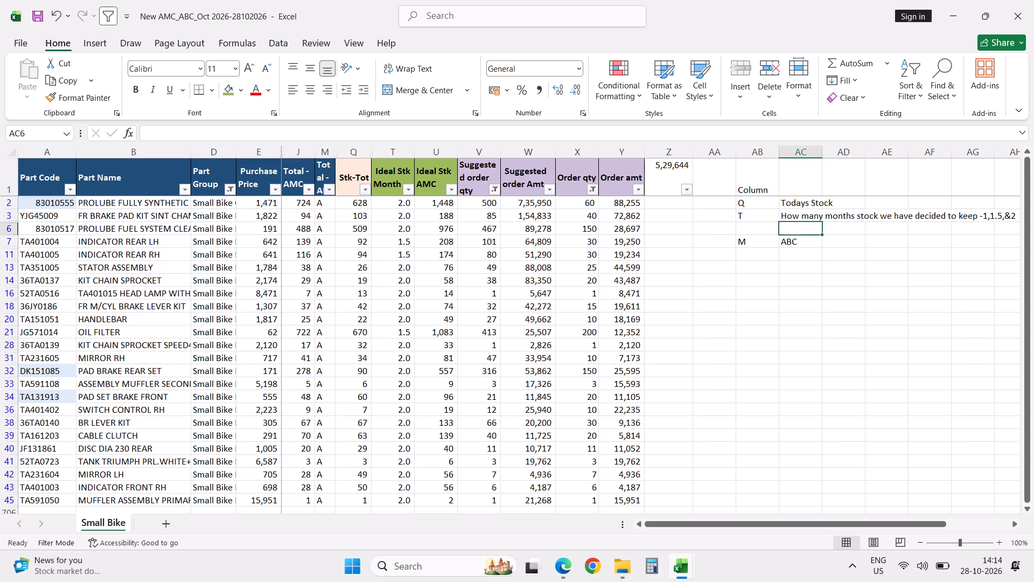
Add a note for column U in AB6 with the formula description T*j in AC6.
key("Left")
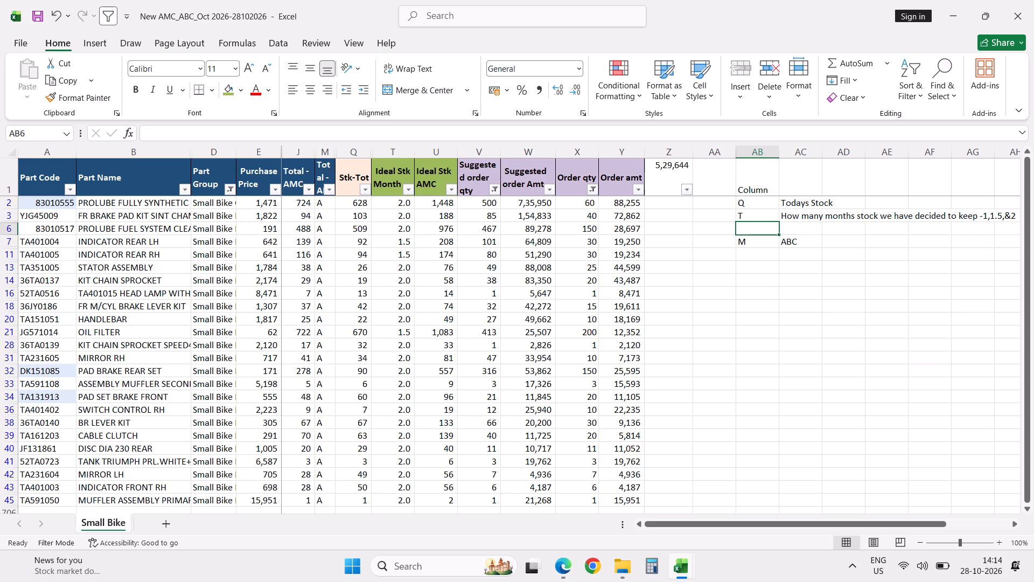
key("shift+u")
key("Tab")
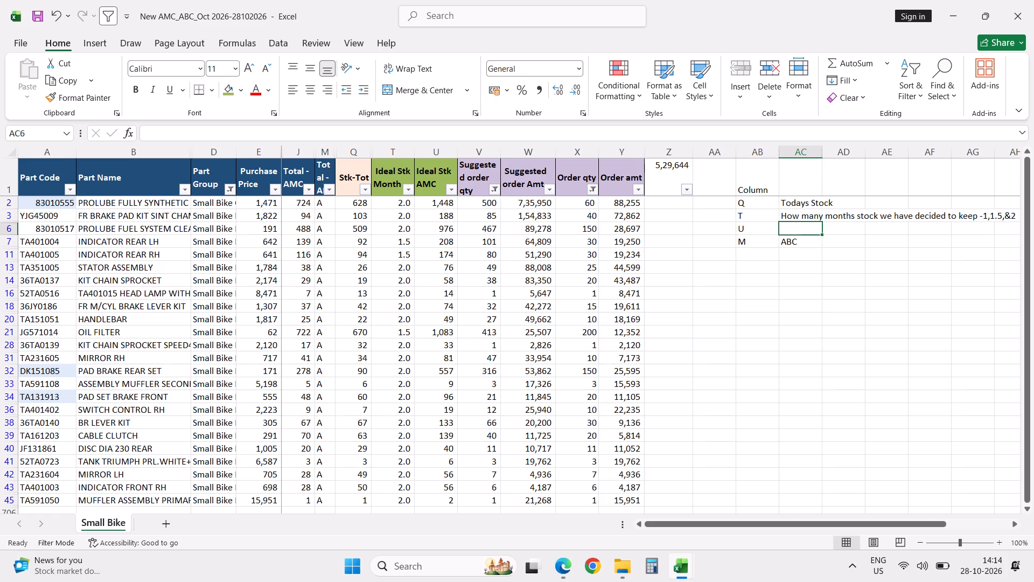
key("t")
key("BackSpace")
key("BackSpace")
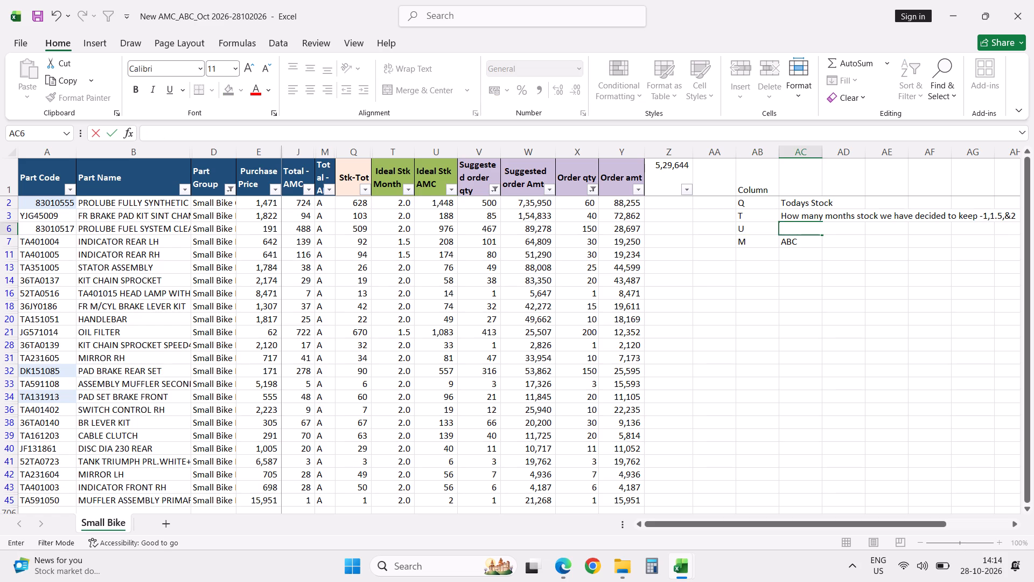
key("shift+t")
key("asterisk")
key("j")
key("Return")
key("Up")
key("Right")
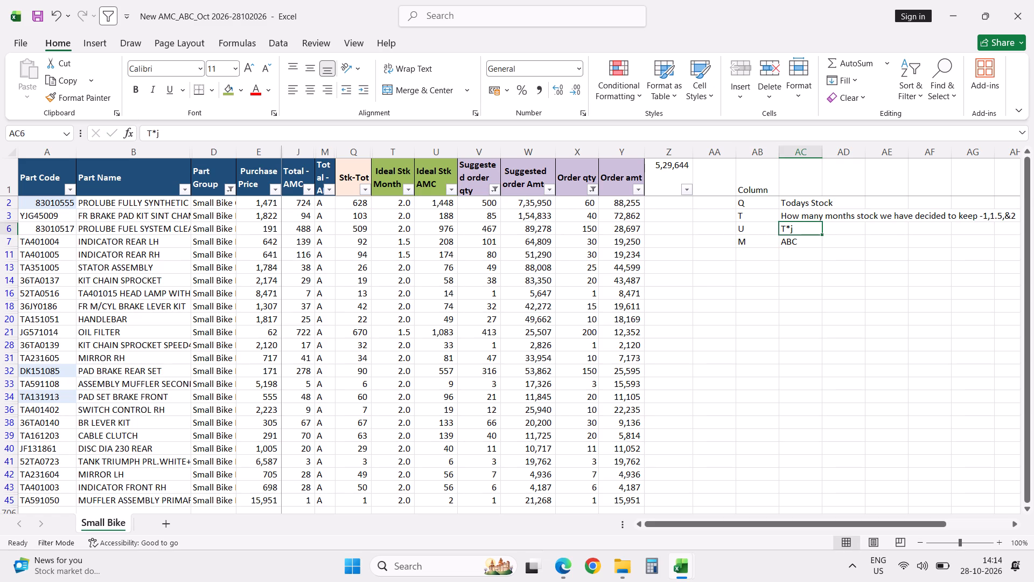
Rewrite column U's formula description in AC6 as TxJ.
left_click(481, 131)
key("BackSpace")
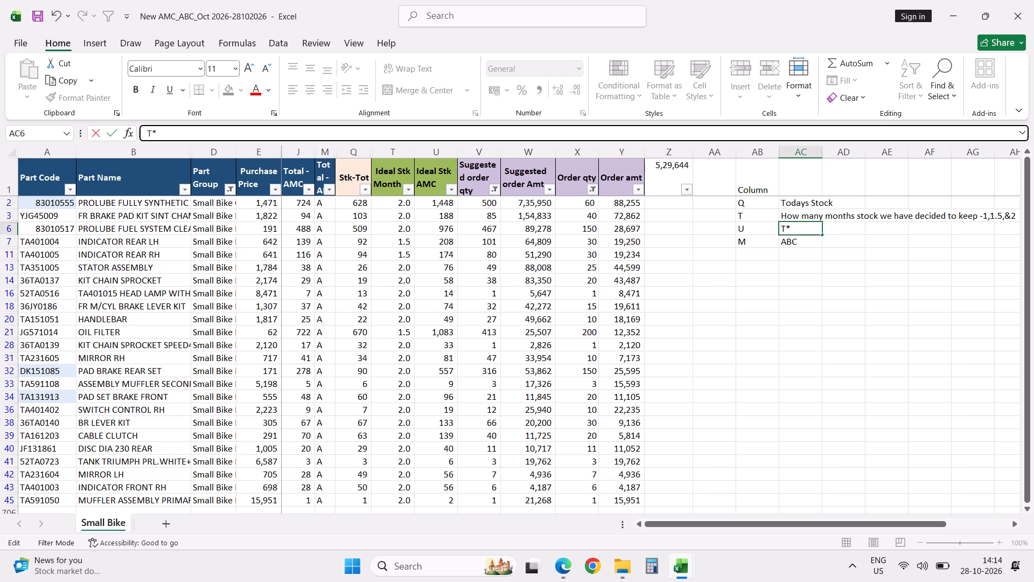
key("shift+j")
key("Return")
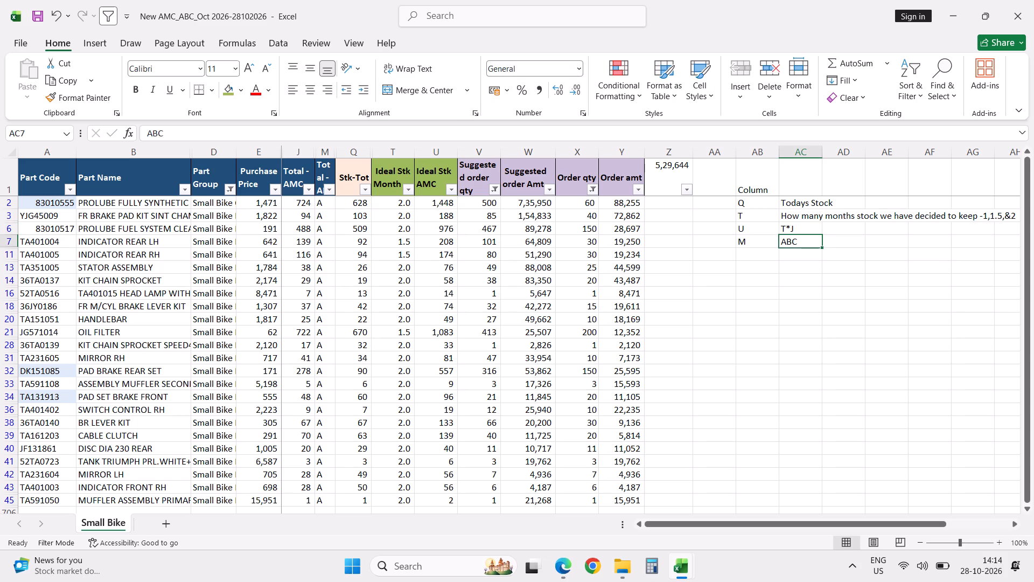
left_click(808, 229)
left_click(157, 132)
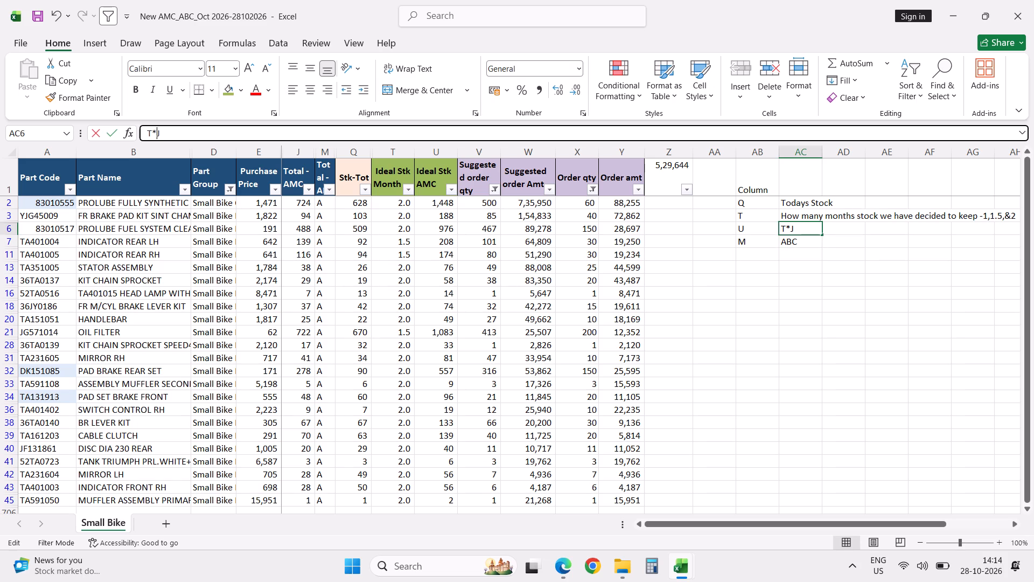
key("BackSpace")
key("x")
key("Return")
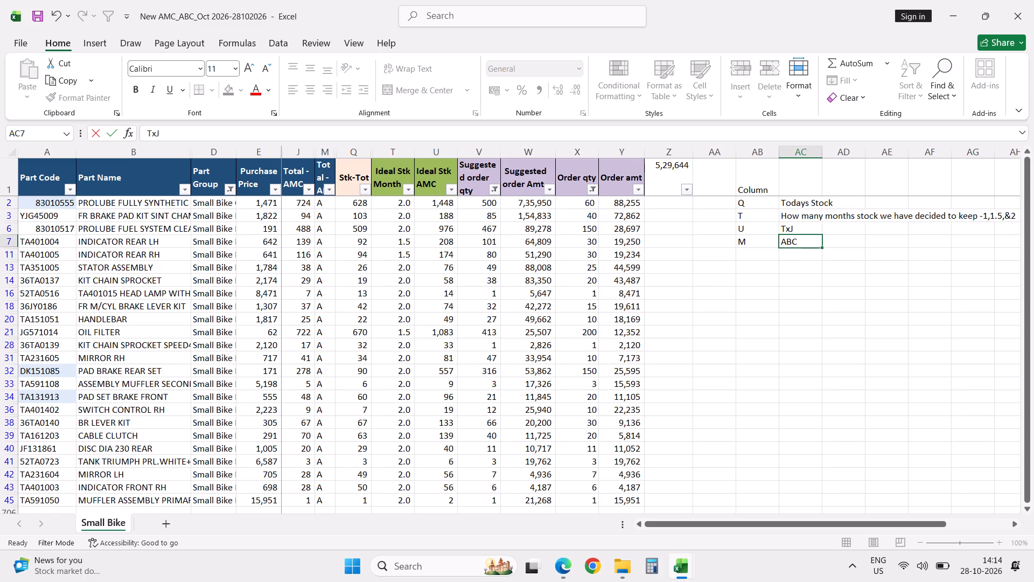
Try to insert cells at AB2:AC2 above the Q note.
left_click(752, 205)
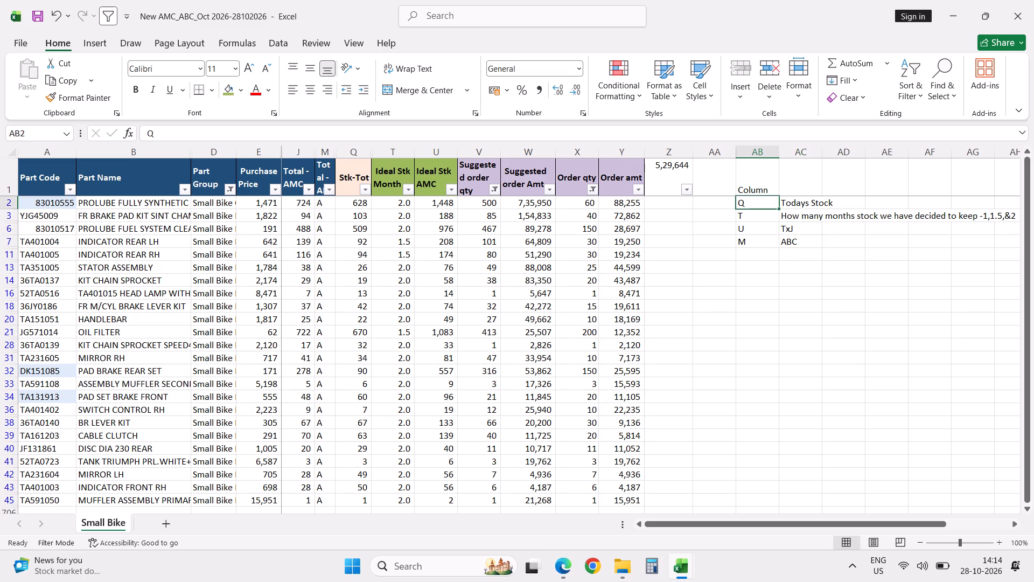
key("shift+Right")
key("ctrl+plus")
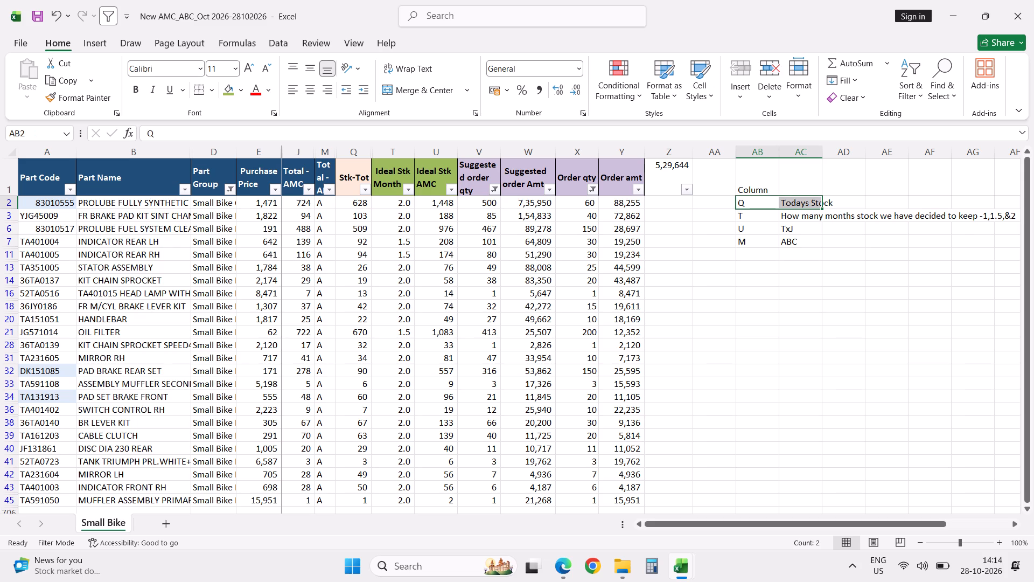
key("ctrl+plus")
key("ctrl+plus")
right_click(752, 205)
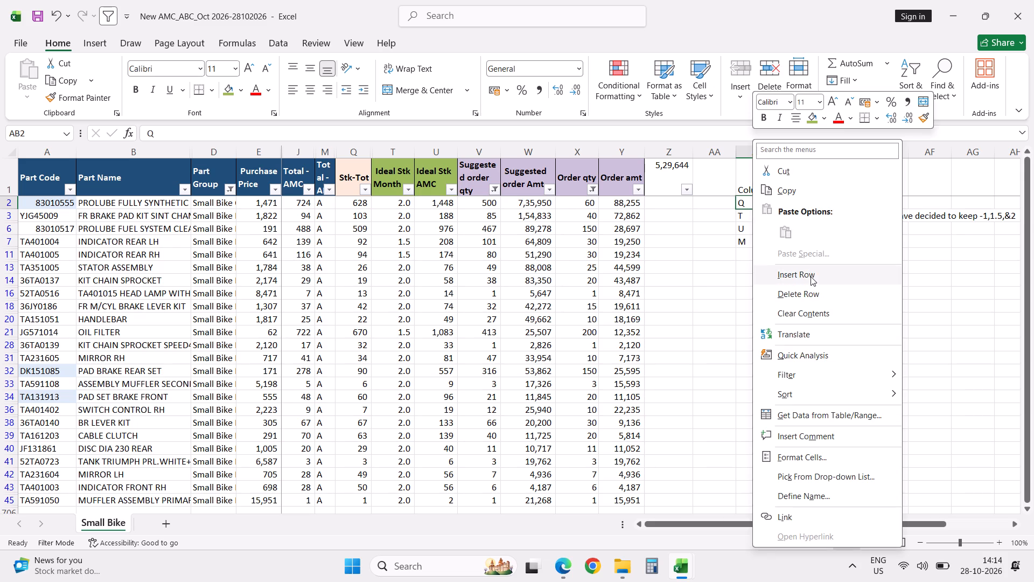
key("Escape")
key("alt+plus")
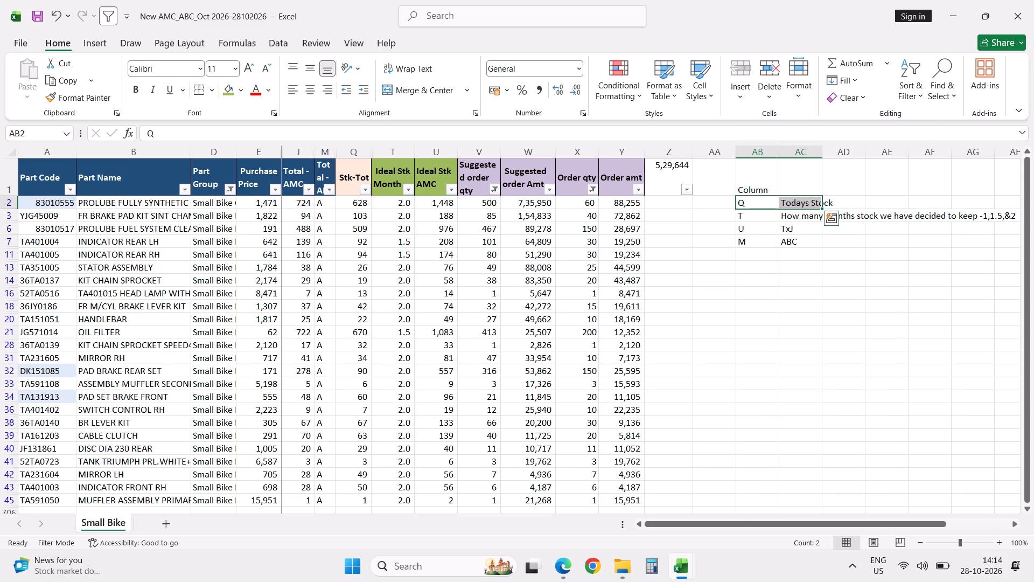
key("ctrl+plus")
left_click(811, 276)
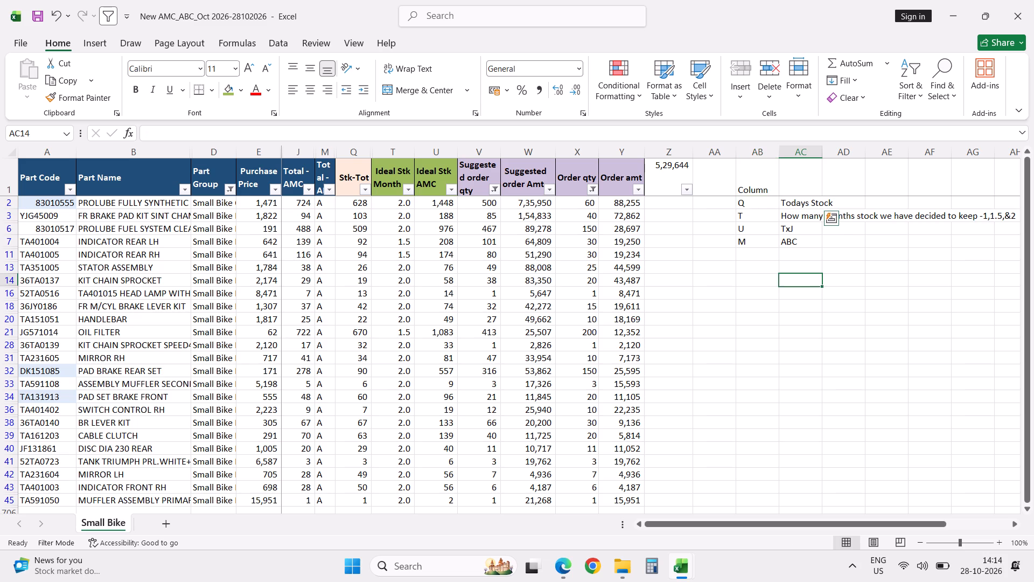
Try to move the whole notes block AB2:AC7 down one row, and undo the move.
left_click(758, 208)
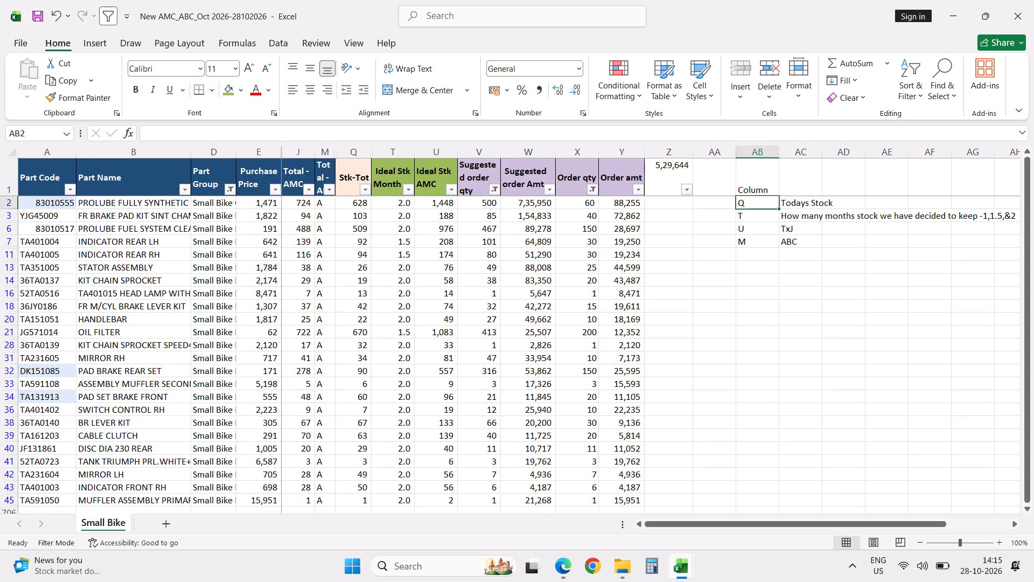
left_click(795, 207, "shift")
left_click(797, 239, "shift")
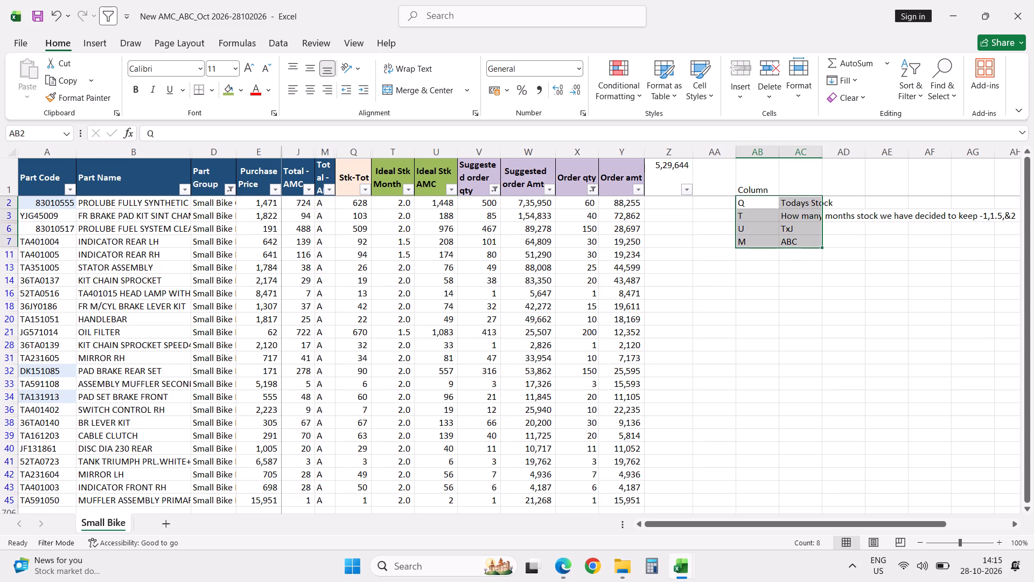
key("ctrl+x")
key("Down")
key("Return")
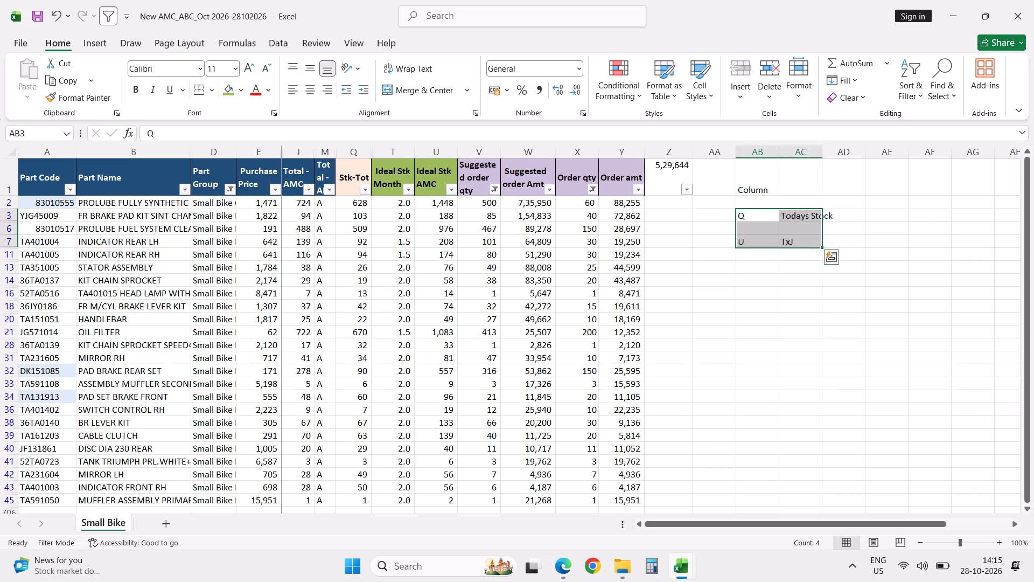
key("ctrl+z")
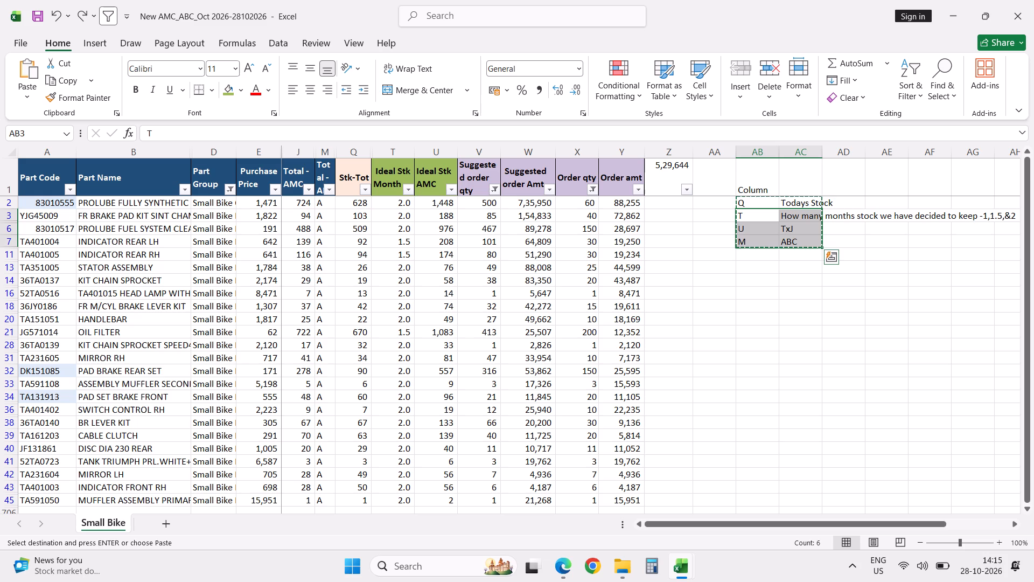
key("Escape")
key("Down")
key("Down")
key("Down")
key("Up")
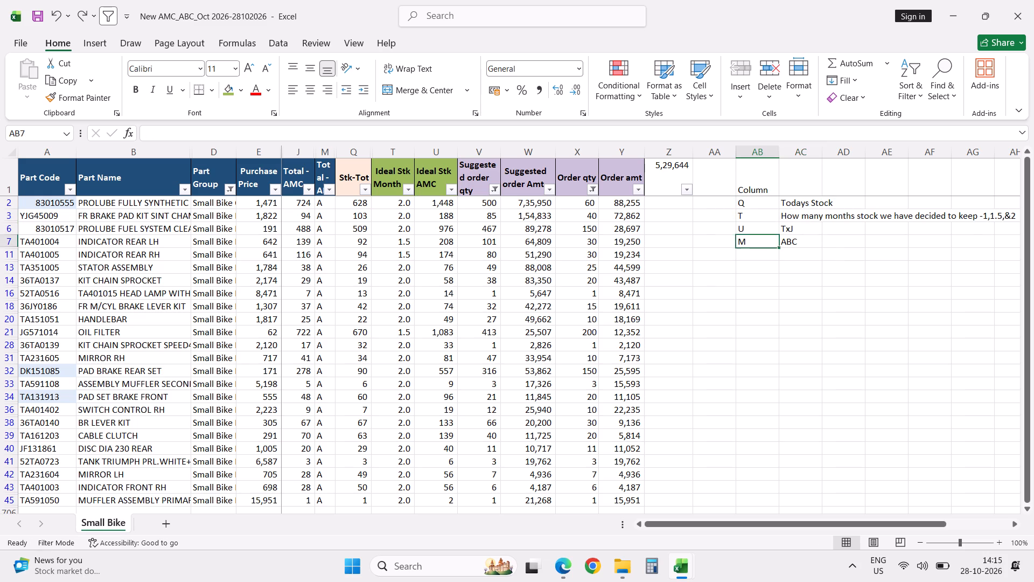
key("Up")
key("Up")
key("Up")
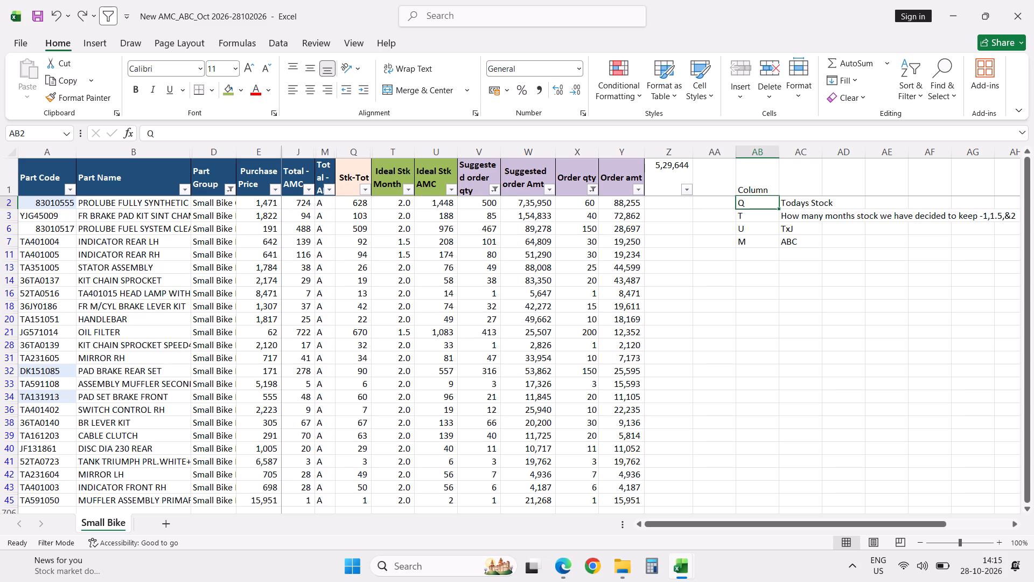
Clear the M note and its ABC description from AB7:AC7.
left_click(760, 244)
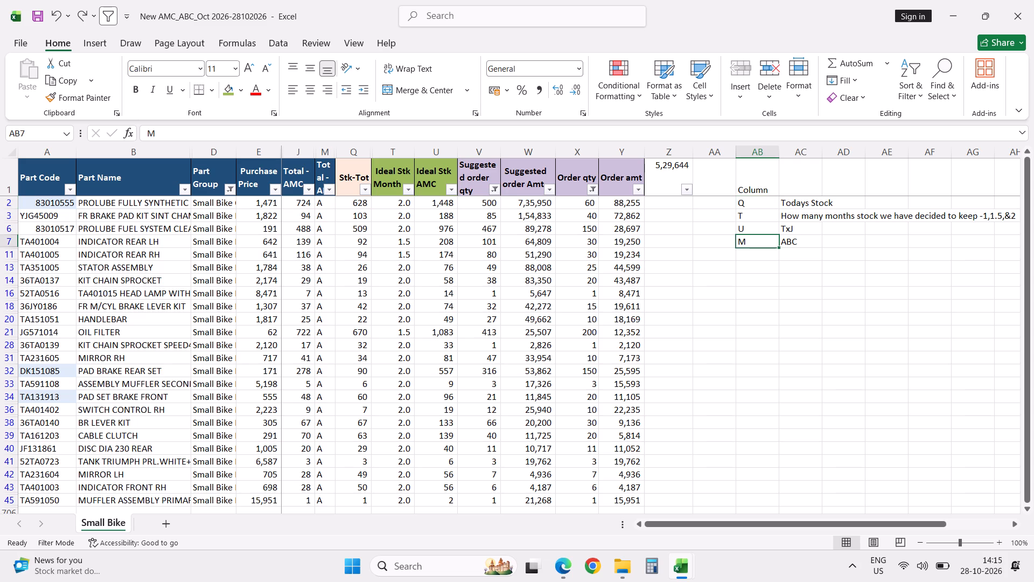
key("shift+Right")
key("Delete")
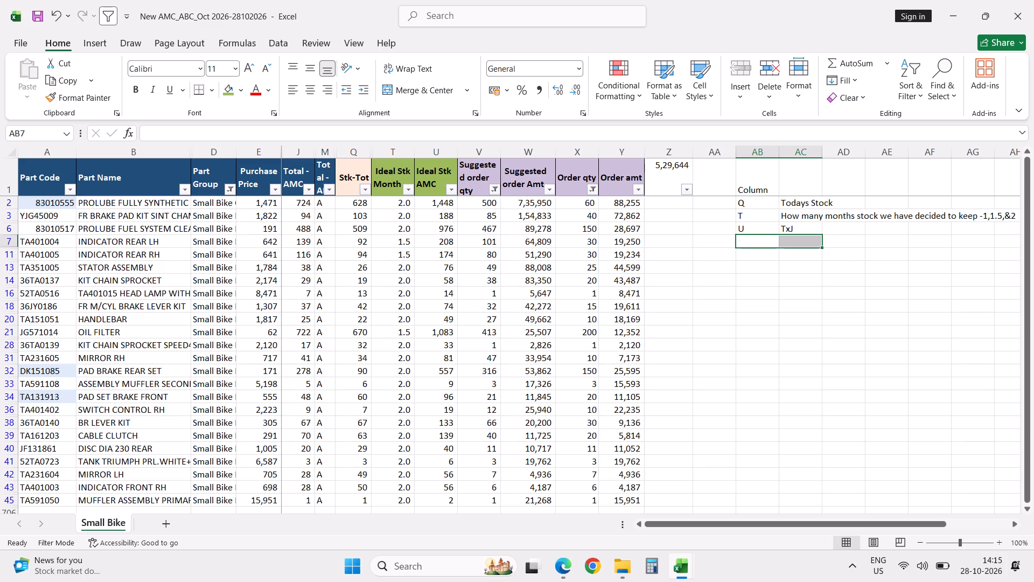
Move the U, T and Q notes with their descriptions down one visible row each, starting with U, leaving row 2 free.
left_click(751, 226)
key("shift+Right")
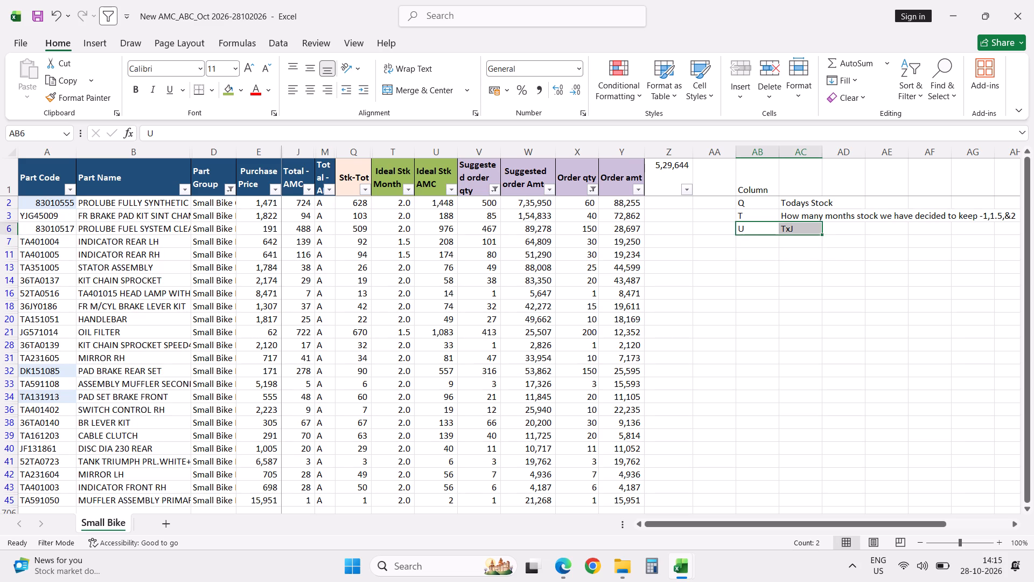
key("ctrl+x")
key("Down")
key("Return")
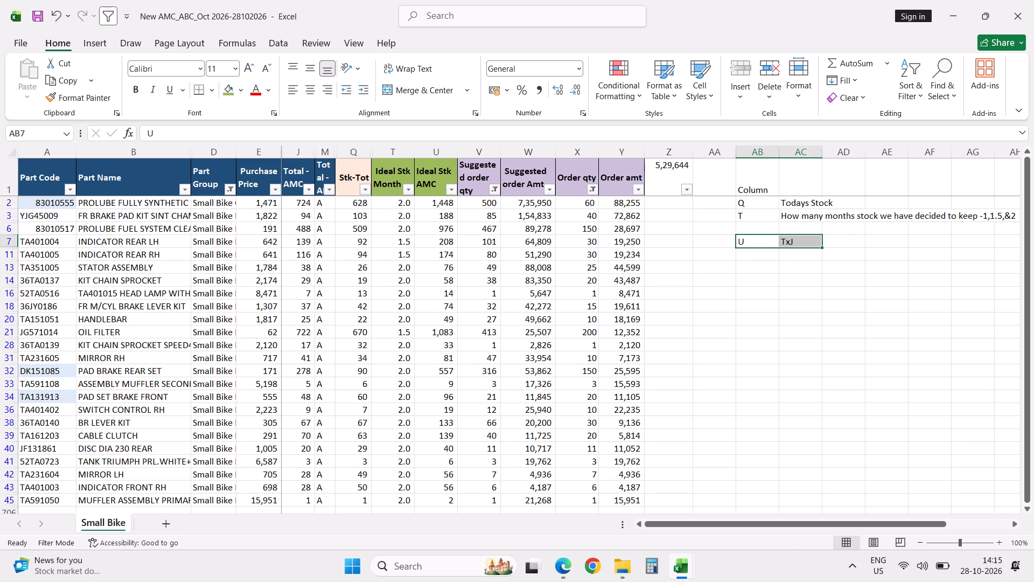
key("Up")
key("Up")
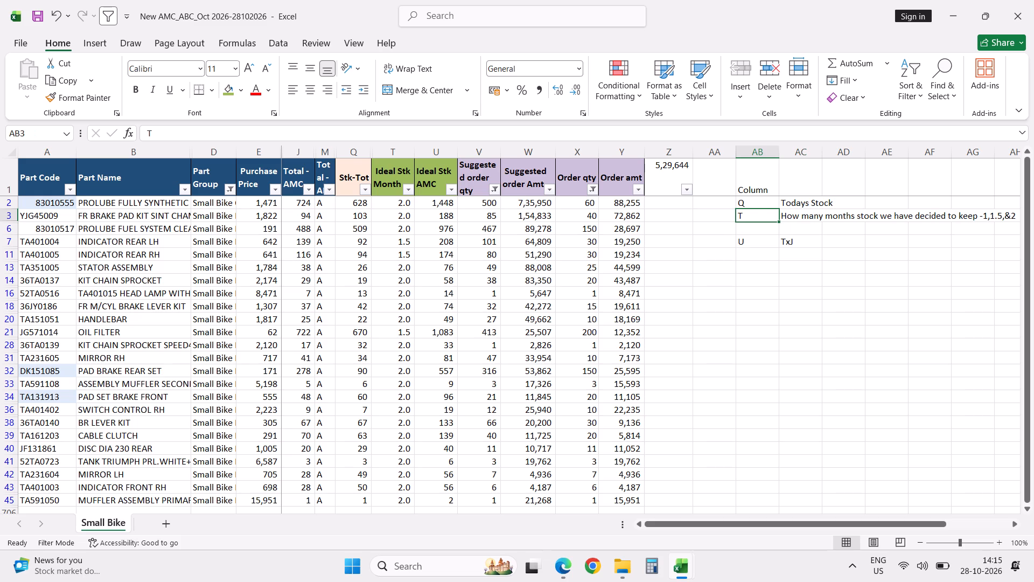
key("shift+Right")
key("ctrl+x")
key("Down")
key("Return")
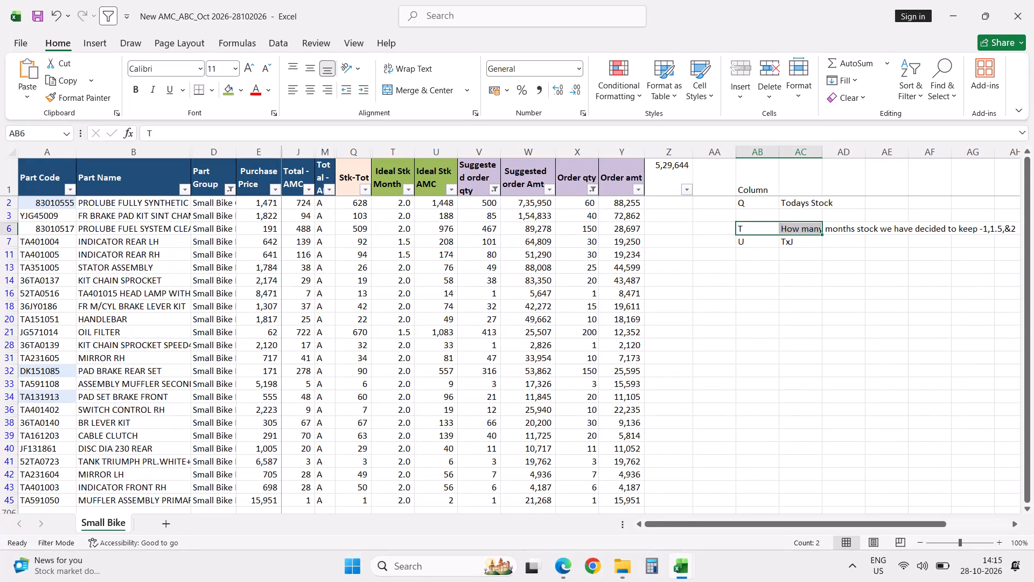
key("Up")
key("Up")
key("shift+Right")
key("ctrl+x")
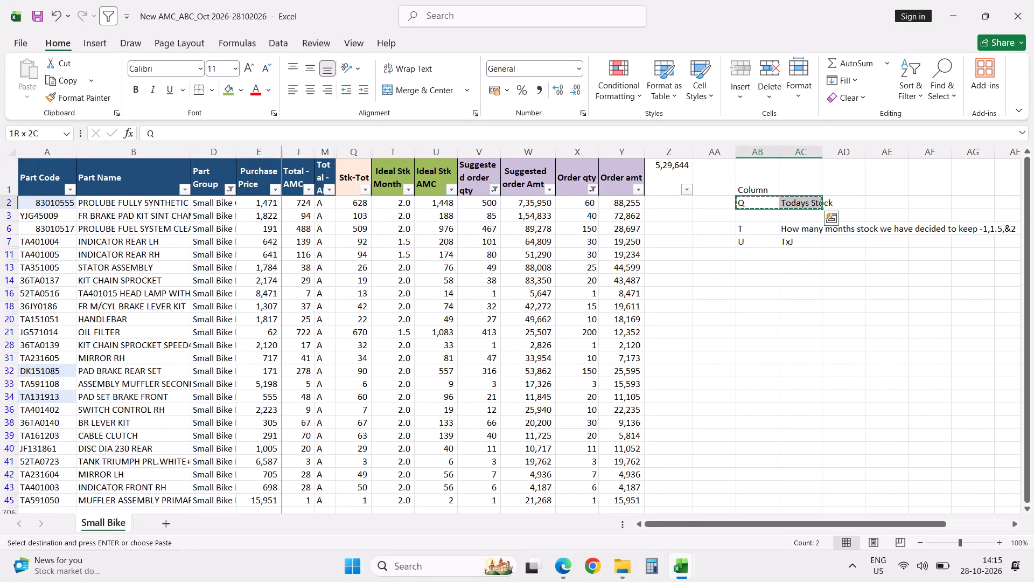
key("Down")
key("Return")
Add a note for column J in AB2 with the description Total AMC in AC2.
key("Up")
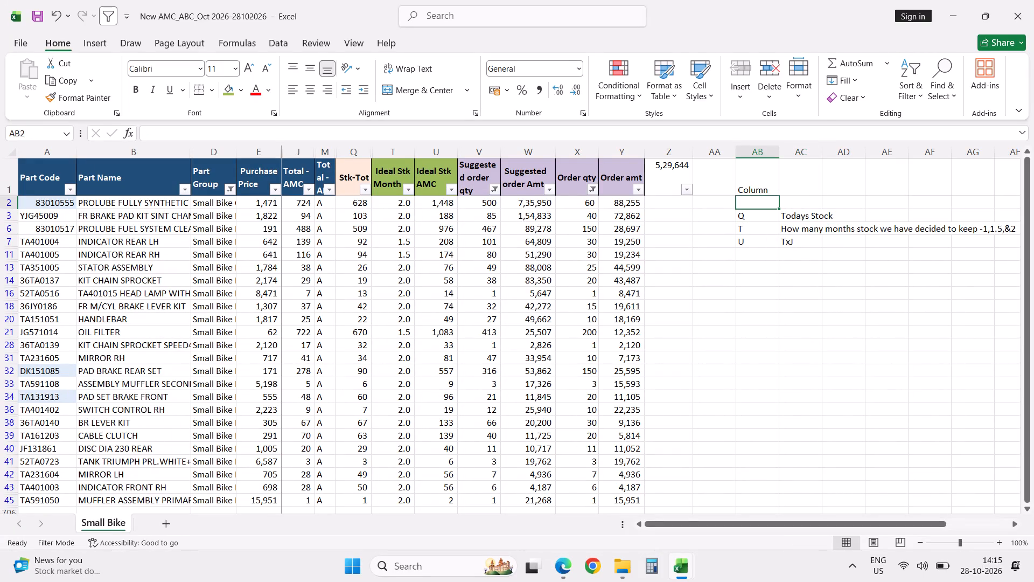
key("j")
key("Tab")
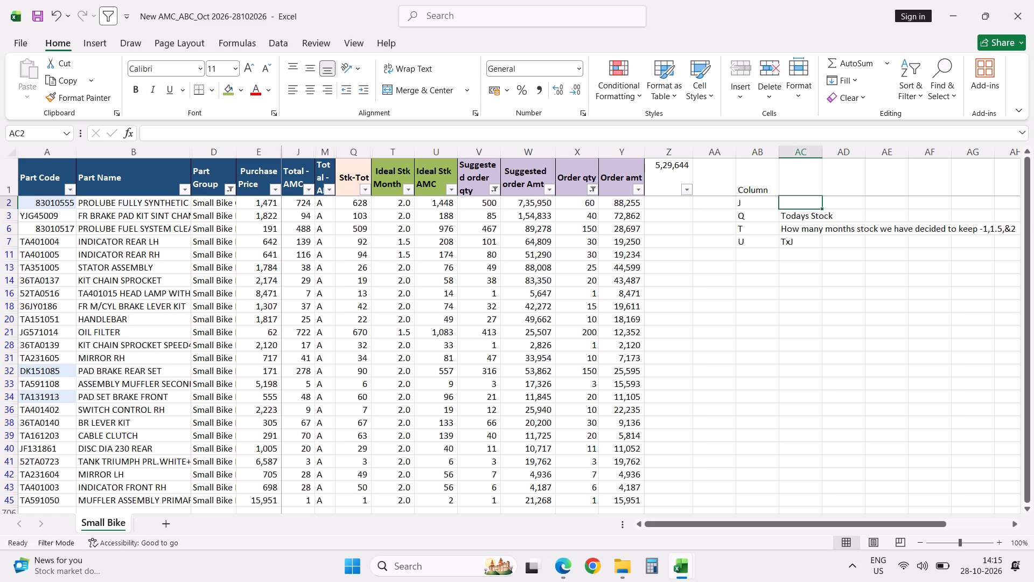
type("Total AMC")
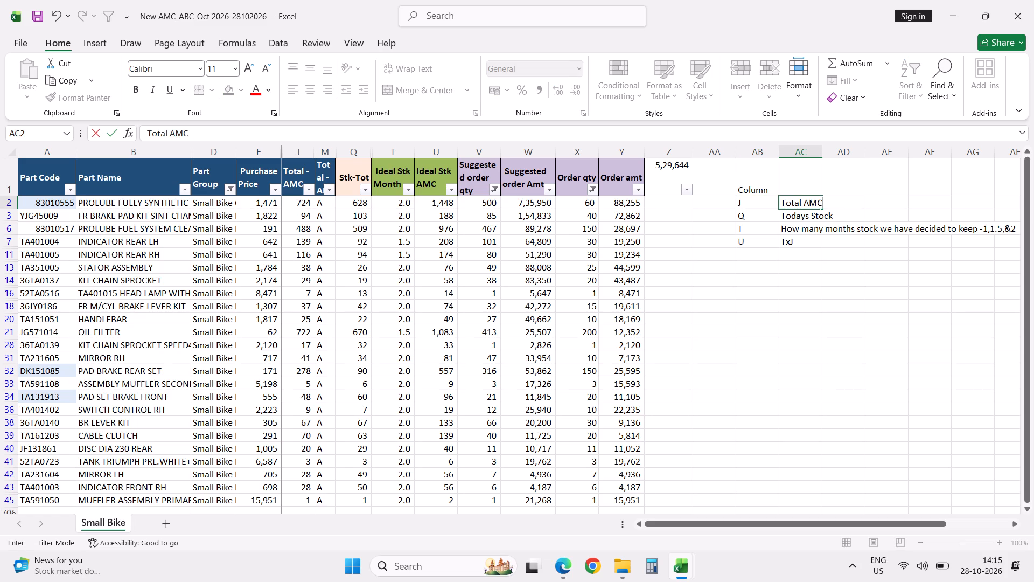
key("Return")
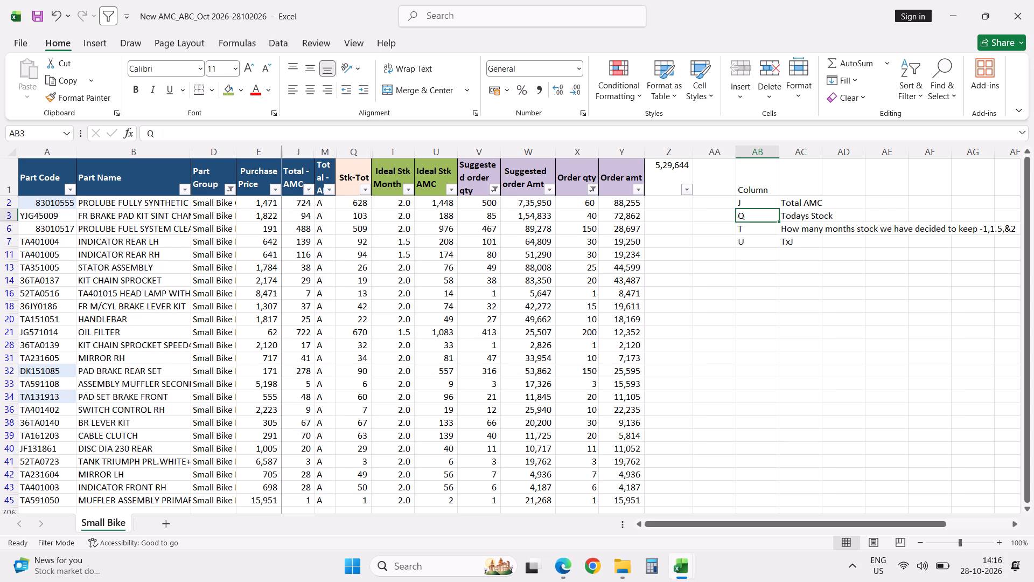
Inspect the formula behind the Ideal Stk AMC value in U2 to check the U note.
left_click(802, 240)
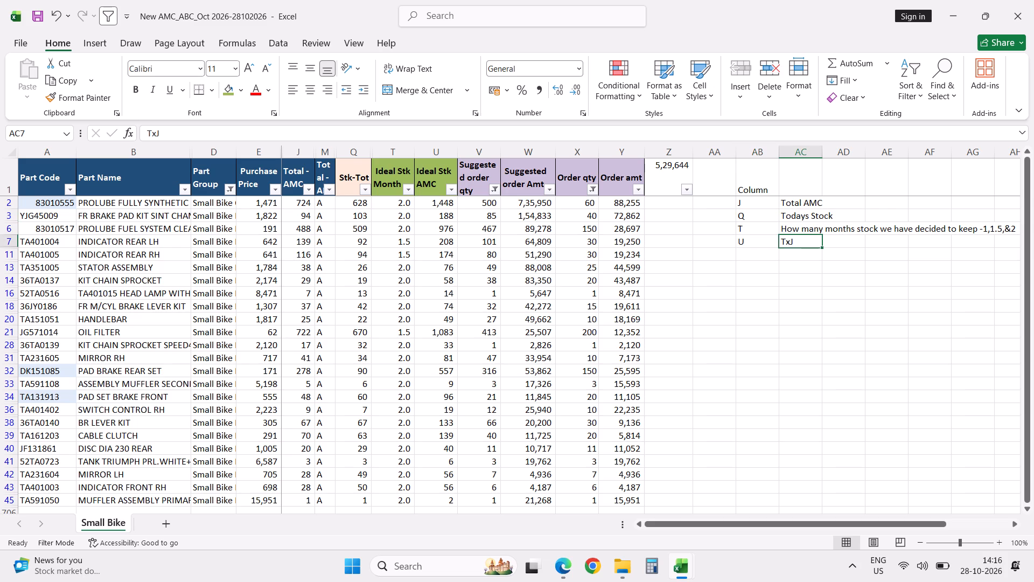
left_click(432, 205)
key("F2")
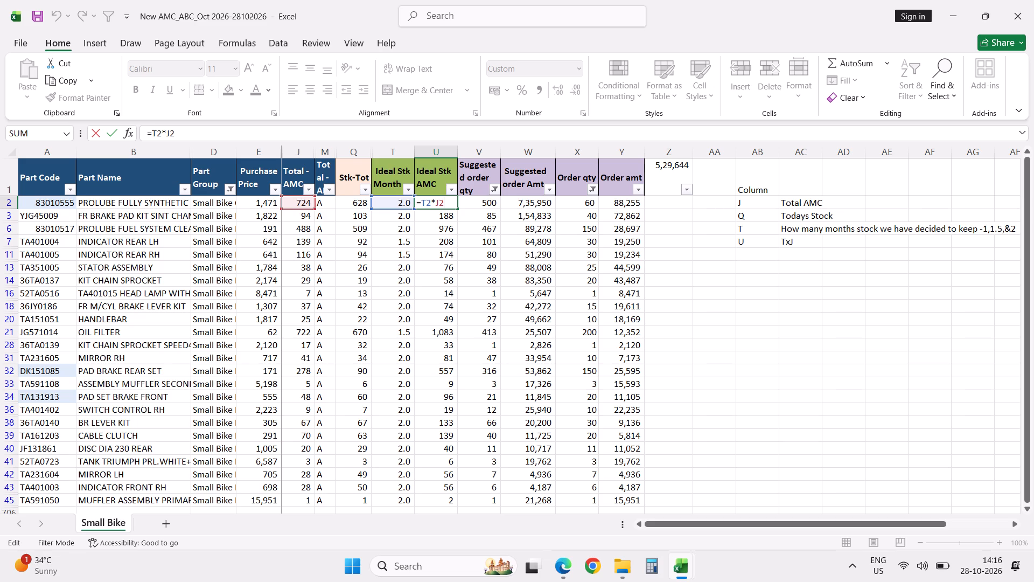
key("Escape")
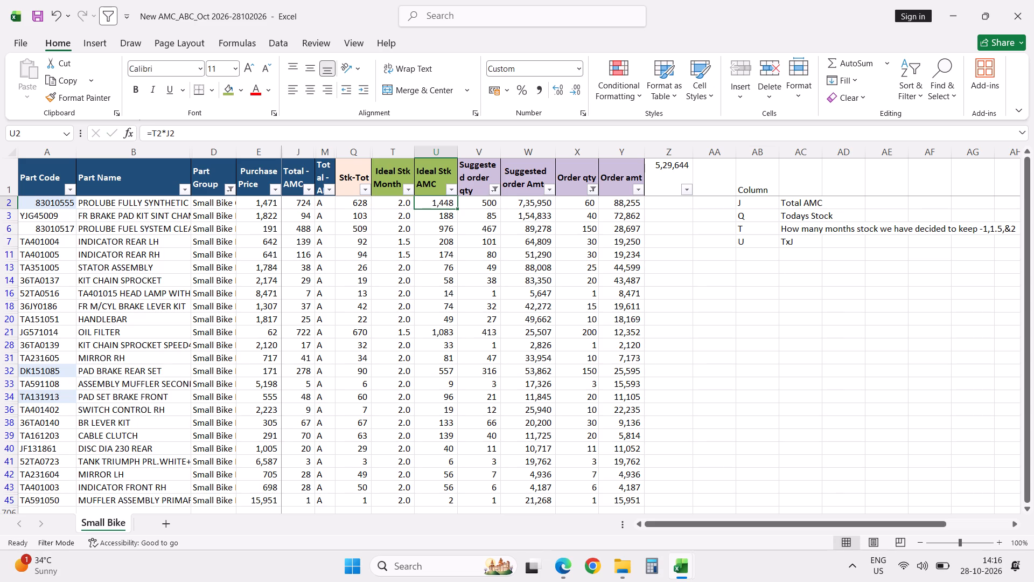
Add a note for column V in AB11 with the description Suggested AMC minus stock+BO+In transit in AC11.
left_click(747, 261)
left_click(747, 254)
key("v")
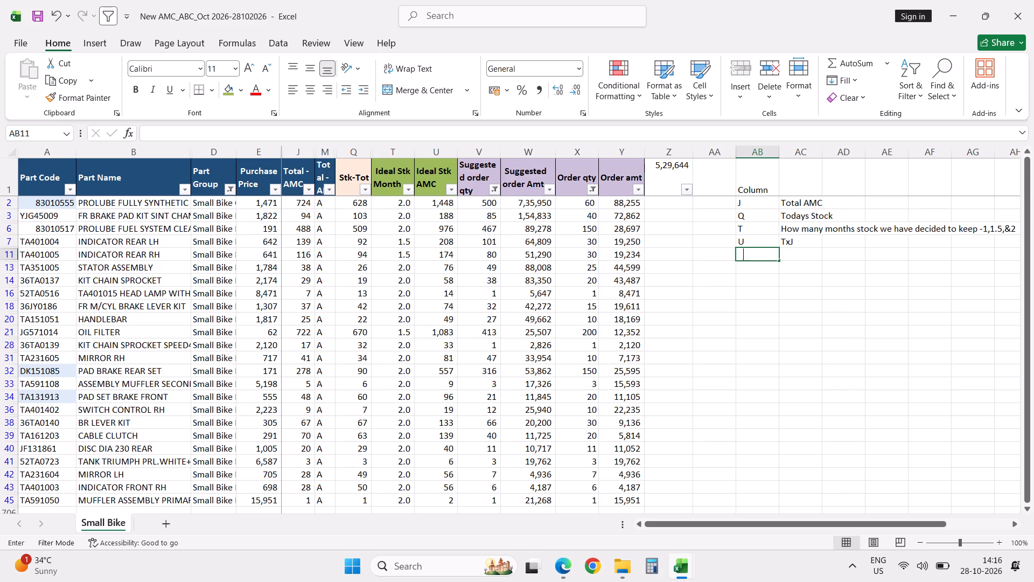
key("Tab")
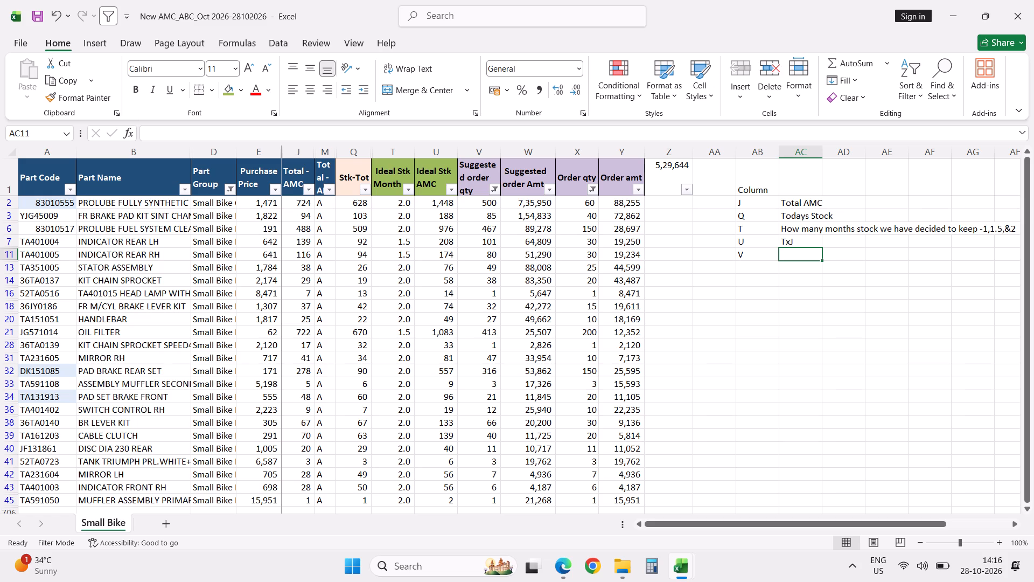
type("Suggested AMC")
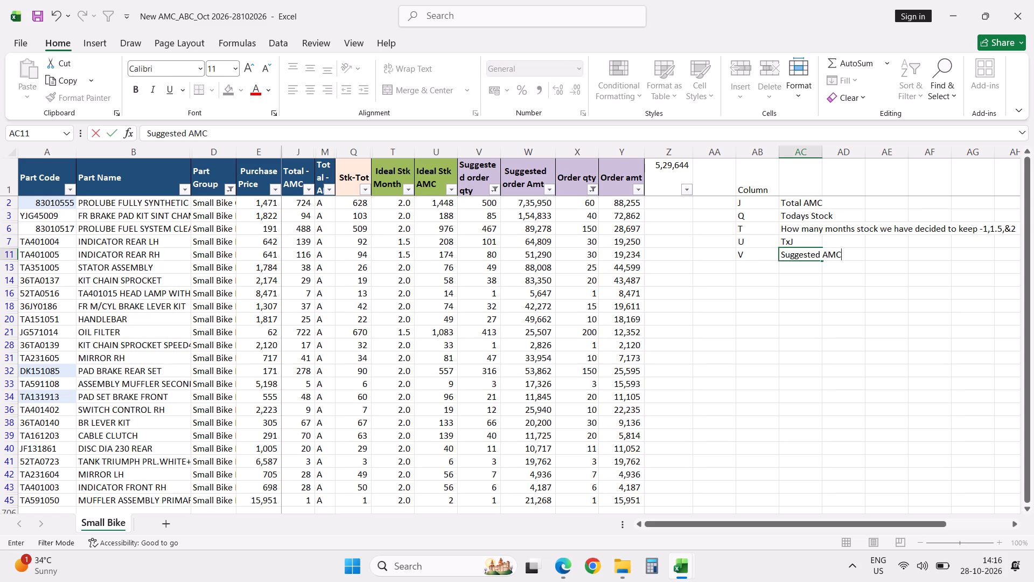
key("space")
type("min")
type("us")
key("space")
type("stock")
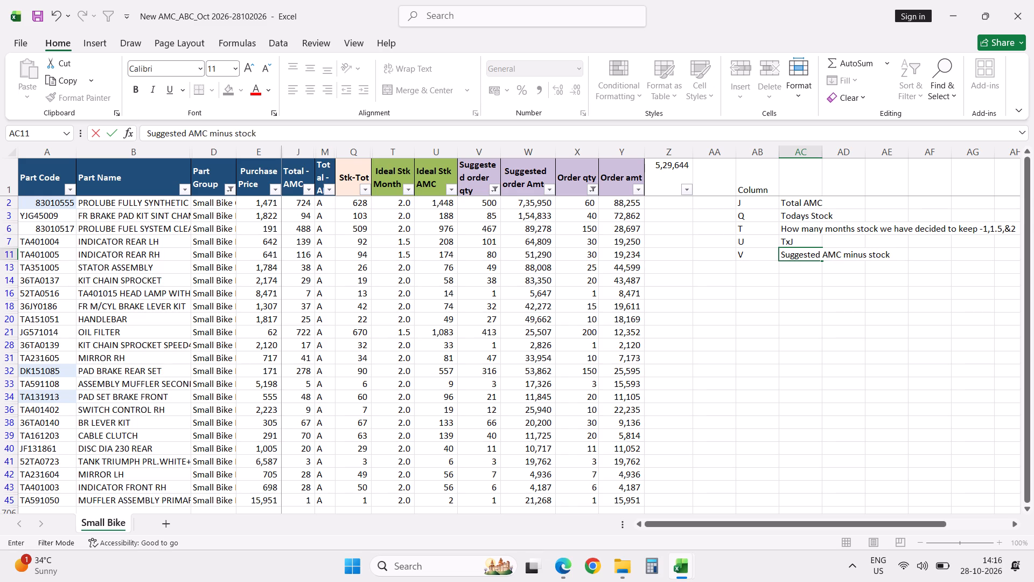
key("plus")
type("BO+")
type("In transit")
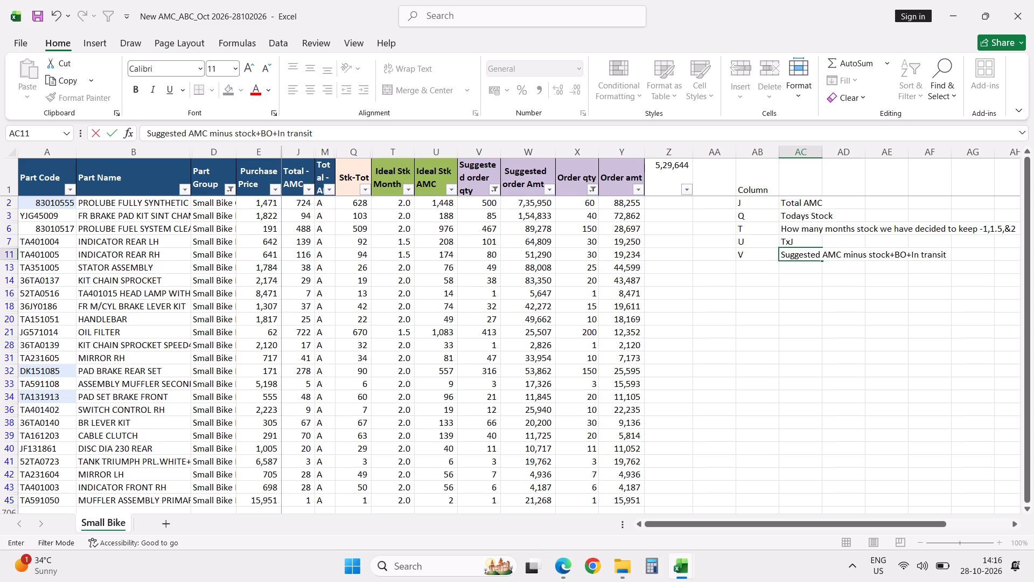
Enclose stock+BO+In transit in parentheses in column V's description in AC11.
left_click(337, 131, "shift")
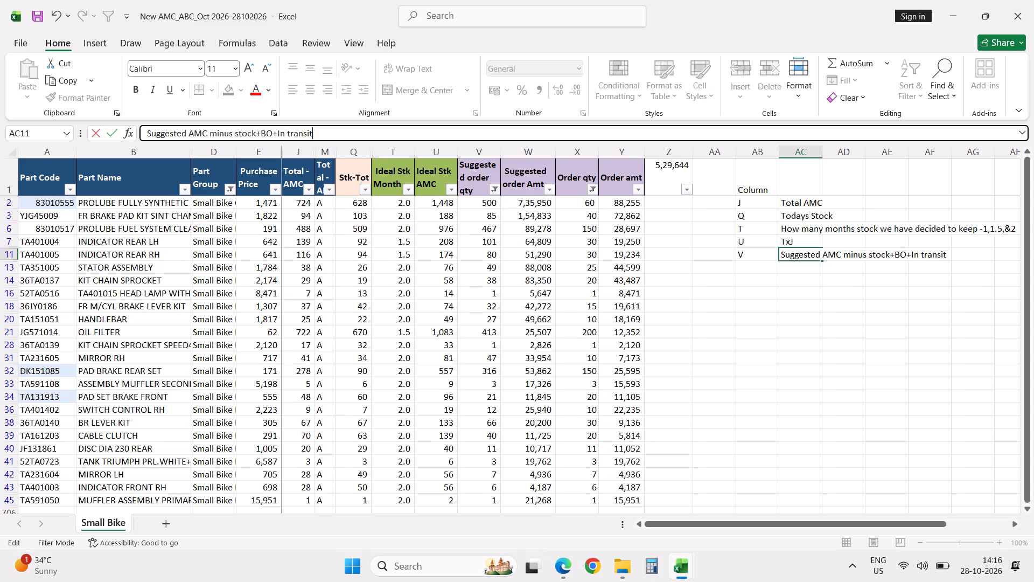
key("shift+parenright")
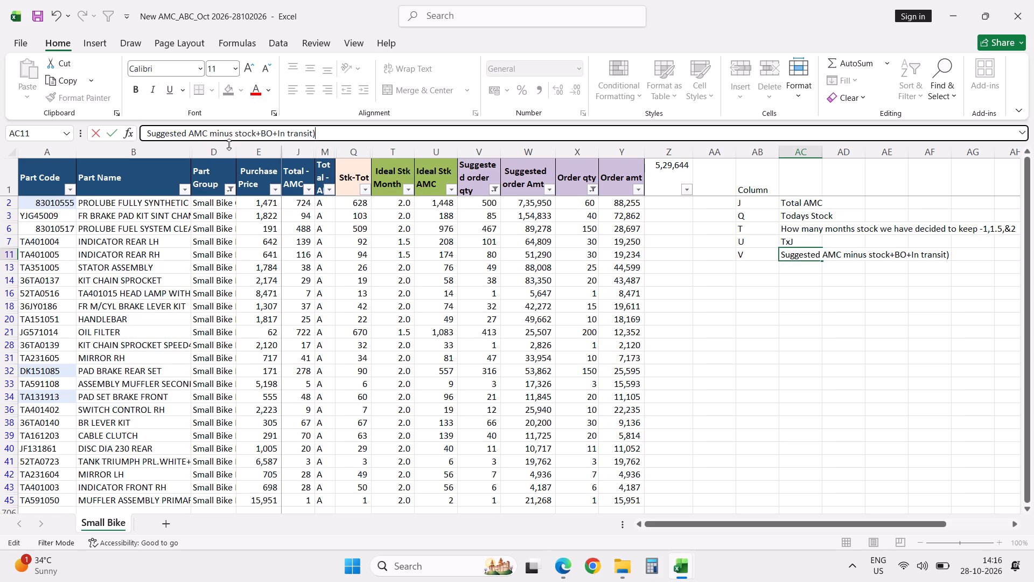
left_click(233, 133)
key("shift+parenleft")
key("Return")
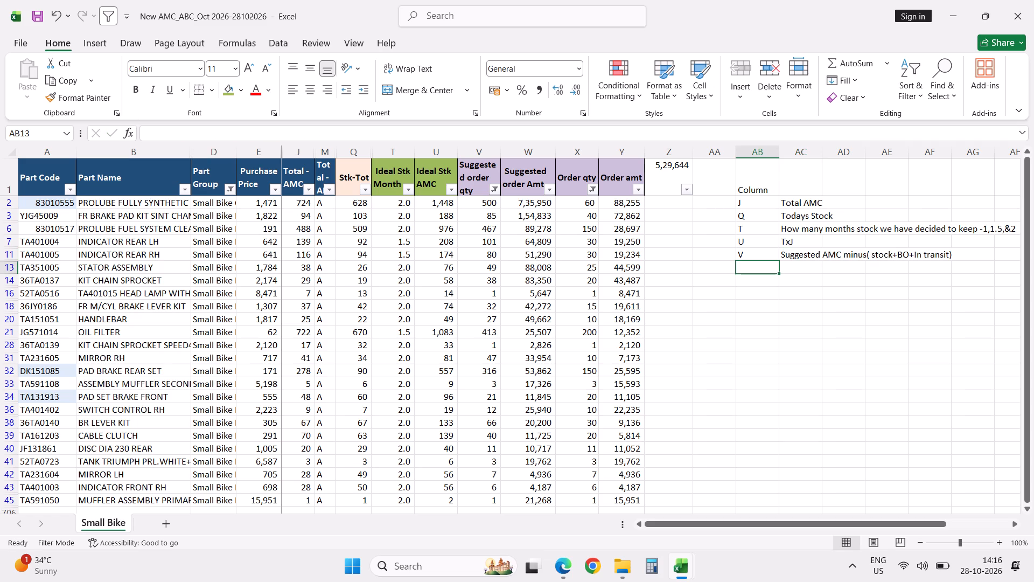
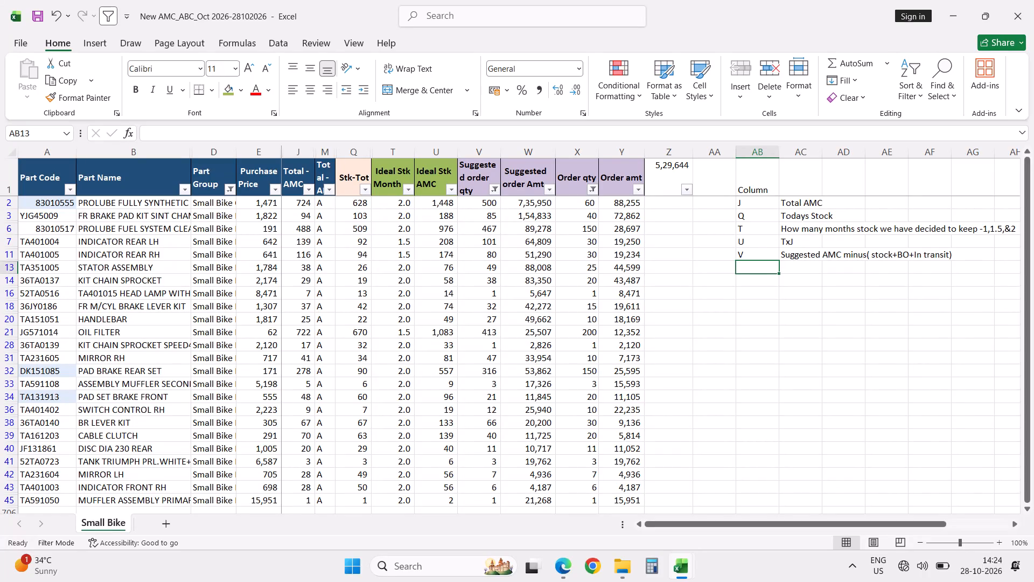
Review row 2's Total AMC, Stk-Tot and Ideal Stk Month values and inspect the Ideal Stk AMC formula in U2.
left_click(297, 205)
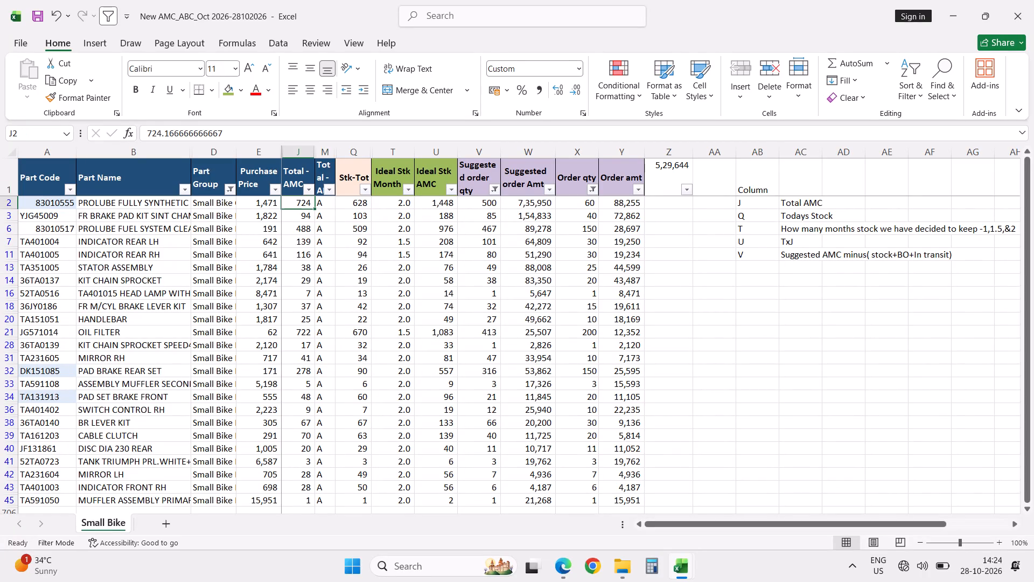
left_click(361, 204)
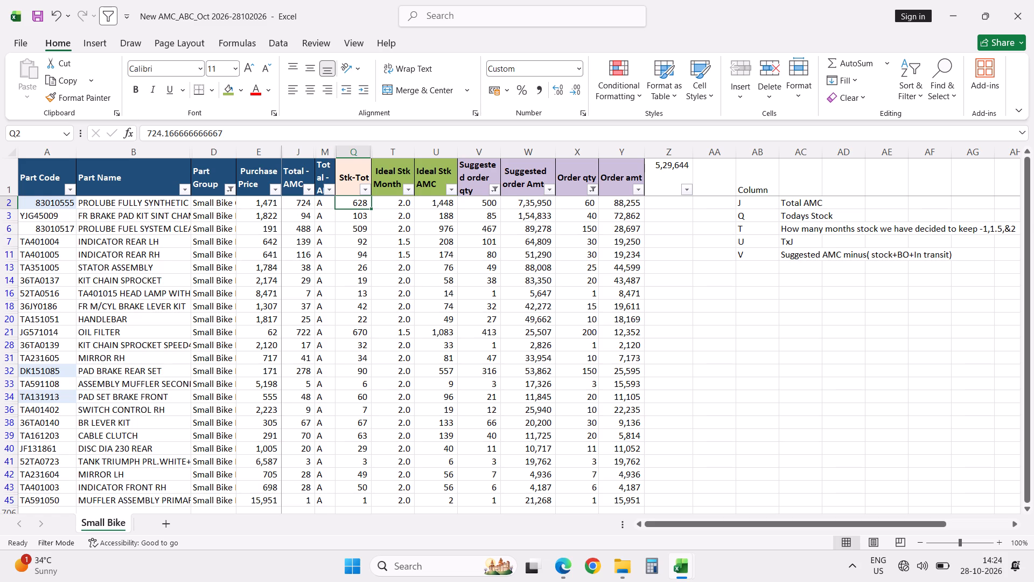
left_click(404, 205)
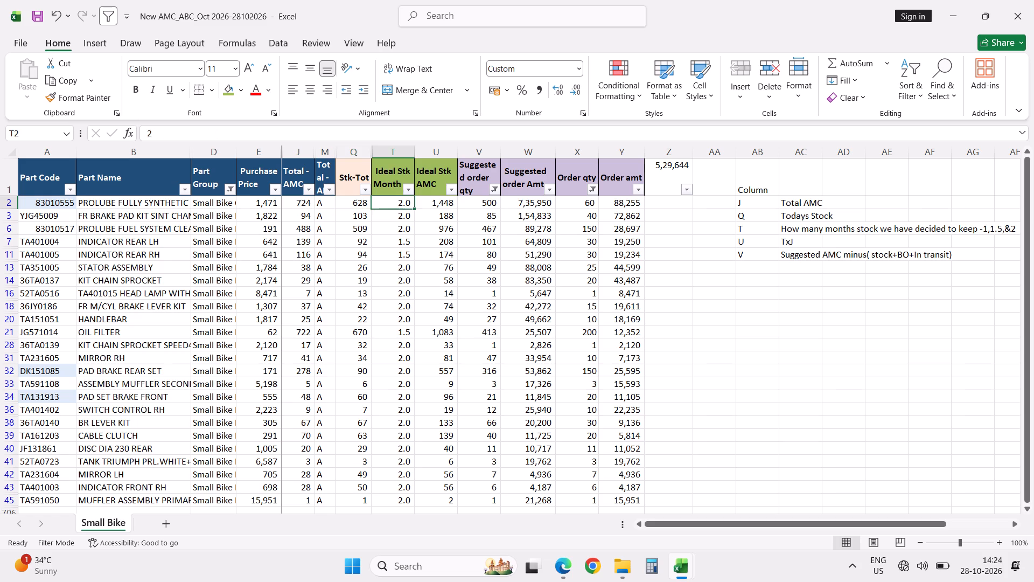
left_click(428, 204)
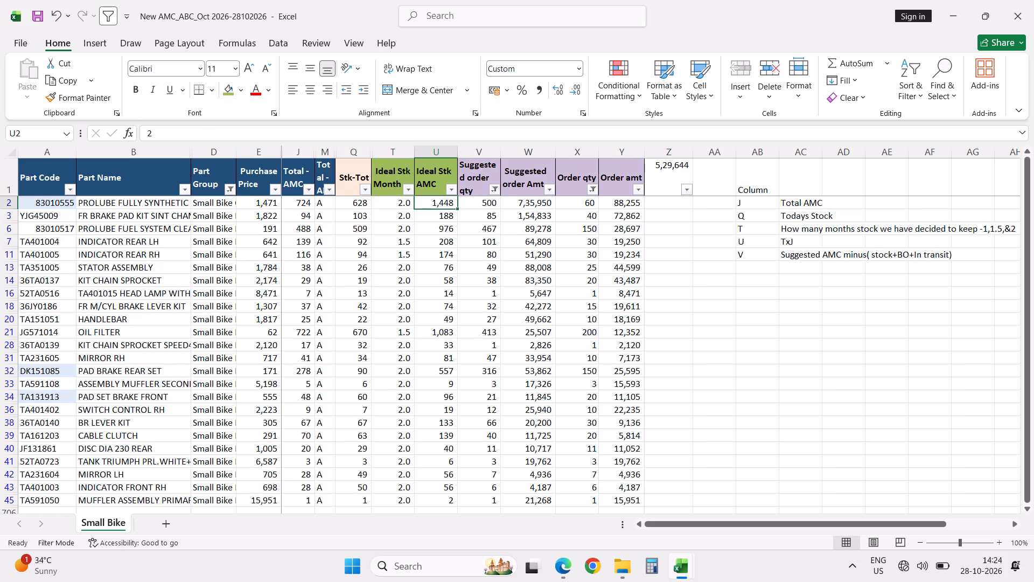
key("F1")
key("Escape")
key("Escape")
key("F2")
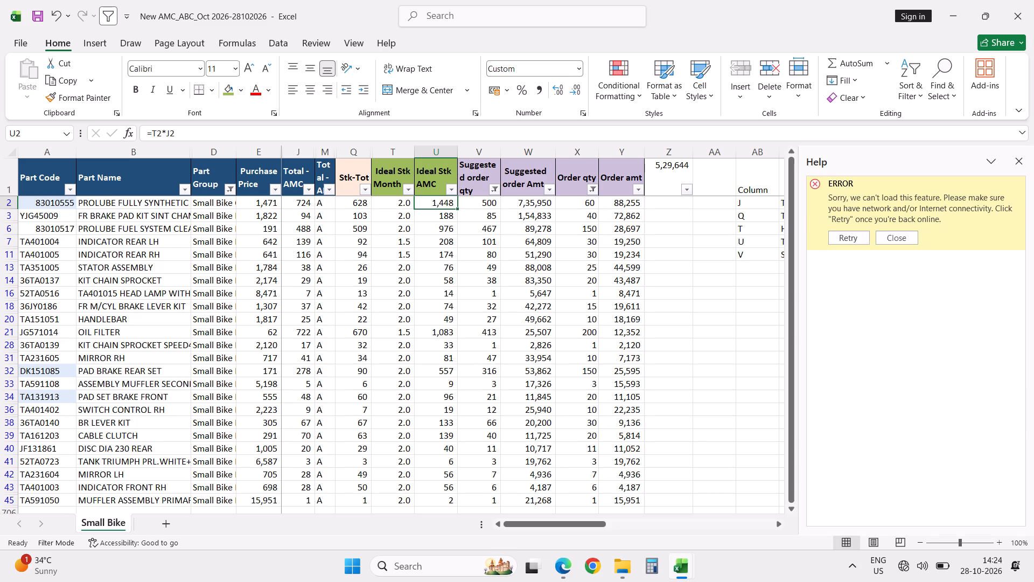
left_click(1025, 167)
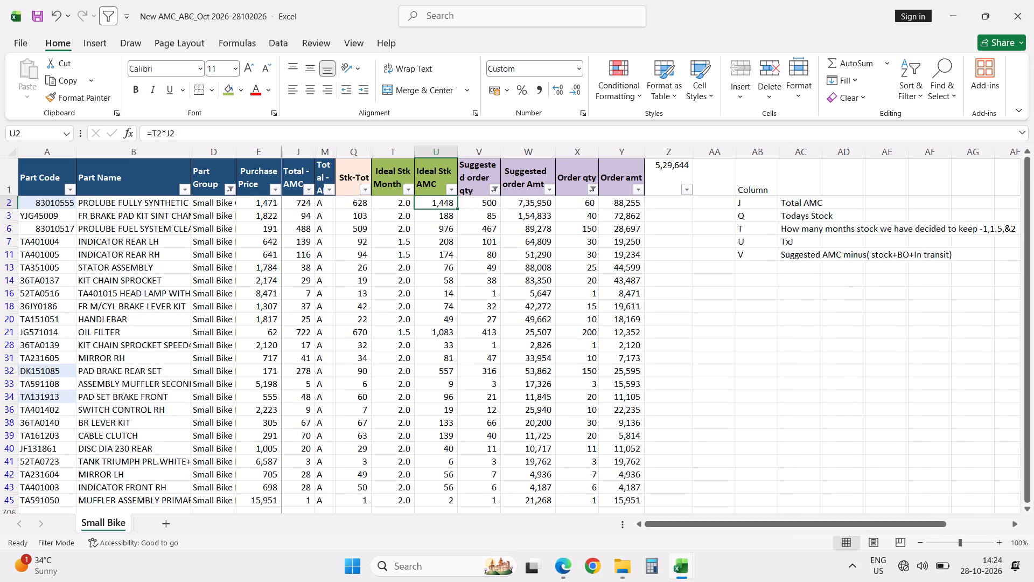
key("F2")
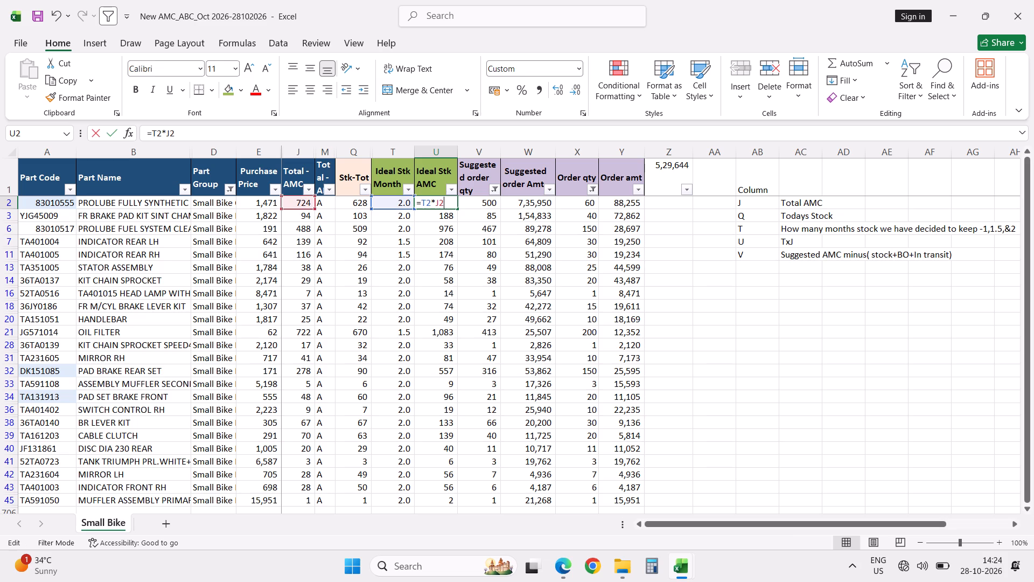
key("Escape")
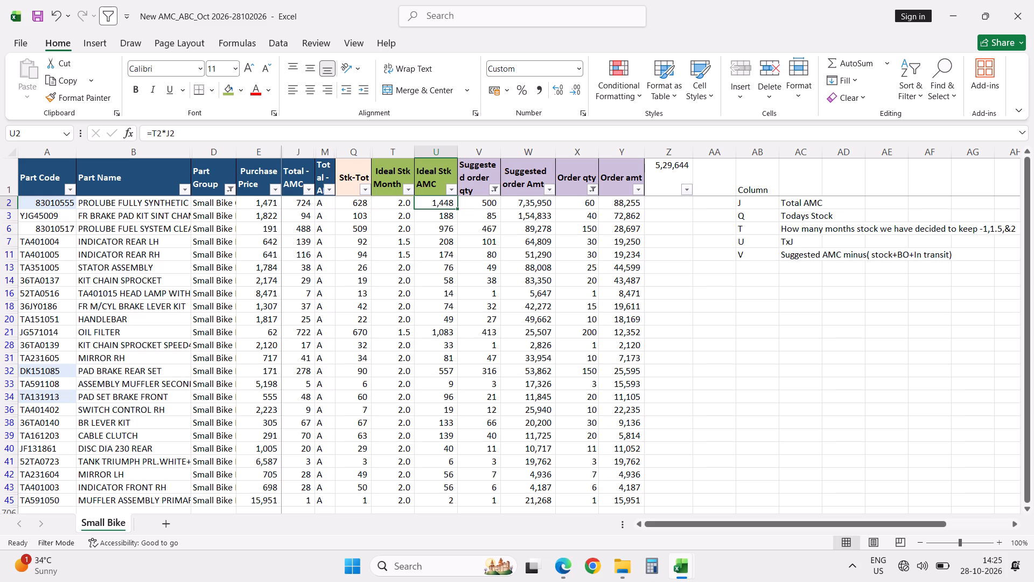
Insert order qty after Suggested in column V's description in AC11, giving Suggested order qty AMC minus( stock+BO+In transit).
left_click(793, 255)
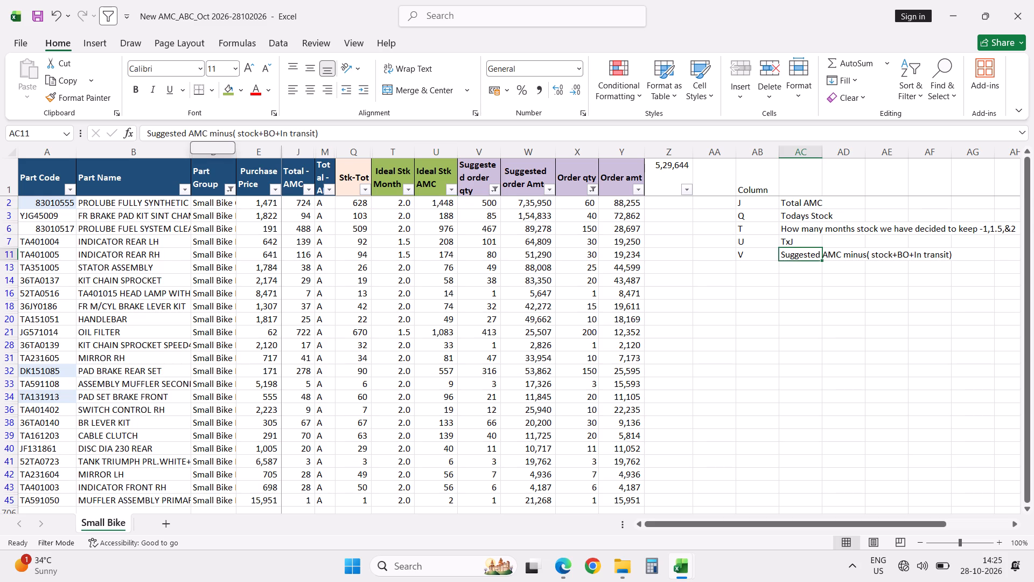
left_click(190, 133)
type("or")
type("der")
key("space")
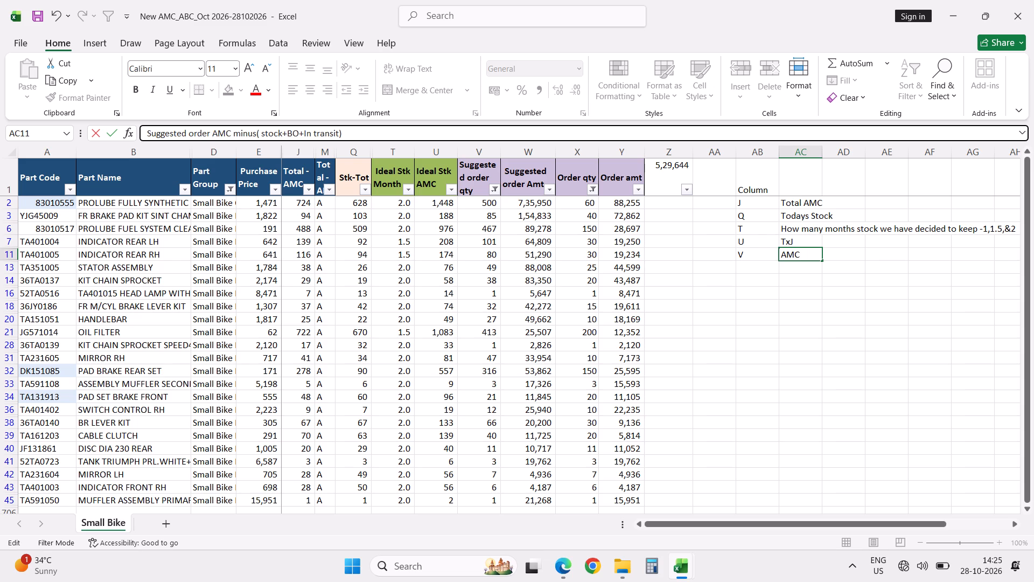
key("q")
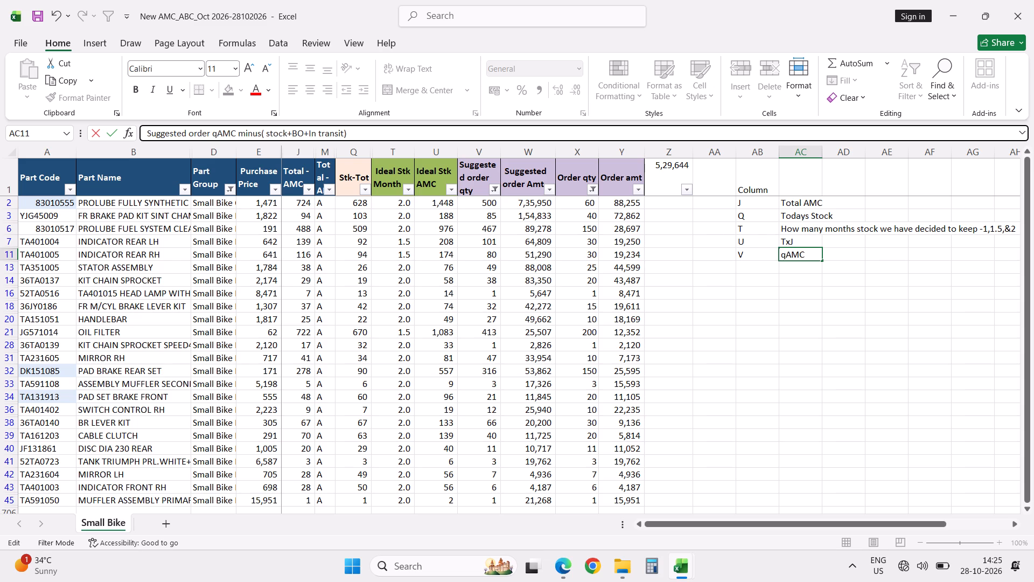
type("ty")
key("space")
key("Return")
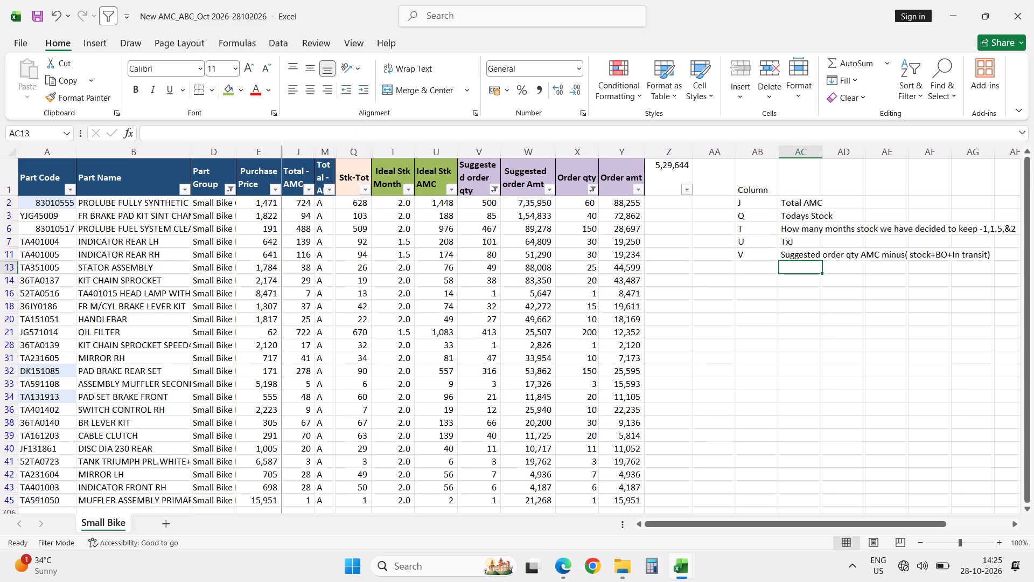
Add a note for column X in AB13 with the description Actual order we will be placing in AC13.
left_click(752, 270)
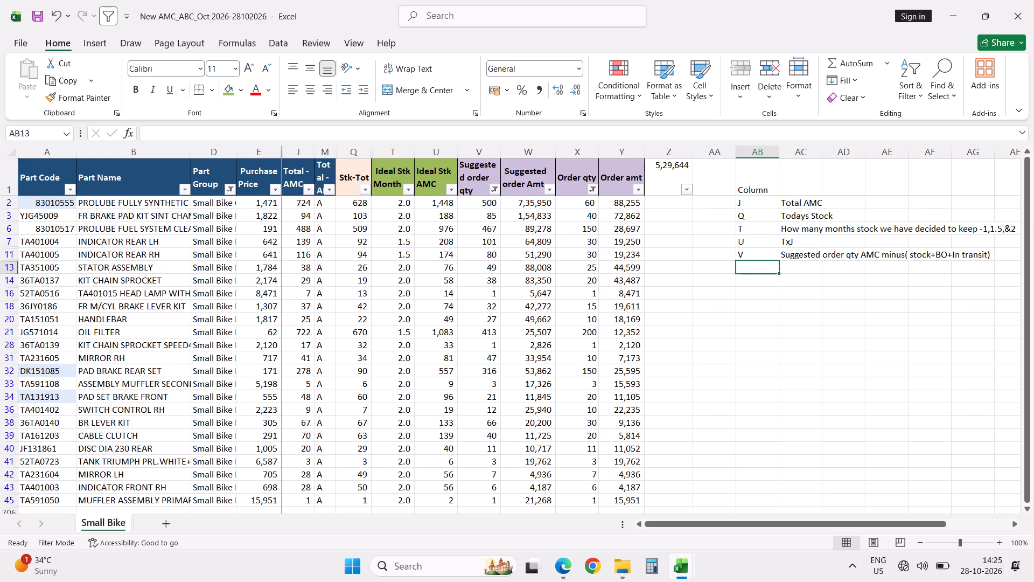
type("X")
key("space")
key("Tab")
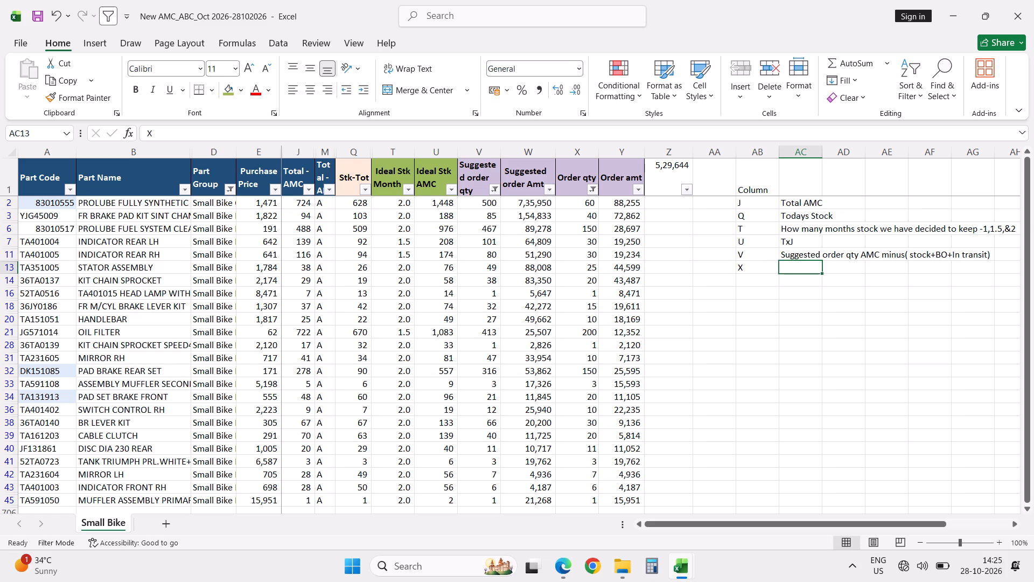
type("Actual")
key("space")
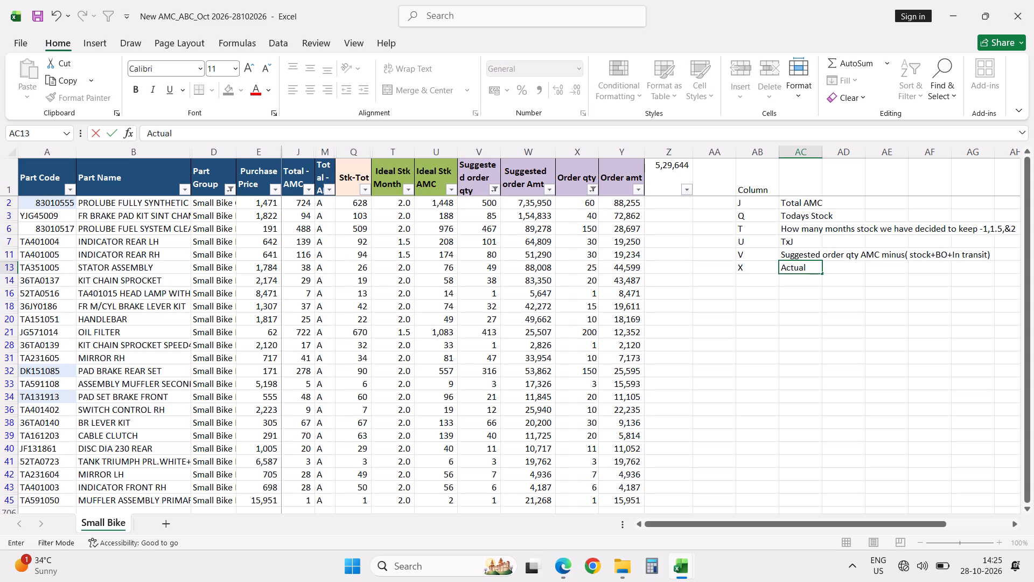
type("order")
key("space")
type("we will be placing")
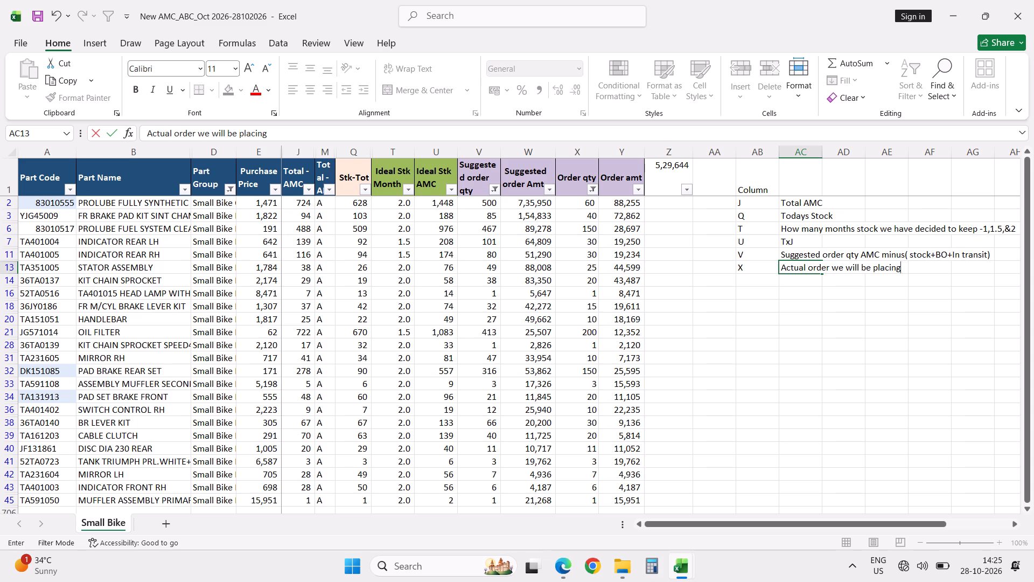
key("Return")
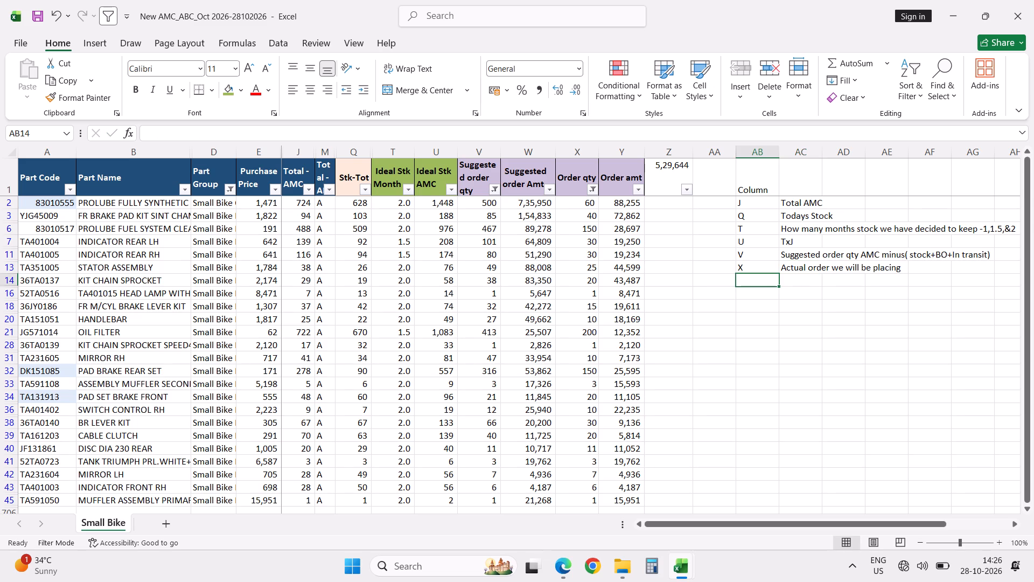
Set the order quantity to 120 for part 83010555 in X2 and to 20 for part TA401005 in X11.
left_click(583, 205)
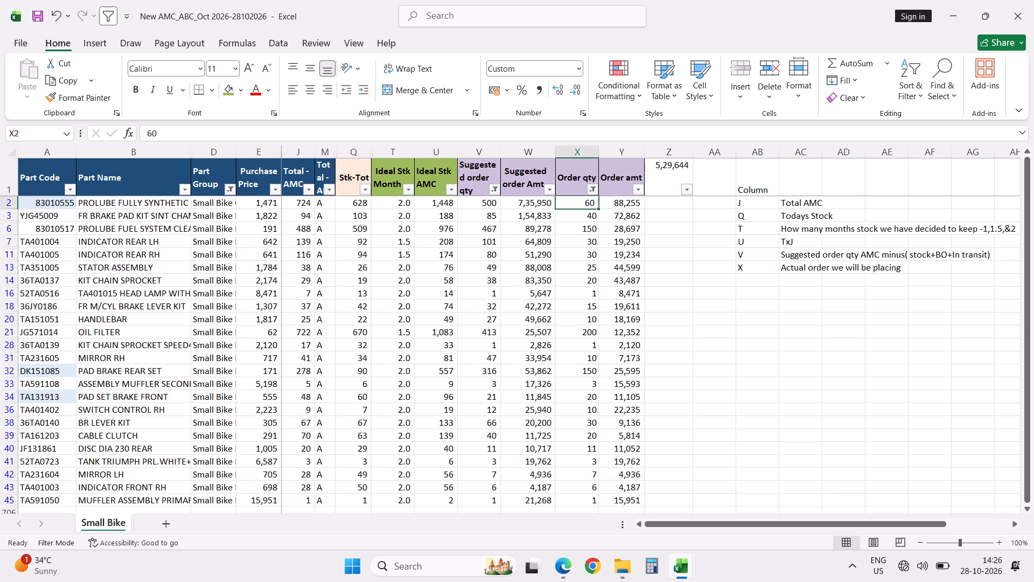
type("120")
key("Return")
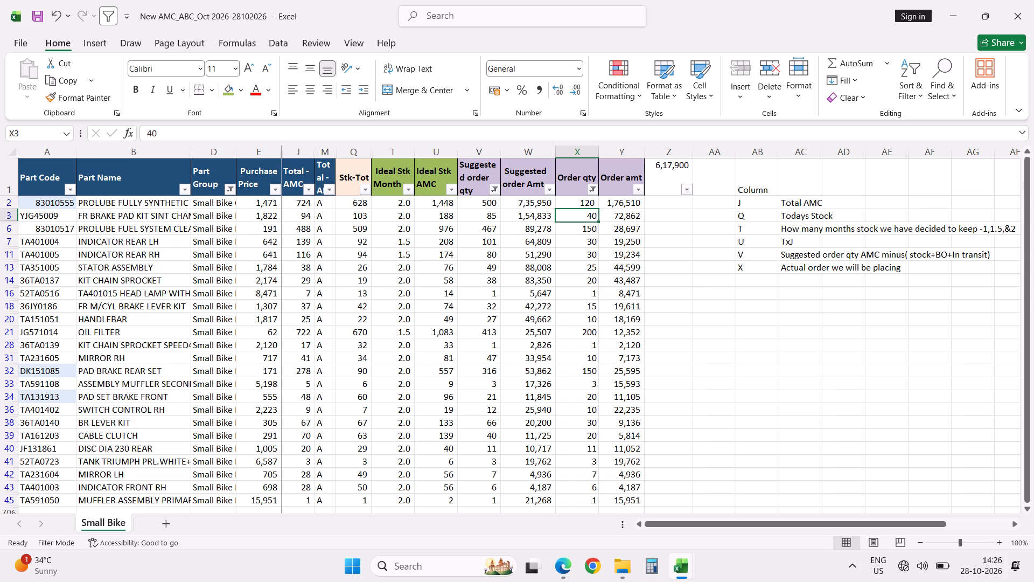
left_click(585, 255)
type("20")
key("Return")
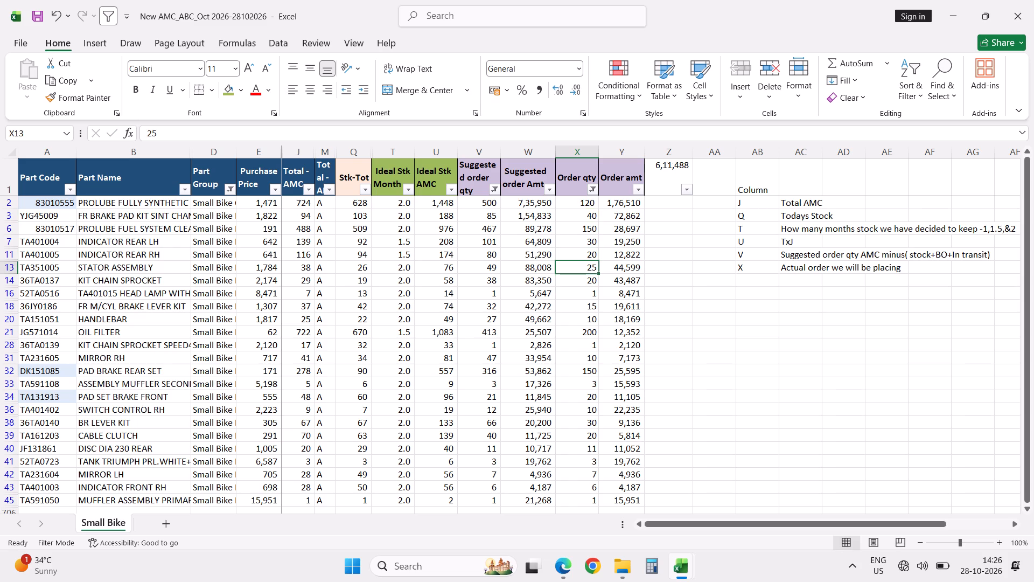
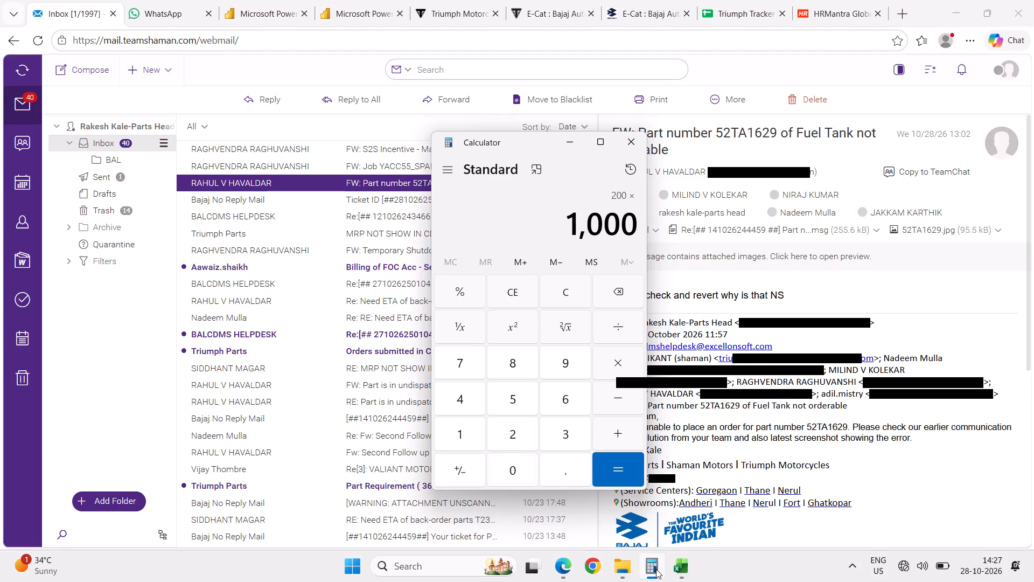
Divide the pending product of 200 and 1,000 by 750 in the calculator.
type("/750")
key("Return")
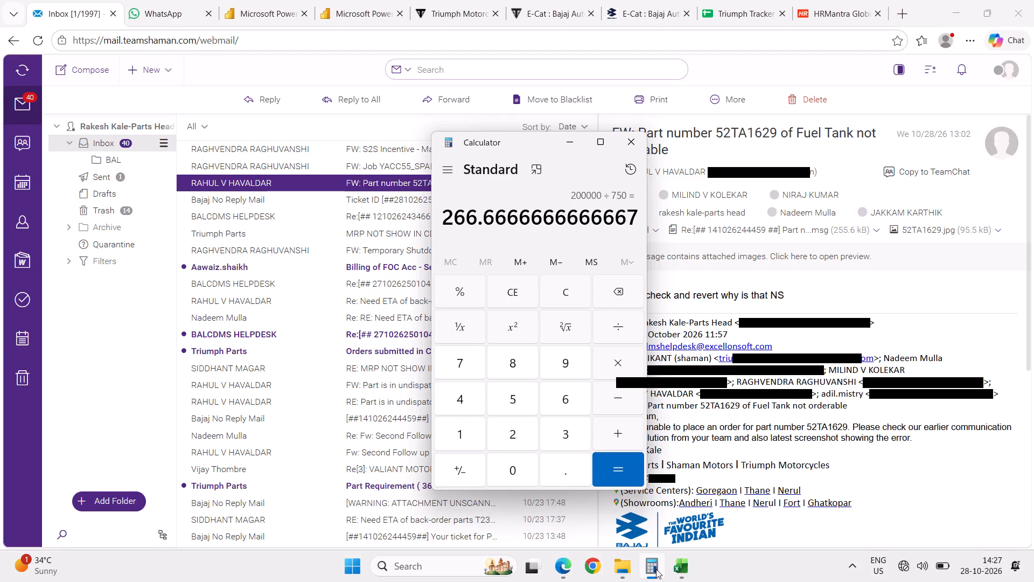
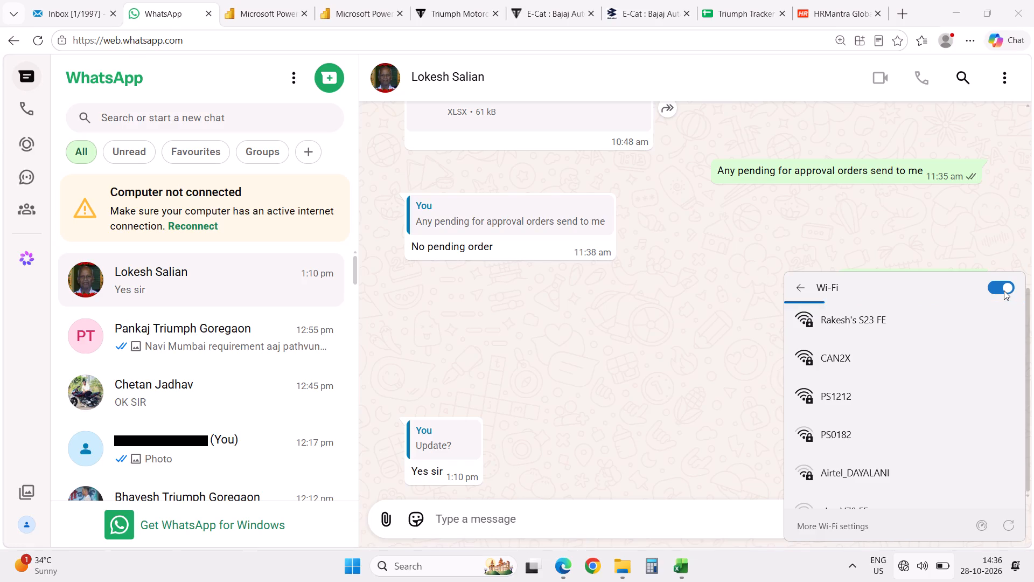
left_click(875, 316)
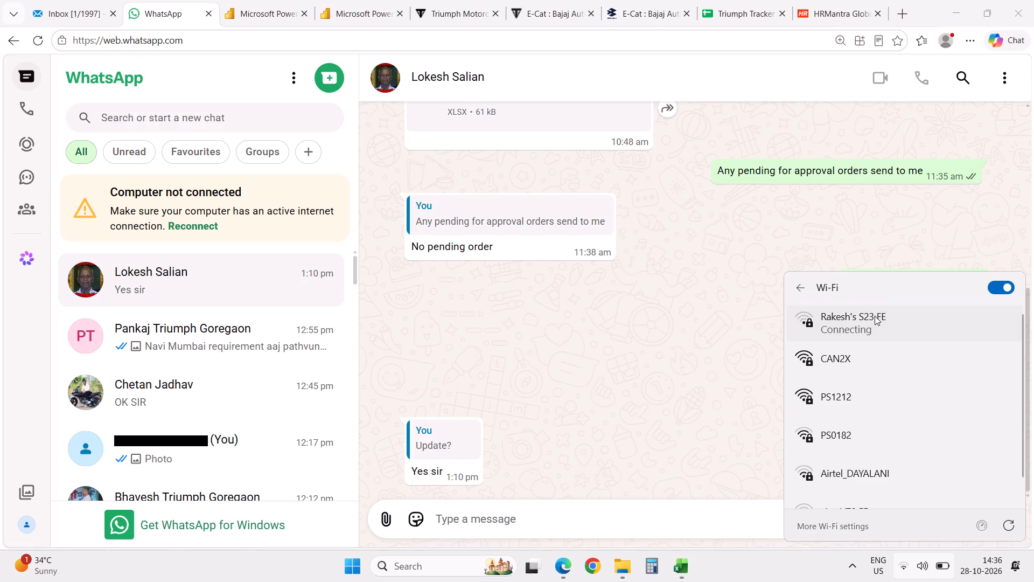
left_click(960, 383)
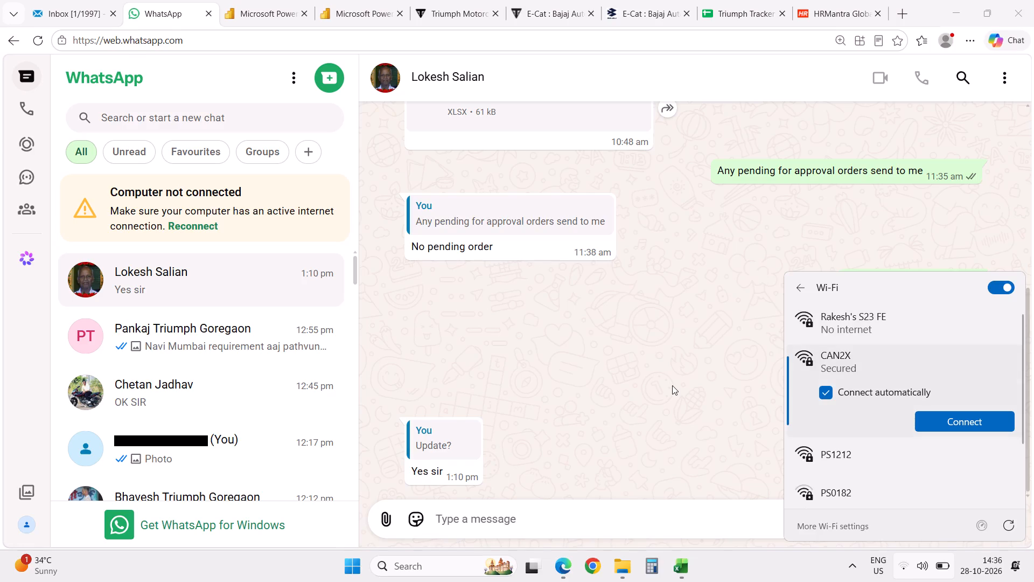